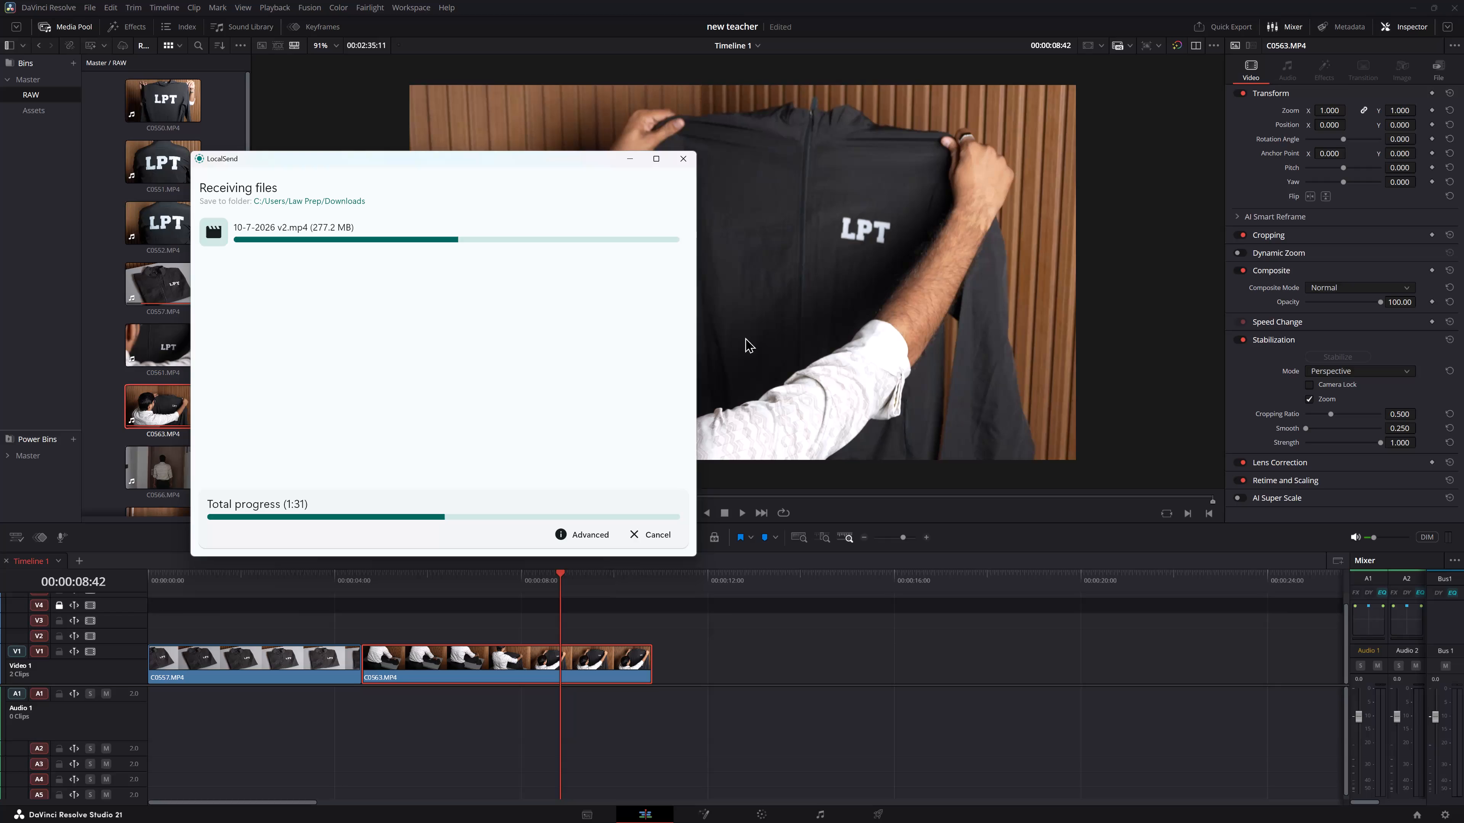
# Switch to DaVinci Resolve and play back the later part of the C0563.MP4 clip on the timeline.
pyautogui.click(1178, 400)
pyautogui.moveTo(367, 583); pyautogui.dragTo(358, 583)
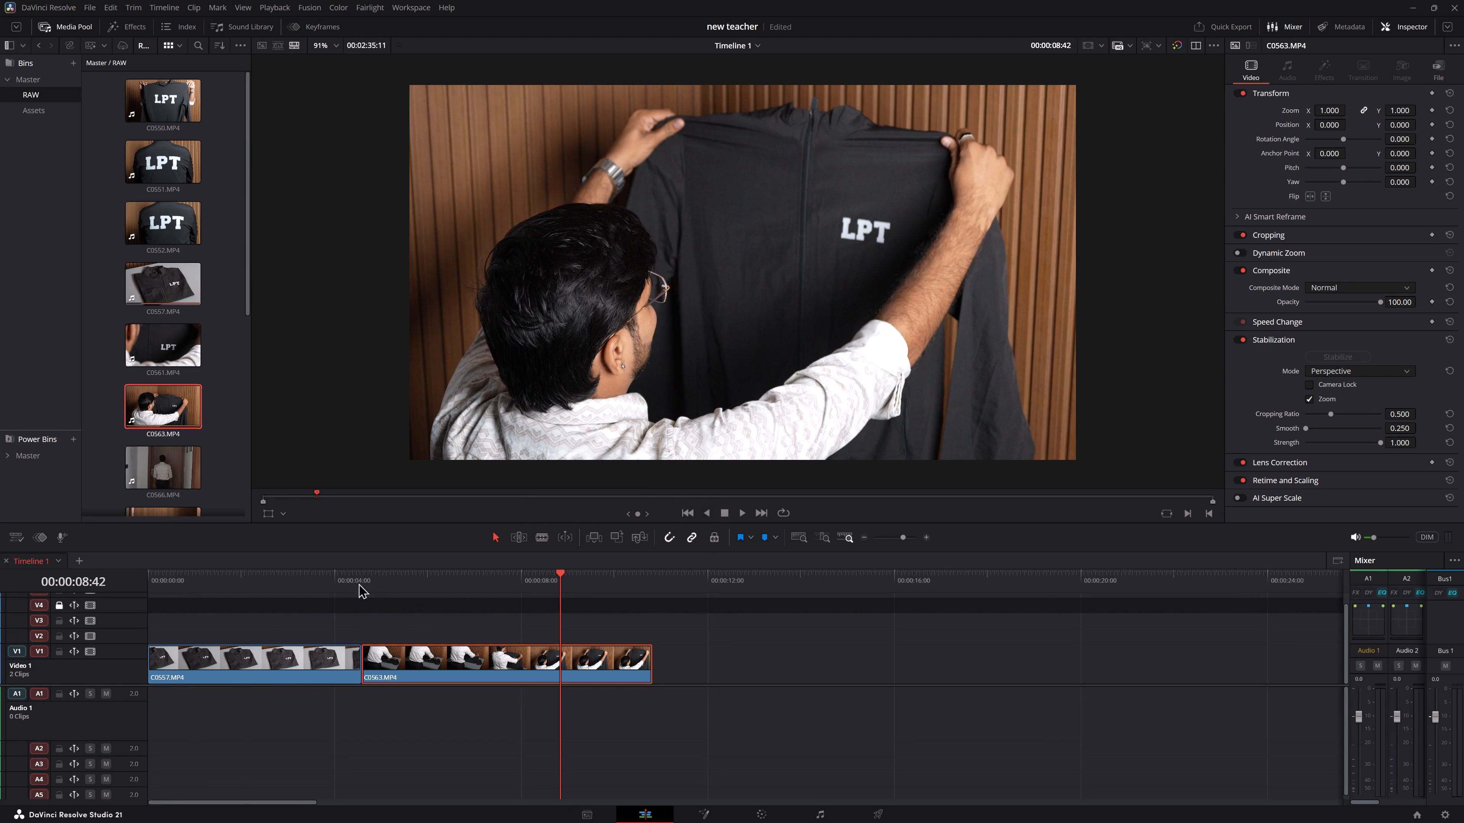
pyautogui.moveTo(358, 583); pyautogui.dragTo(177, 556)
pyautogui.press('space')
pyautogui.click(560, 584)
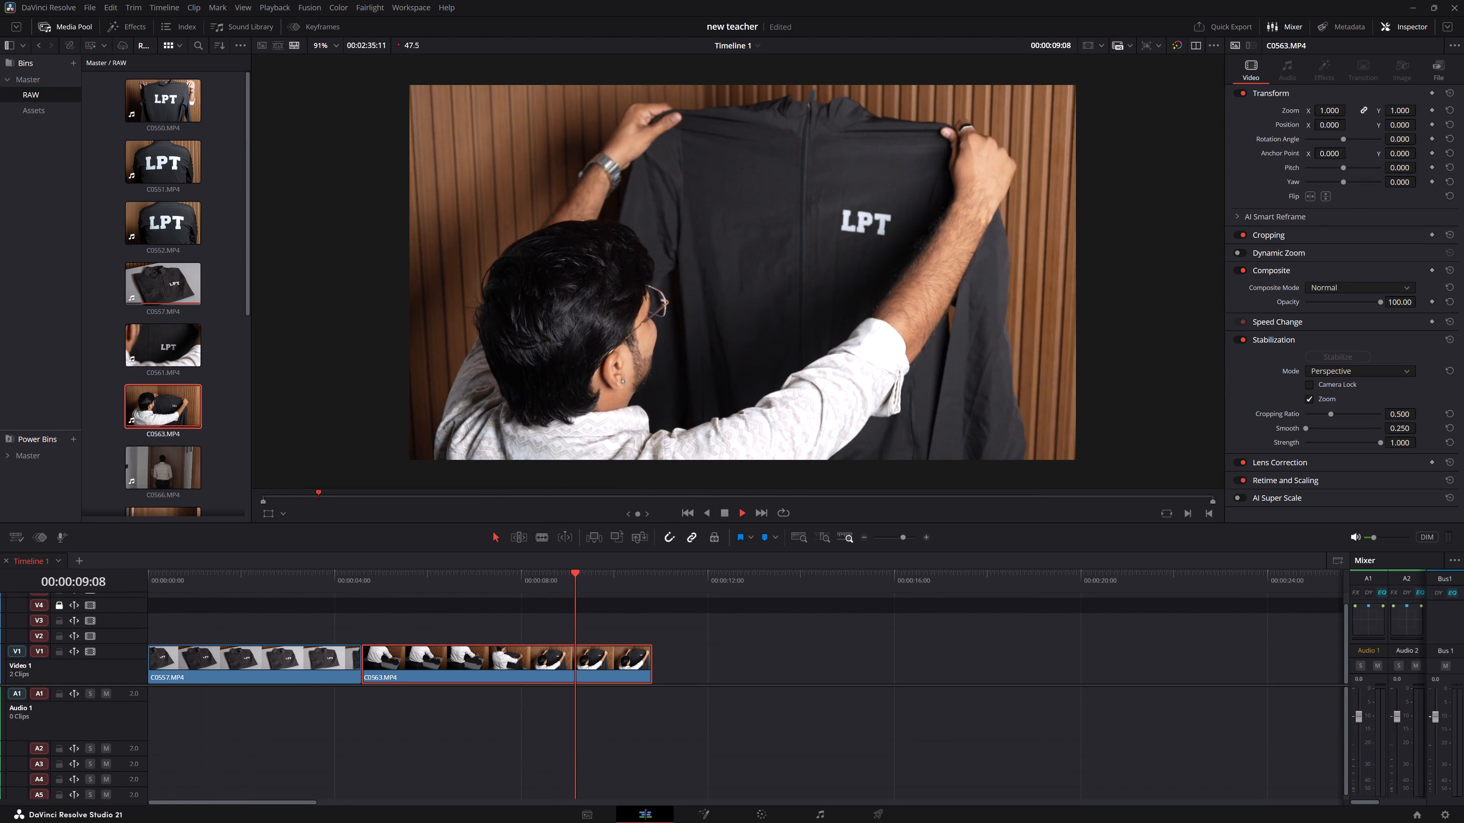
pyautogui.press('space')
pyautogui.press('space')
# Open C0561.MP4 from the RAW bin in the source viewer and preview it.
pyautogui.doubleClick(161, 348)
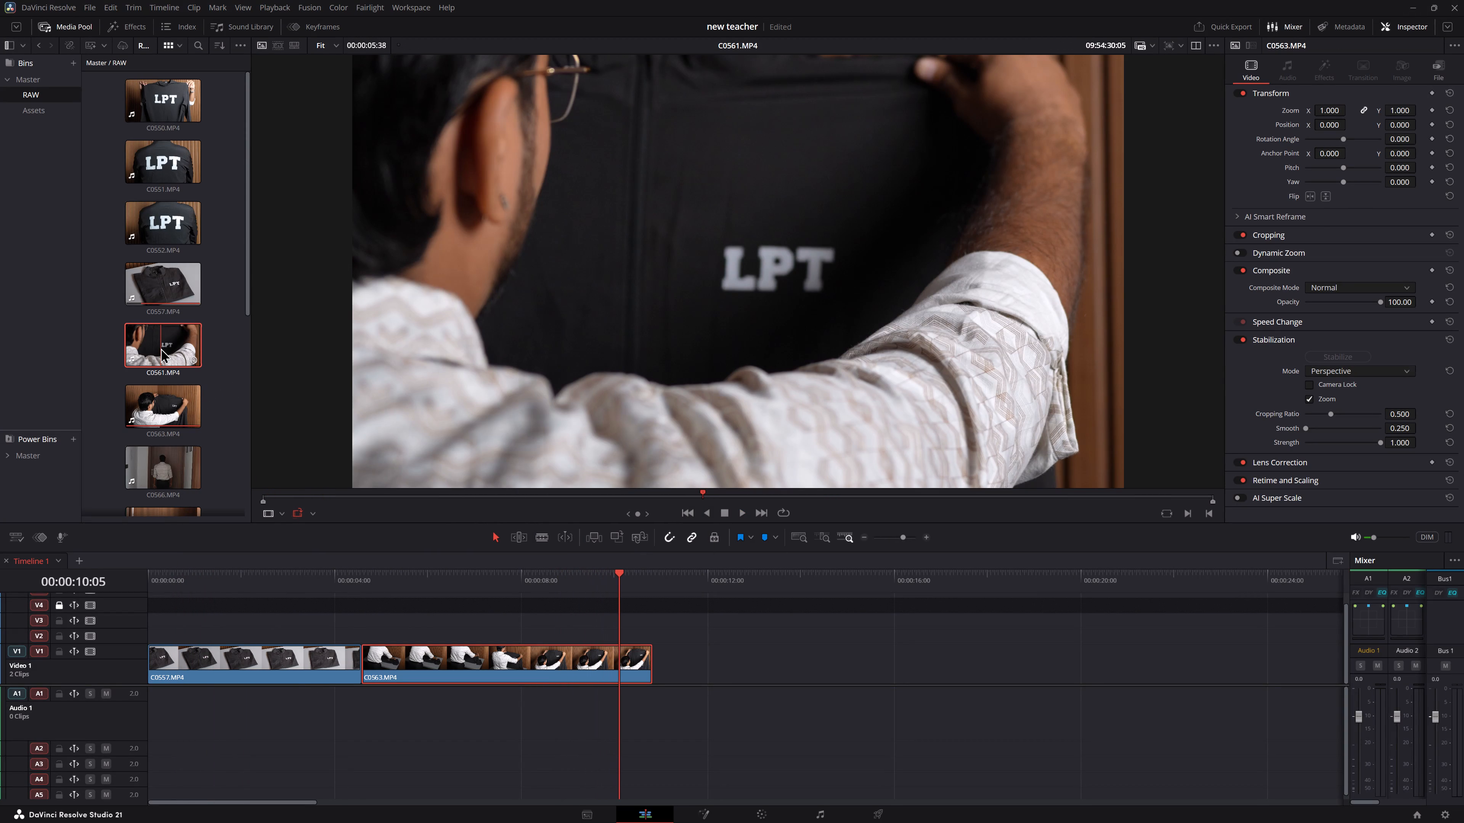
pyautogui.press('space')
pyautogui.press('space')
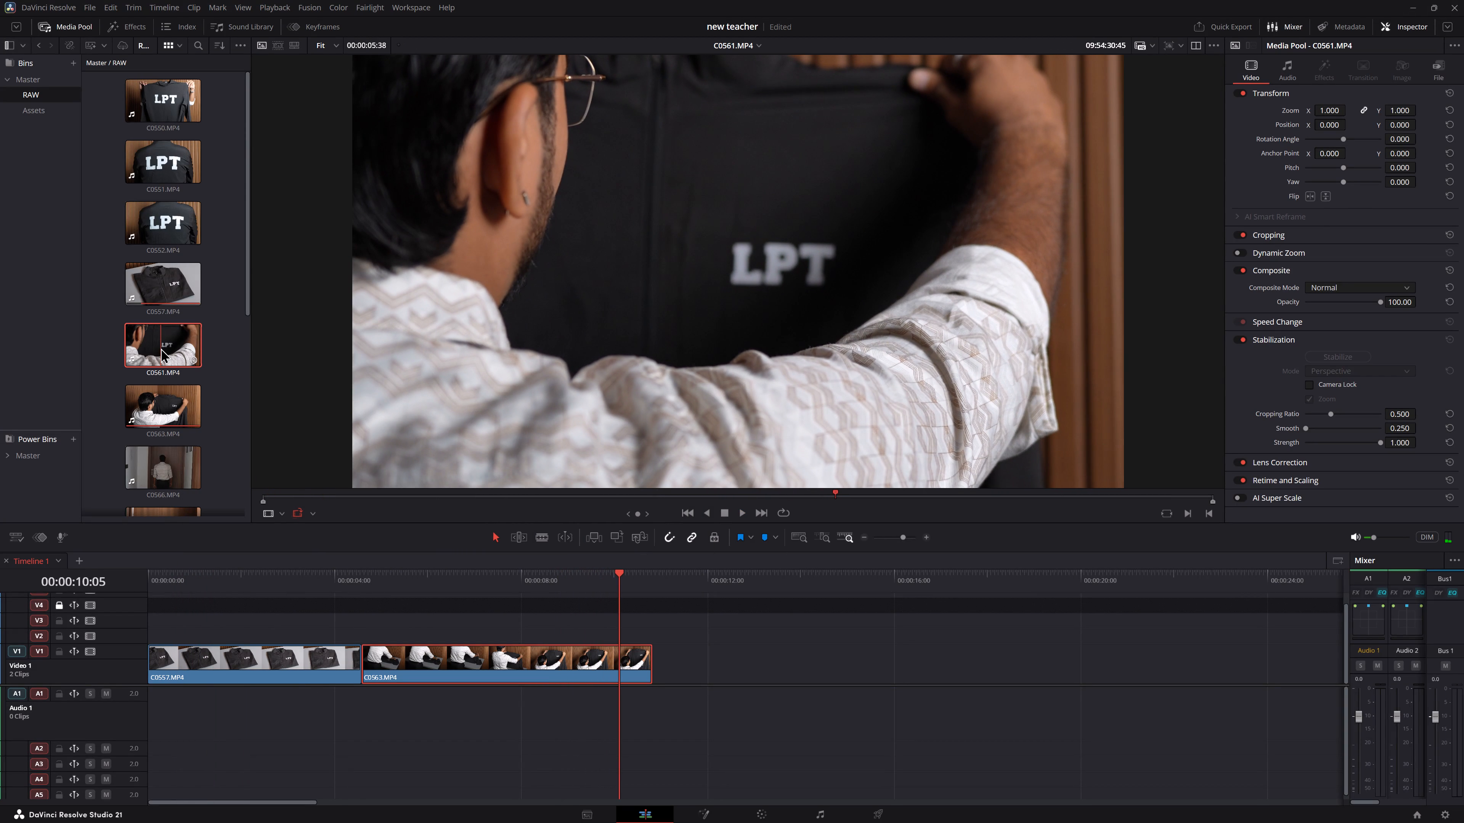
# Review Timeline 1 from the start through both clips, and replay the last part of C0557.MP4.
pyautogui.click(895, 762)
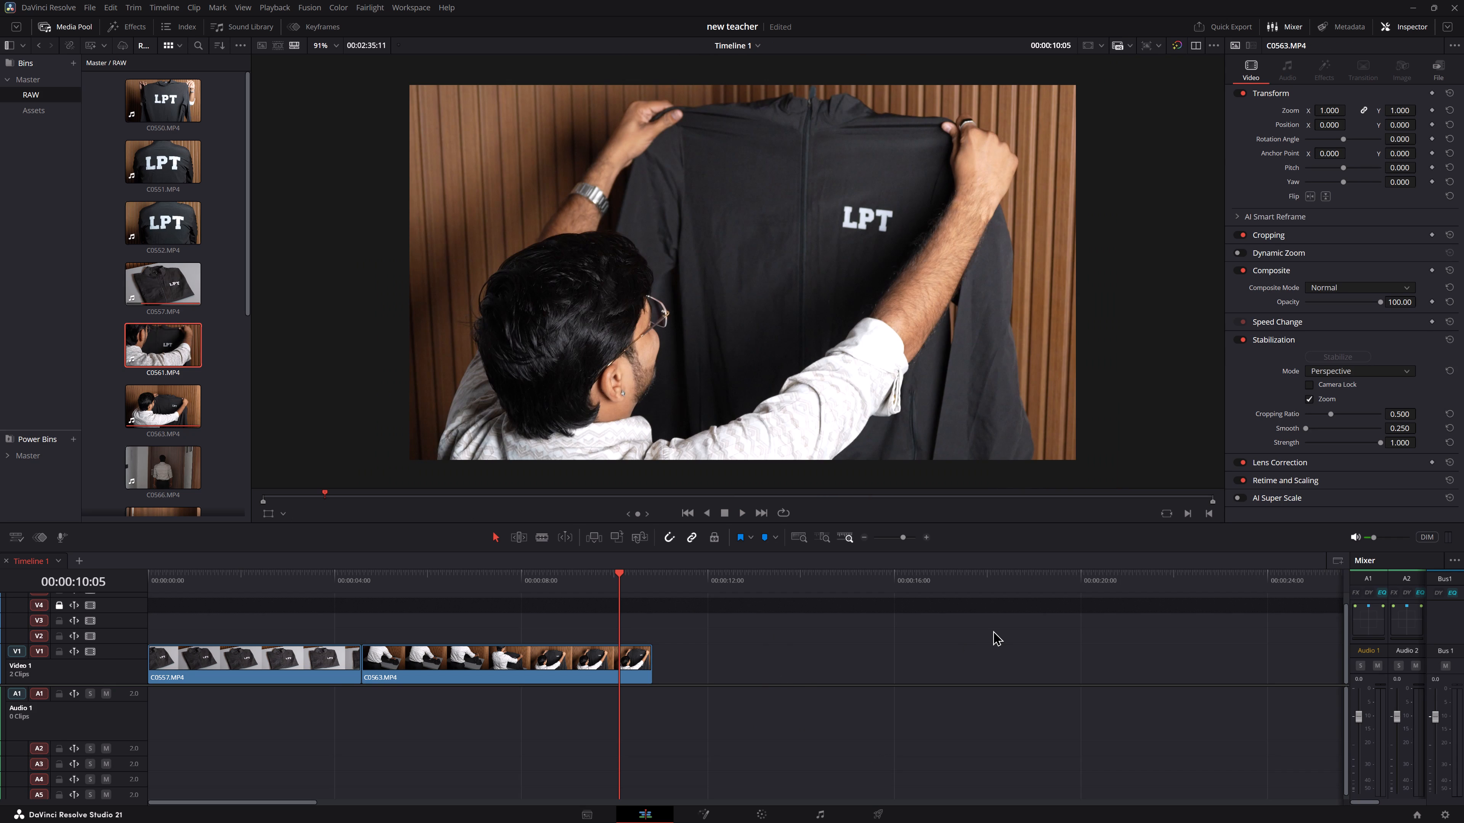
pyautogui.moveTo(547, 584); pyautogui.dragTo(535, 584)
pyautogui.moveTo(535, 584); pyautogui.dragTo(47, 613)
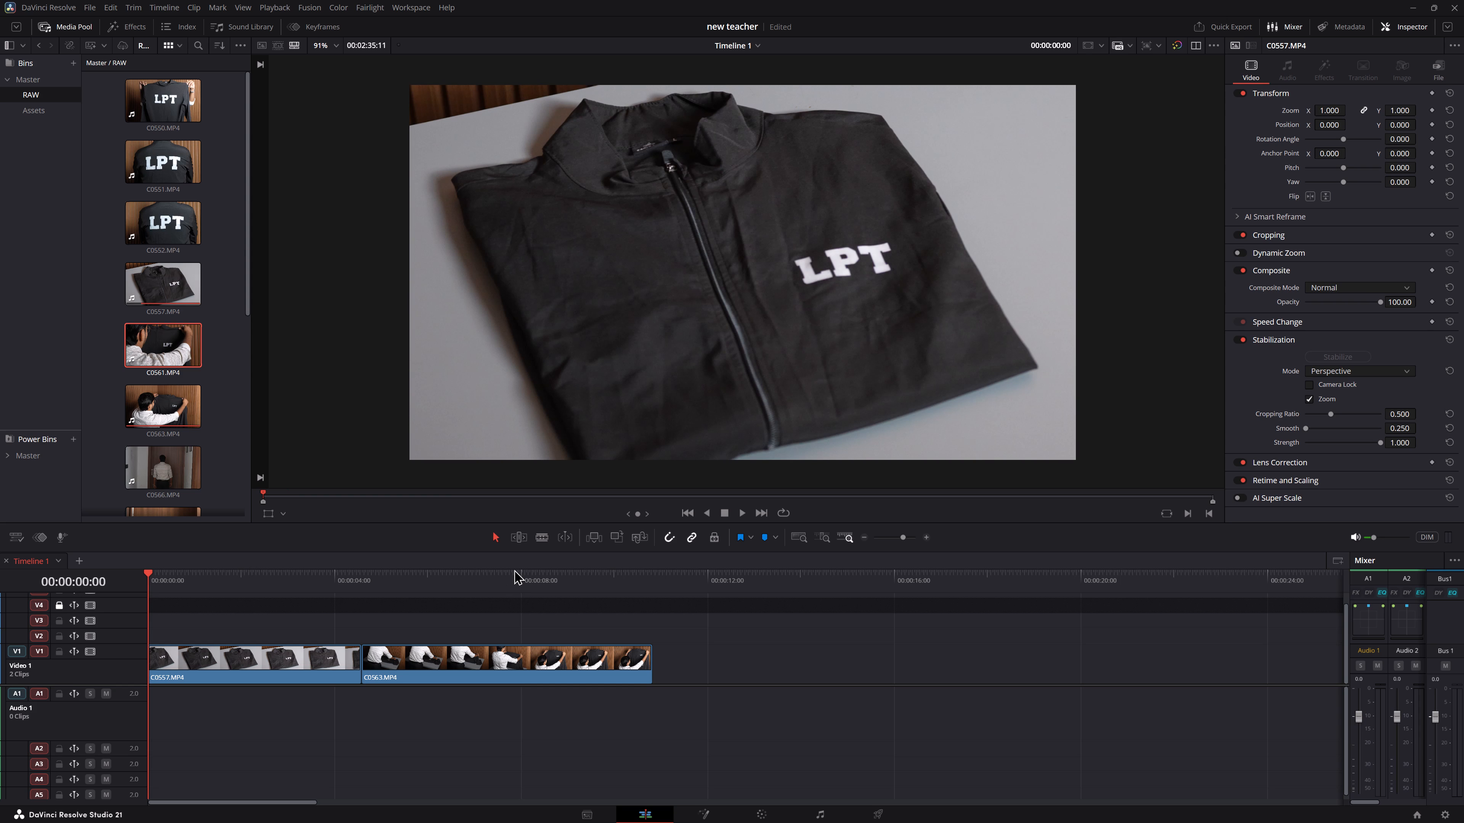
pyautogui.press('space')
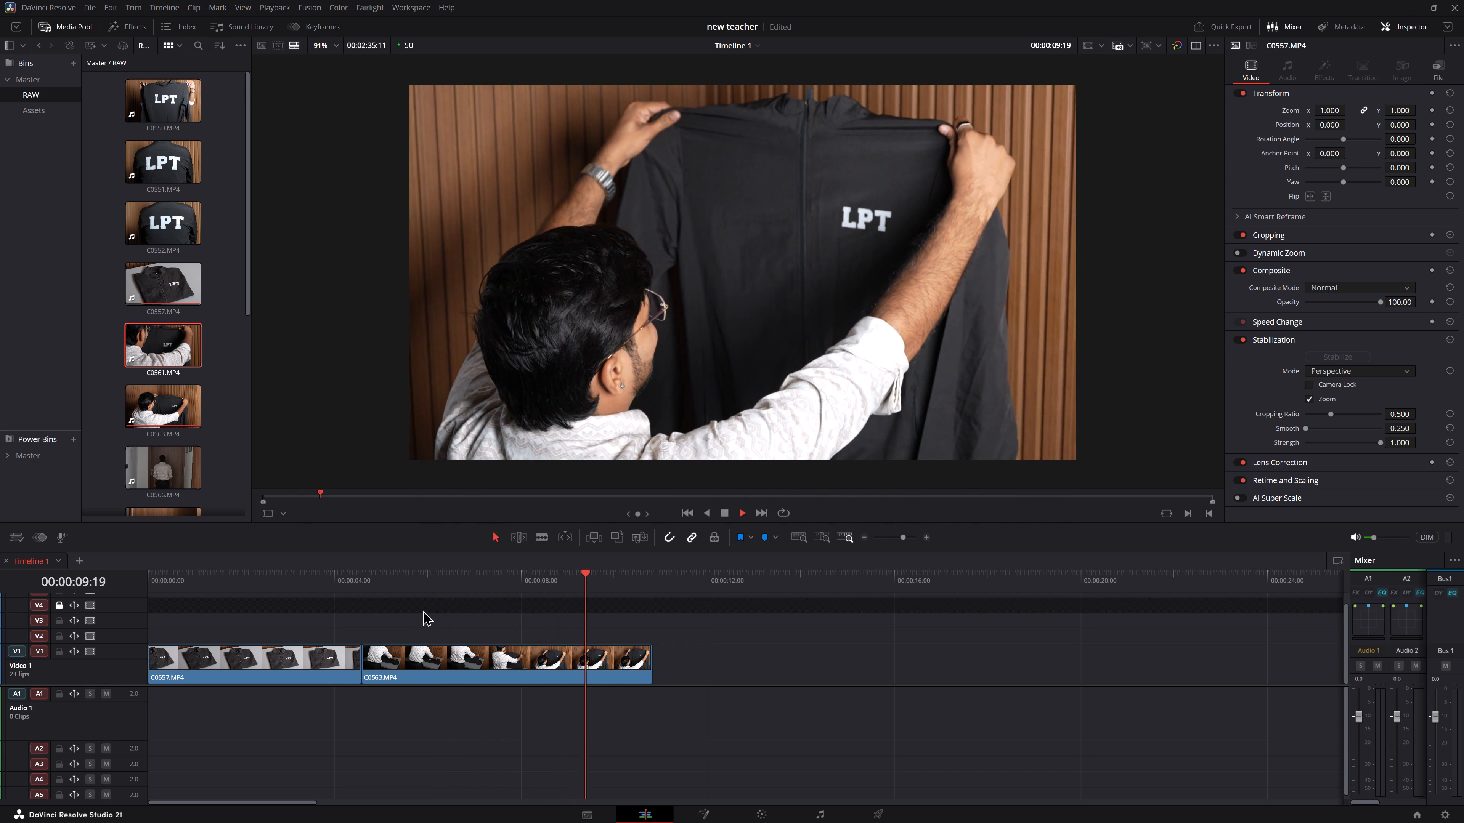
pyautogui.press('space')
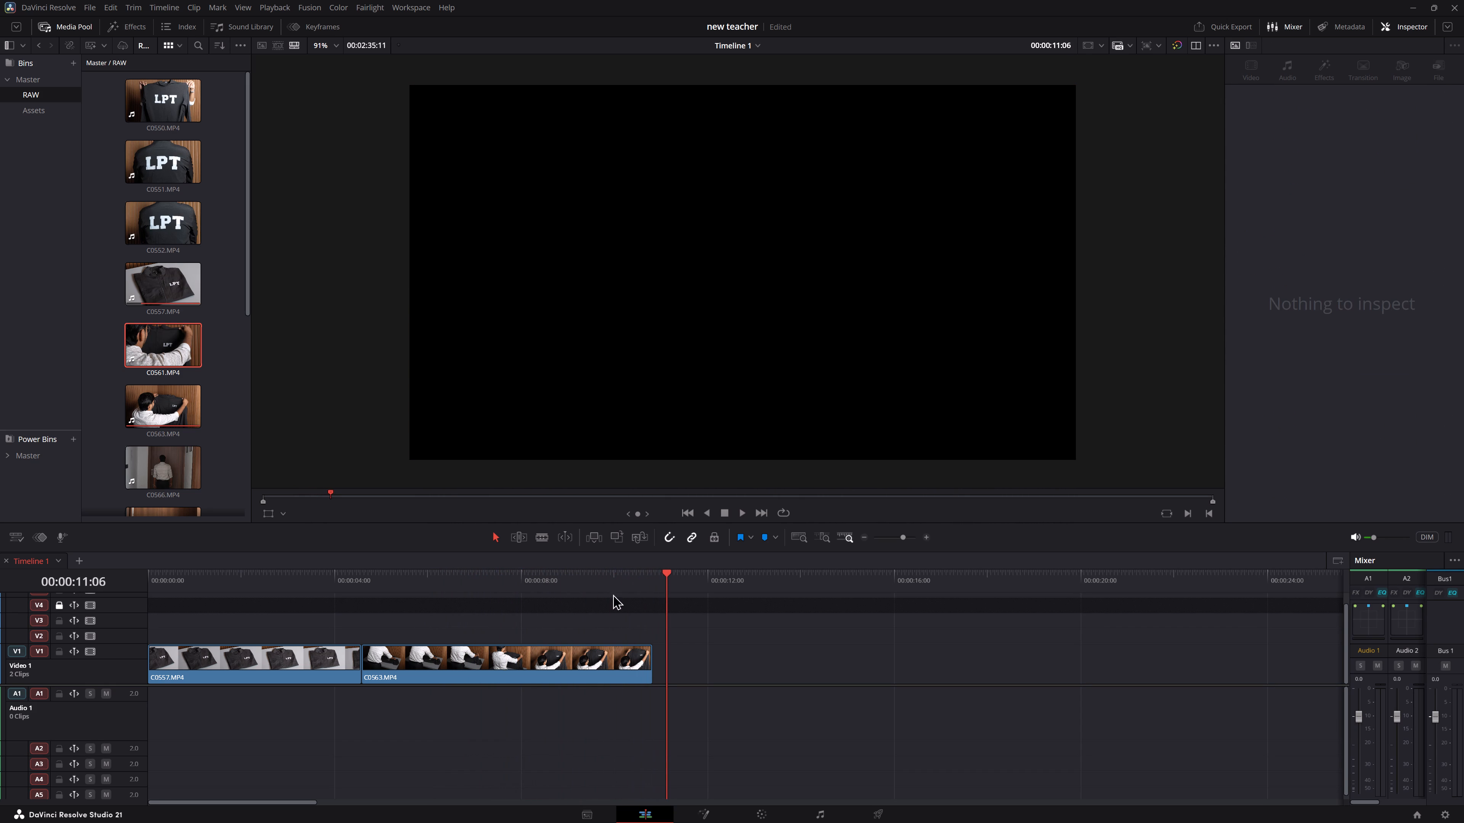
pyautogui.moveTo(652, 581); pyautogui.dragTo(284, 609)
pyautogui.press('space')
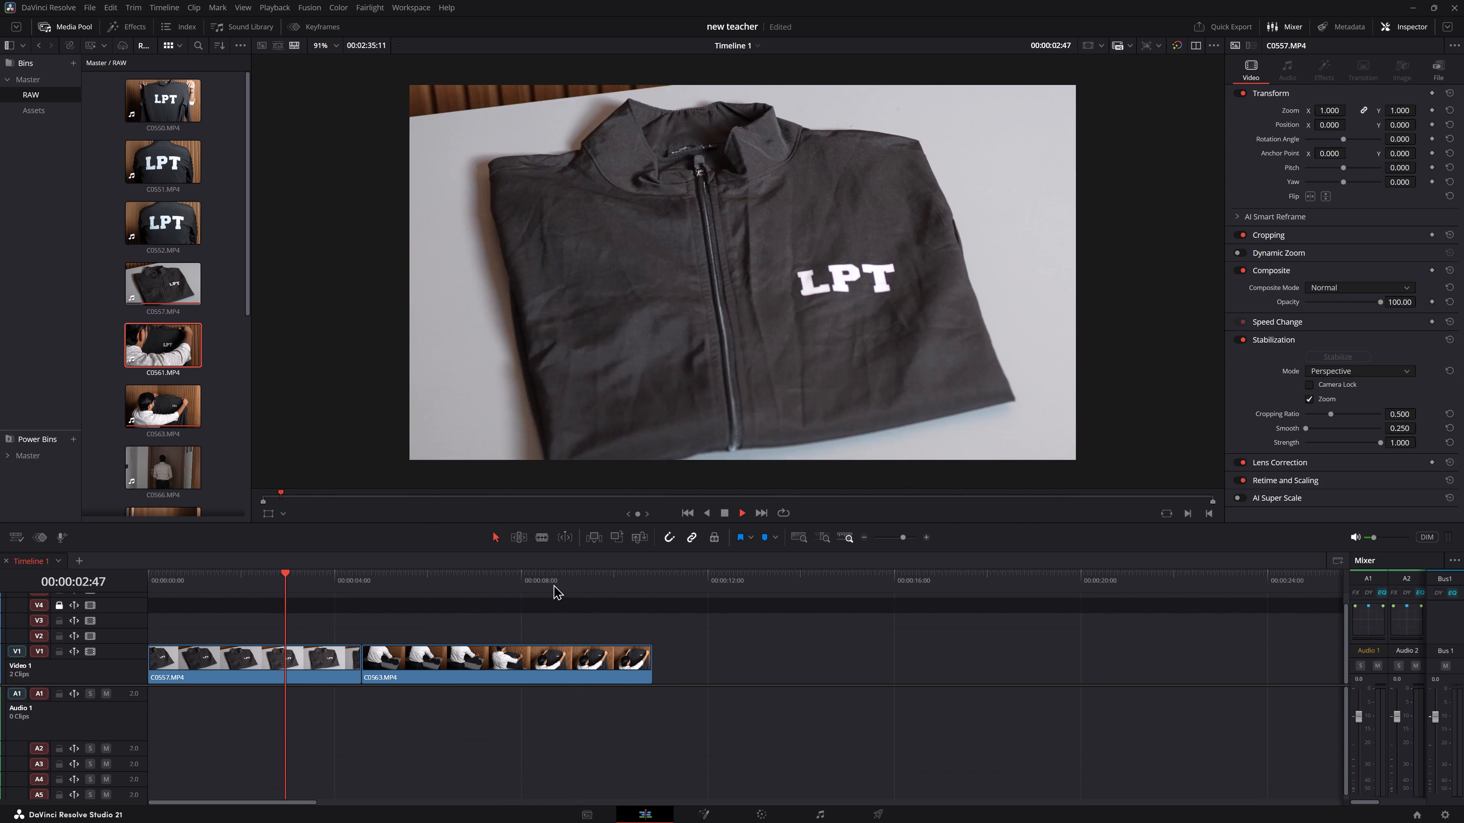
pyautogui.press('space')
# Switch to LocalSend to check the 10-7-2026 v2.mp4 transfer, and move its window aside before returning to DaVinci Resolve.
pyautogui.hotkey('alt', 'Tab')
pyautogui.hotkey('alt', 'Tab')
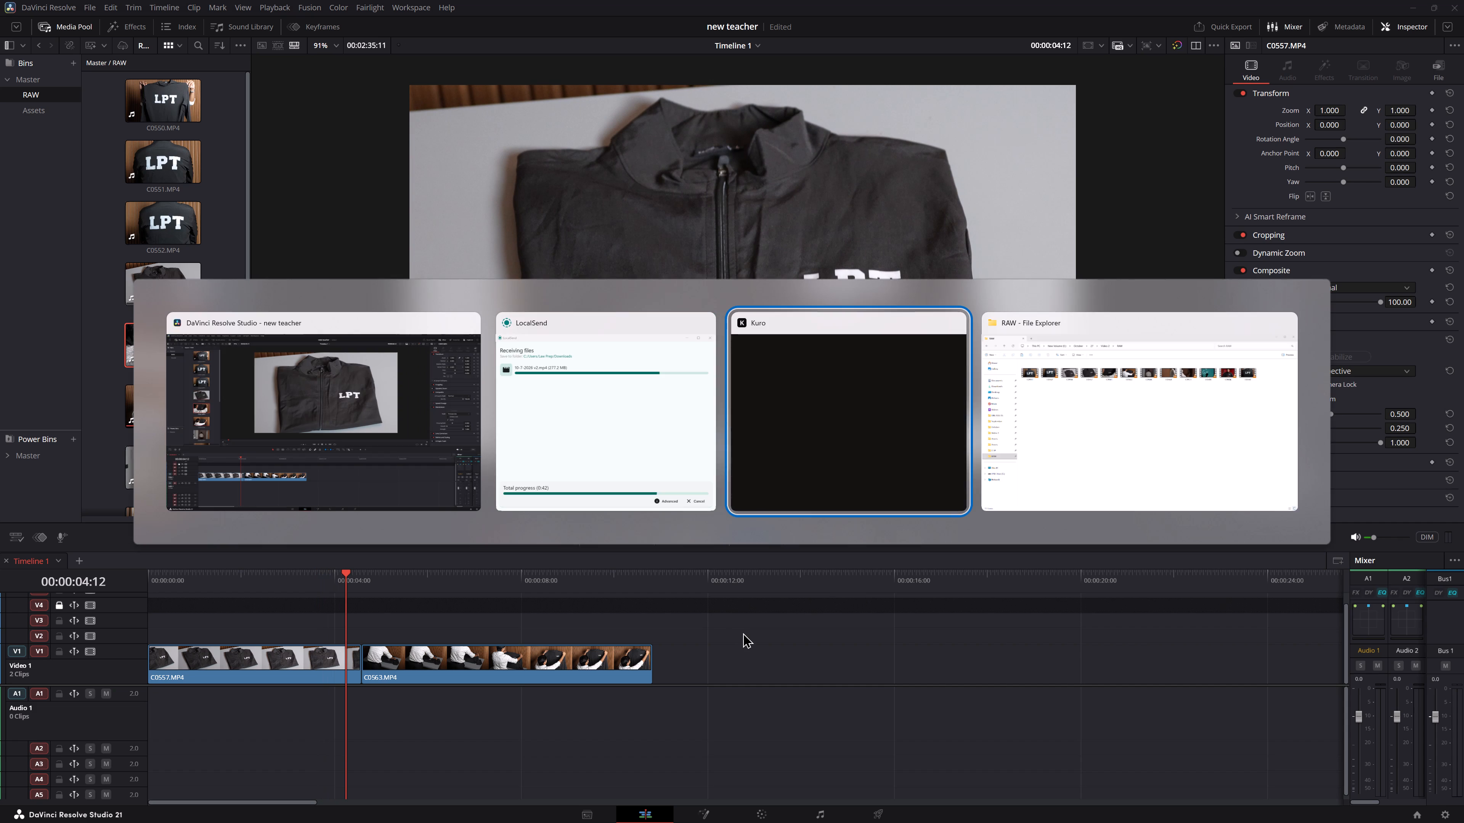
pyautogui.keyDown('alt'); pyautogui.click(592, 468); pyautogui.keyUp('alt')
pyautogui.moveTo(496, 158); pyautogui.dragTo(632, 176)
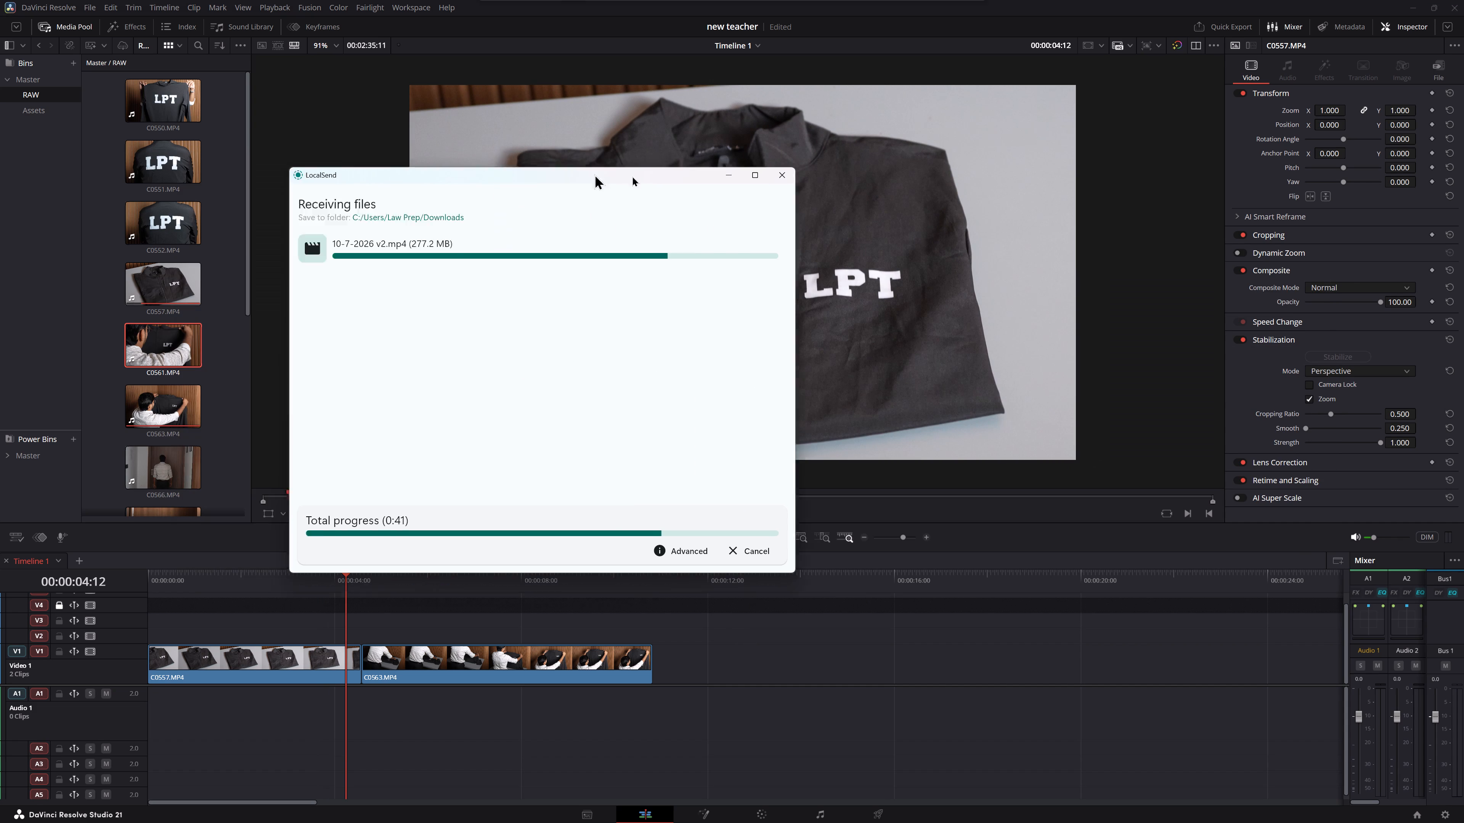
pyautogui.moveTo(632, 176); pyautogui.dragTo(1018, 175)
pyautogui.hotkey('alt', 'Tab')
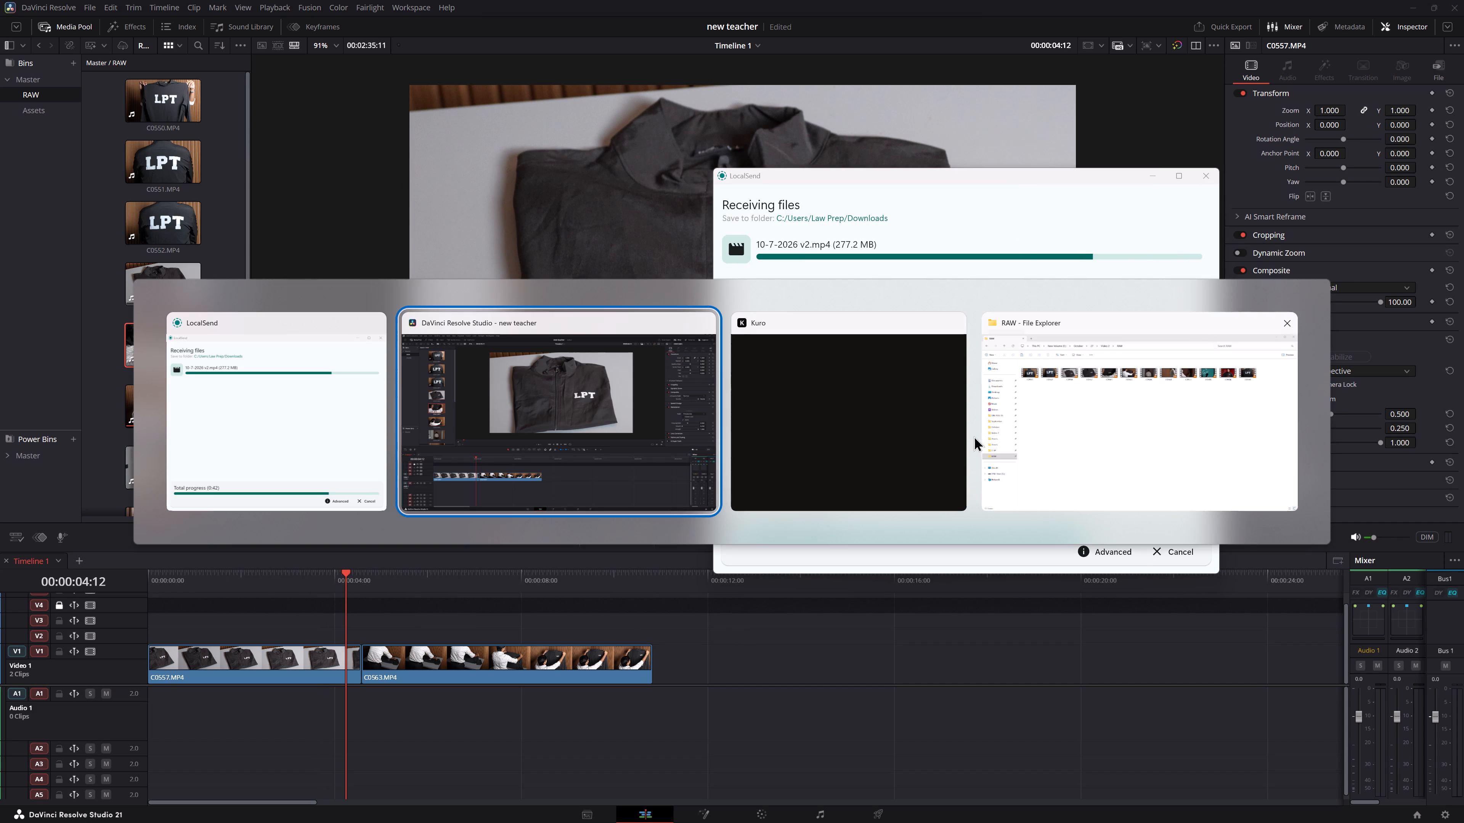
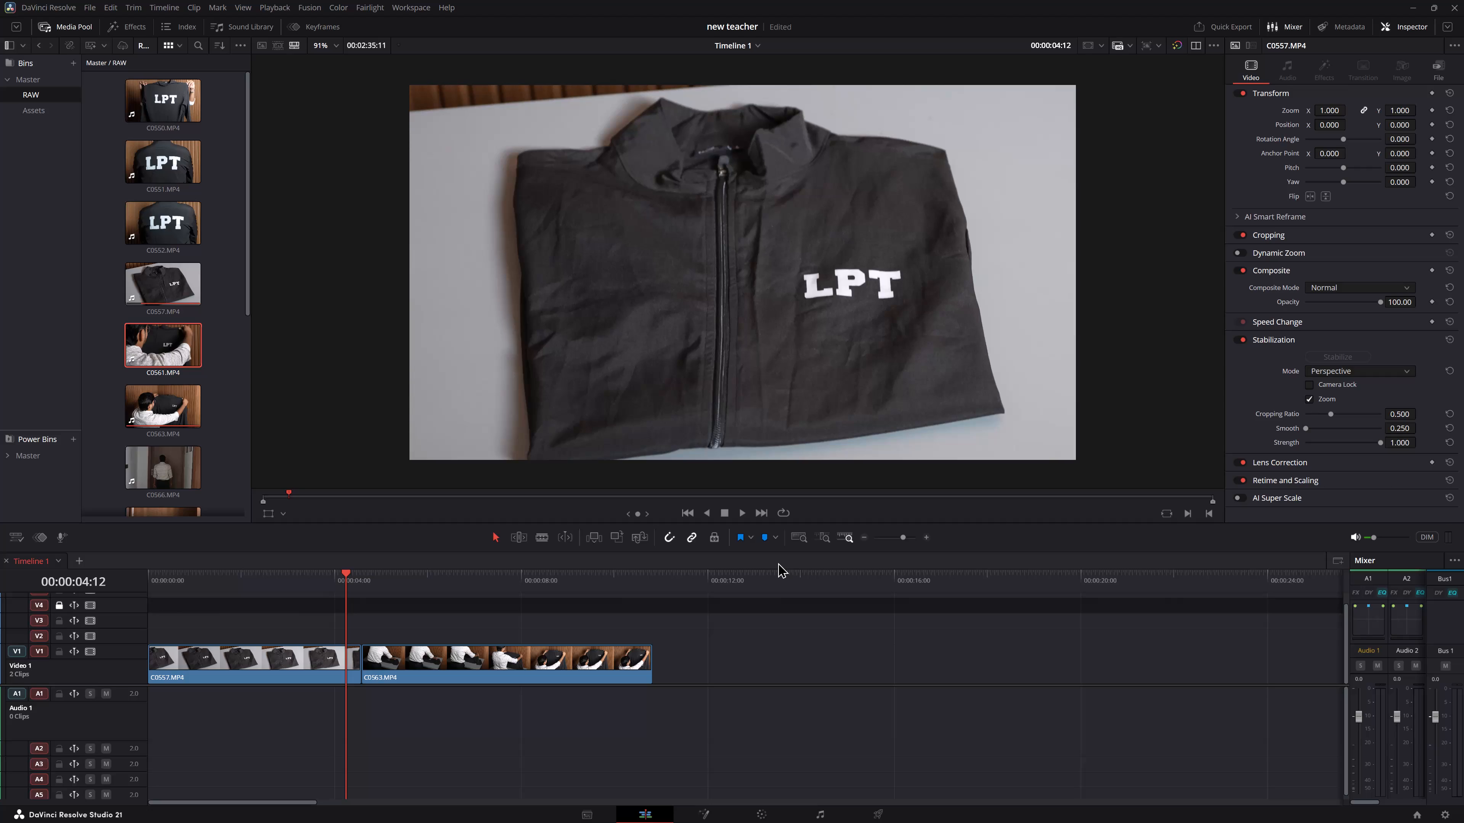
# Scrub Timeline 1 into the C0563.MP4 clip and open the Color page with its timeline shown.
pyautogui.keyDown('alt'); pyautogui.moveTo(314, 586); pyautogui.dragTo(309, 586); pyautogui.keyUp('alt')
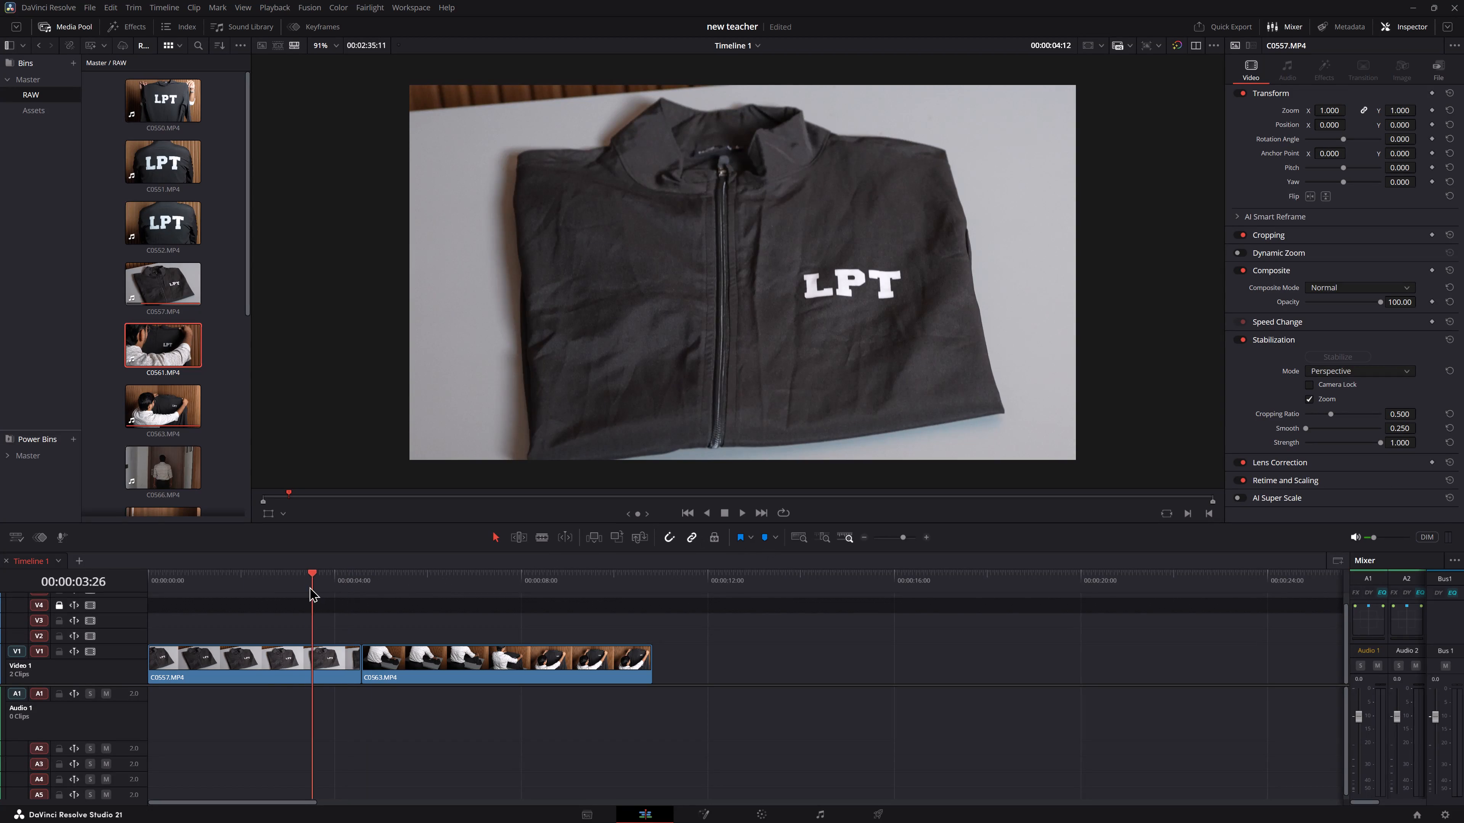
pyautogui.keyDown('alt'); pyautogui.moveTo(309, 586); pyautogui.dragTo(431, 591); pyautogui.keyUp('alt')
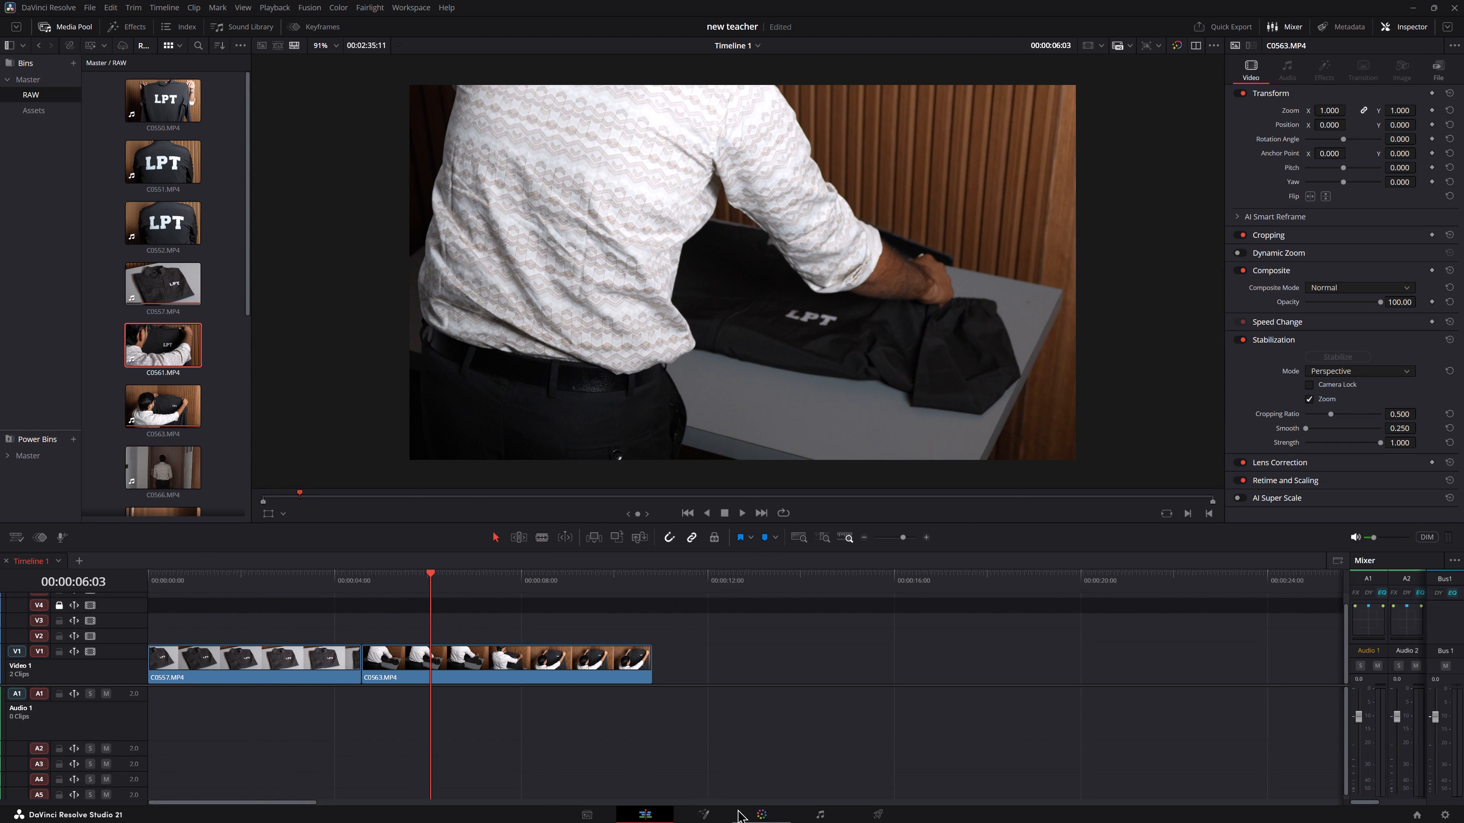
pyautogui.keyDown('alt'); pyautogui.click(765, 812); pyautogui.keyUp('alt')
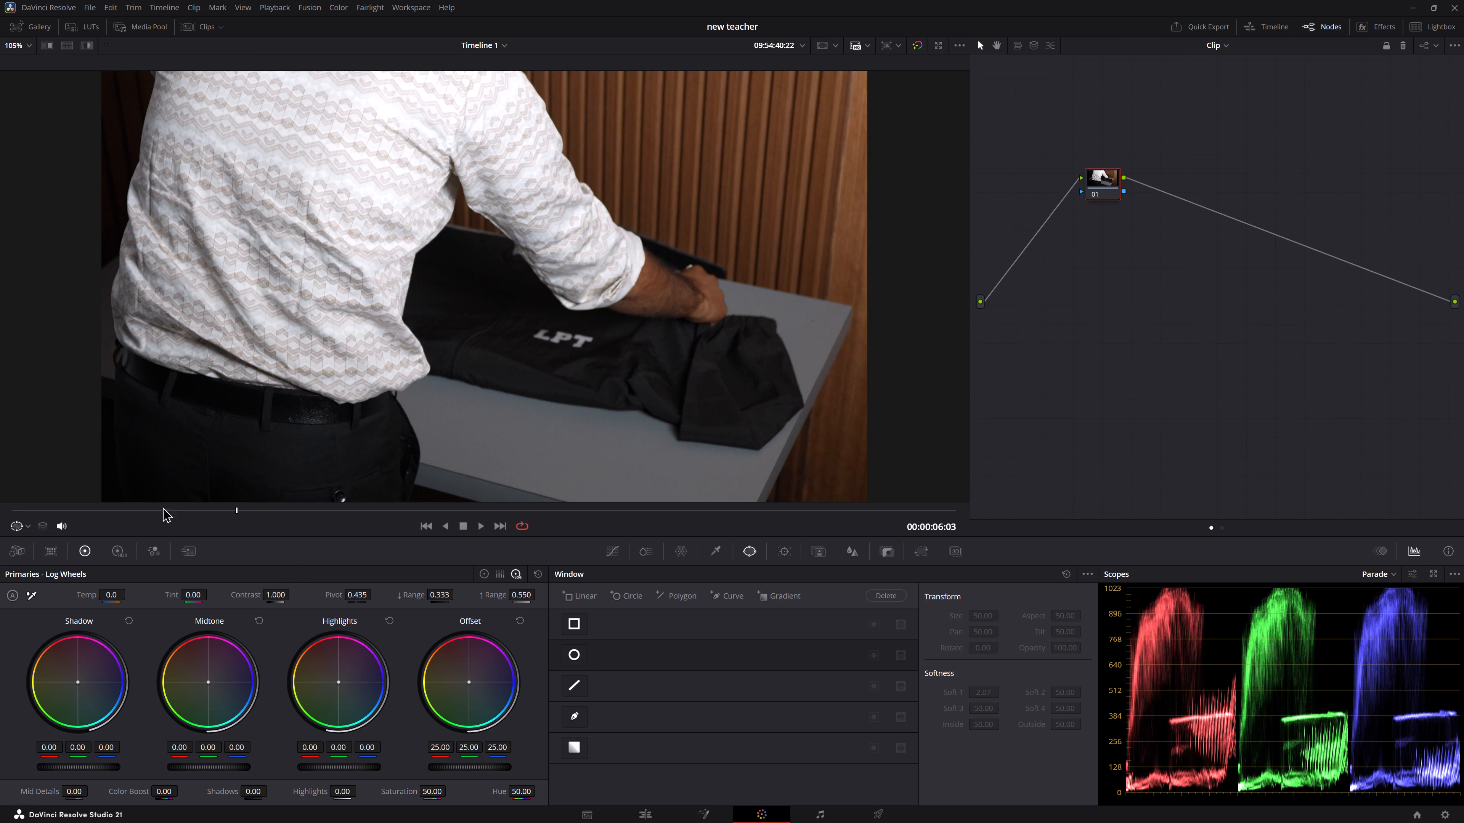
pyautogui.keyDown('alt'); pyautogui.scroll(3, 104, 433); pyautogui.keyUp('alt')
pyautogui.keyDown('alt'); pyautogui.scroll(-5, 245, 318); pyautogui.keyUp('alt')
pyautogui.keyDown('alt'); pyautogui.scroll(-4, 265, 343); pyautogui.keyUp('alt')
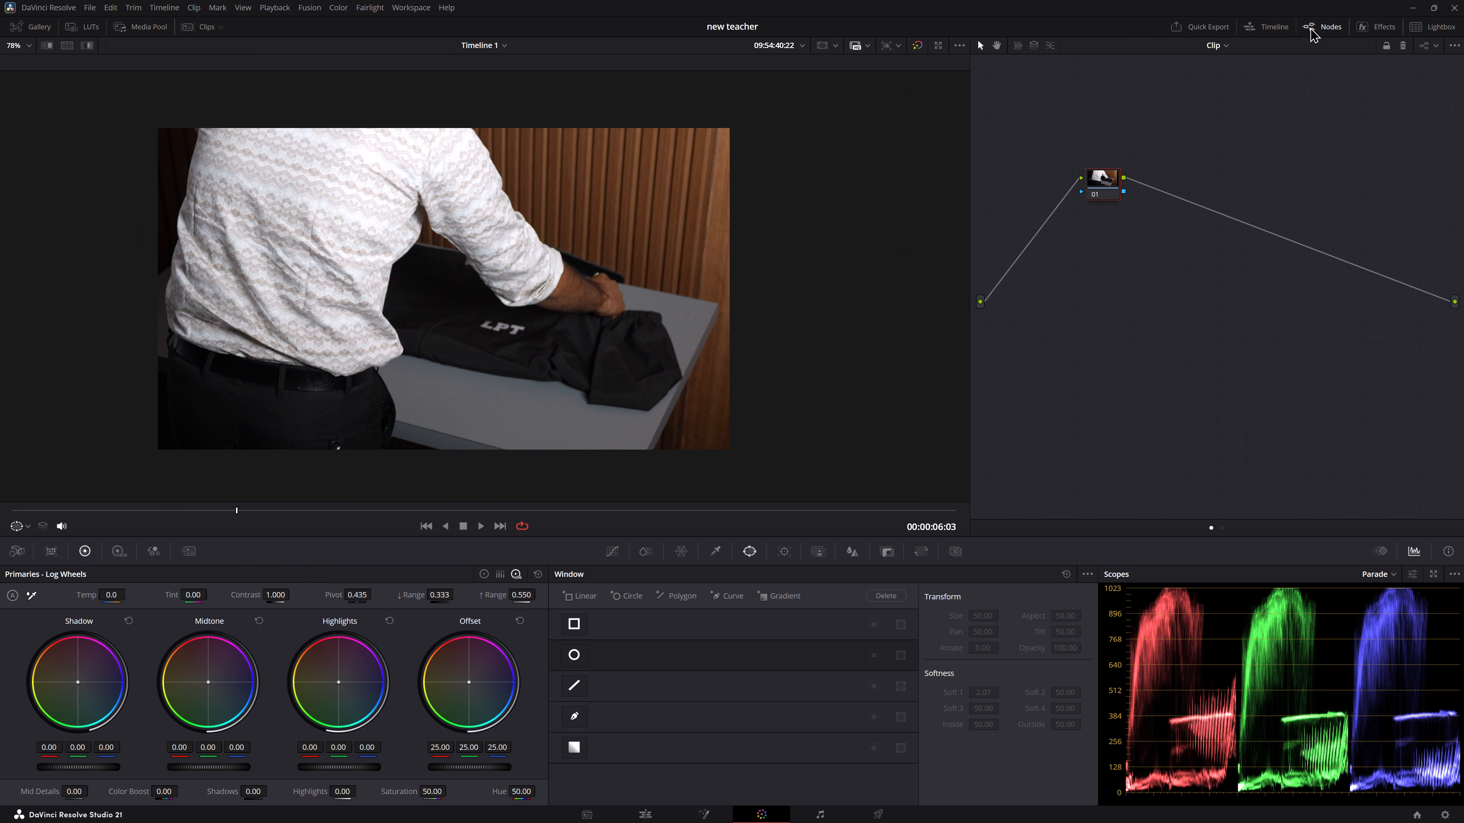
pyautogui.keyDown('alt'); pyautogui.click(1259, 24); pyautogui.keyUp('alt')
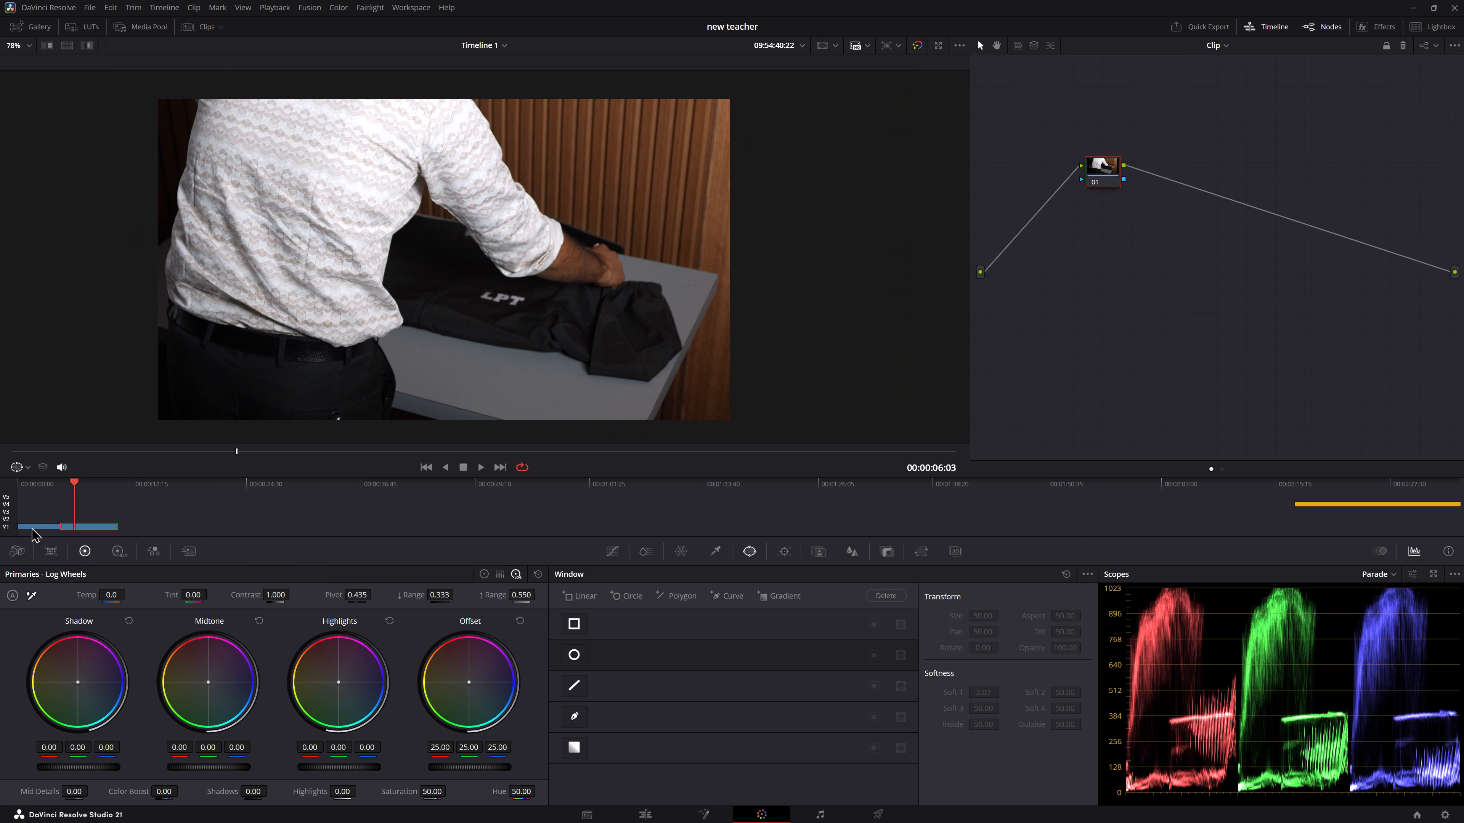
# Select the C0557.MP4 folded-jacket clip for grading and set its contrast to 1.100, checking it in playback.
pyautogui.keyDown('alt'); pyautogui.click(31, 527); pyautogui.keyUp('alt')
pyautogui.press('space')
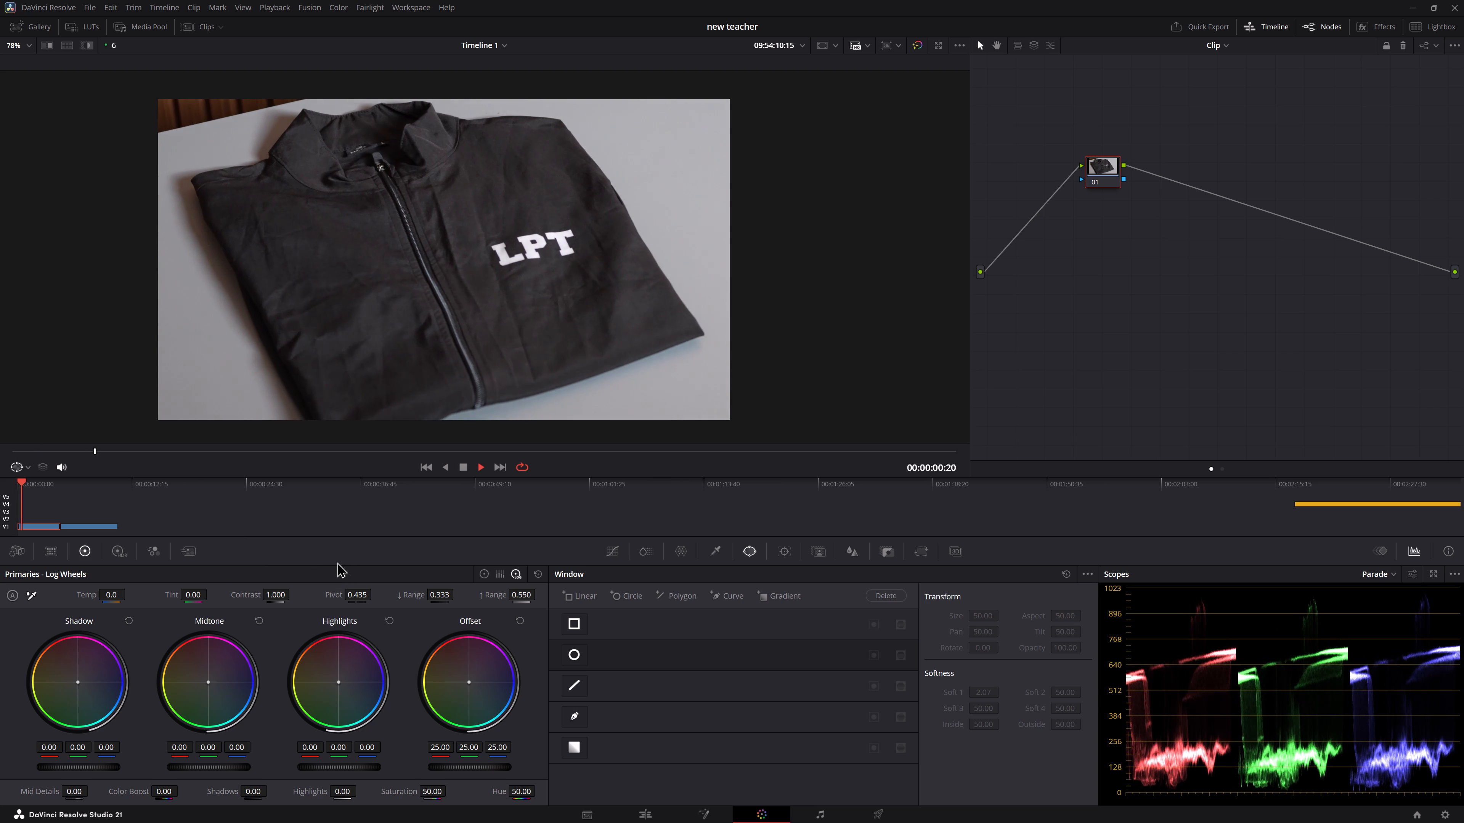
pyautogui.press('space')
pyautogui.keyDown('alt'); pyautogui.scroll(-3, 260, 266); pyautogui.keyUp('alt')
pyautogui.press('z')
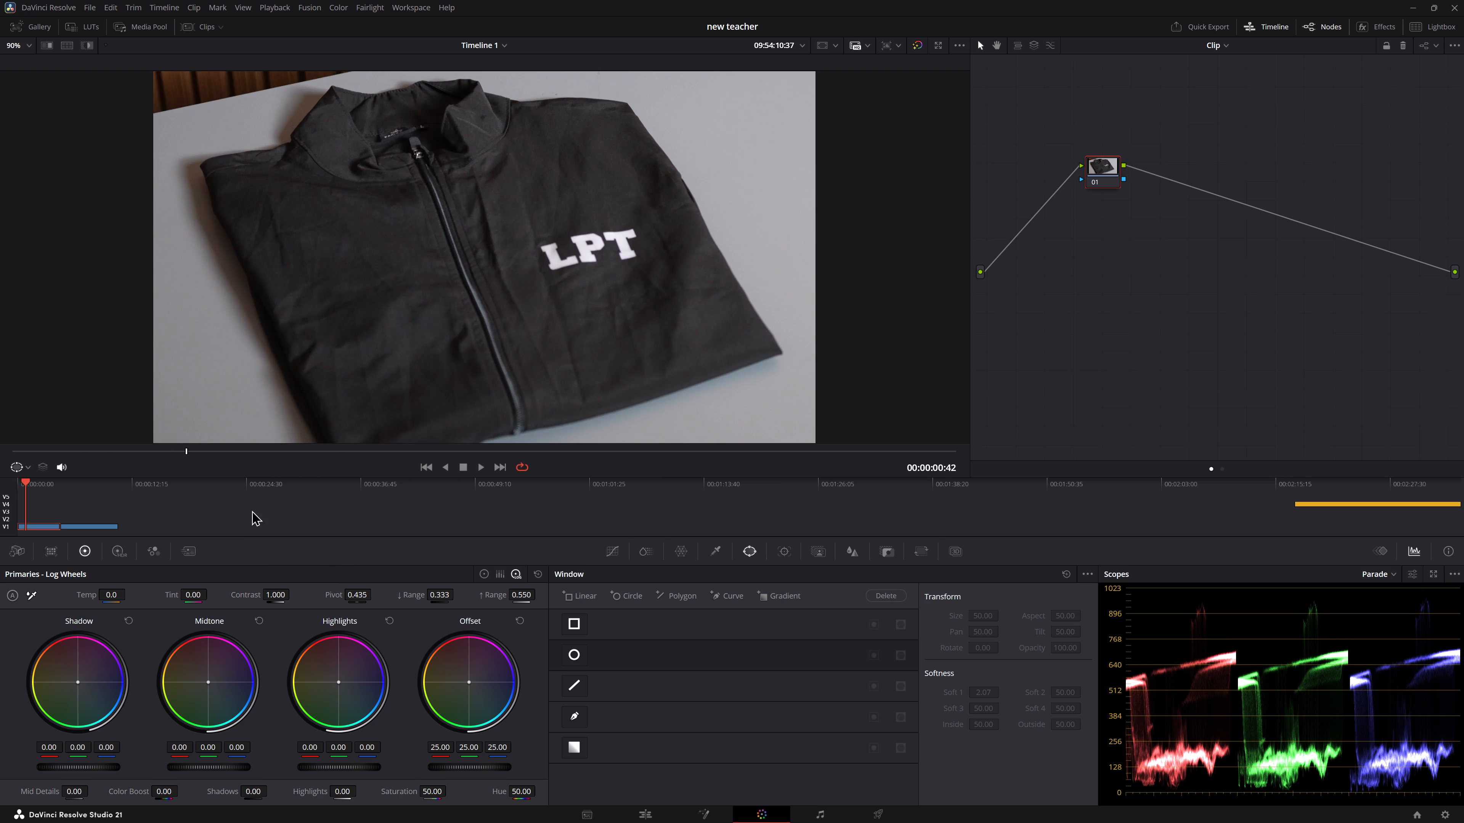
pyautogui.keyDown('alt'); pyautogui.moveTo(274, 599); pyautogui.dragTo(260, 599); pyautogui.keyUp('alt')
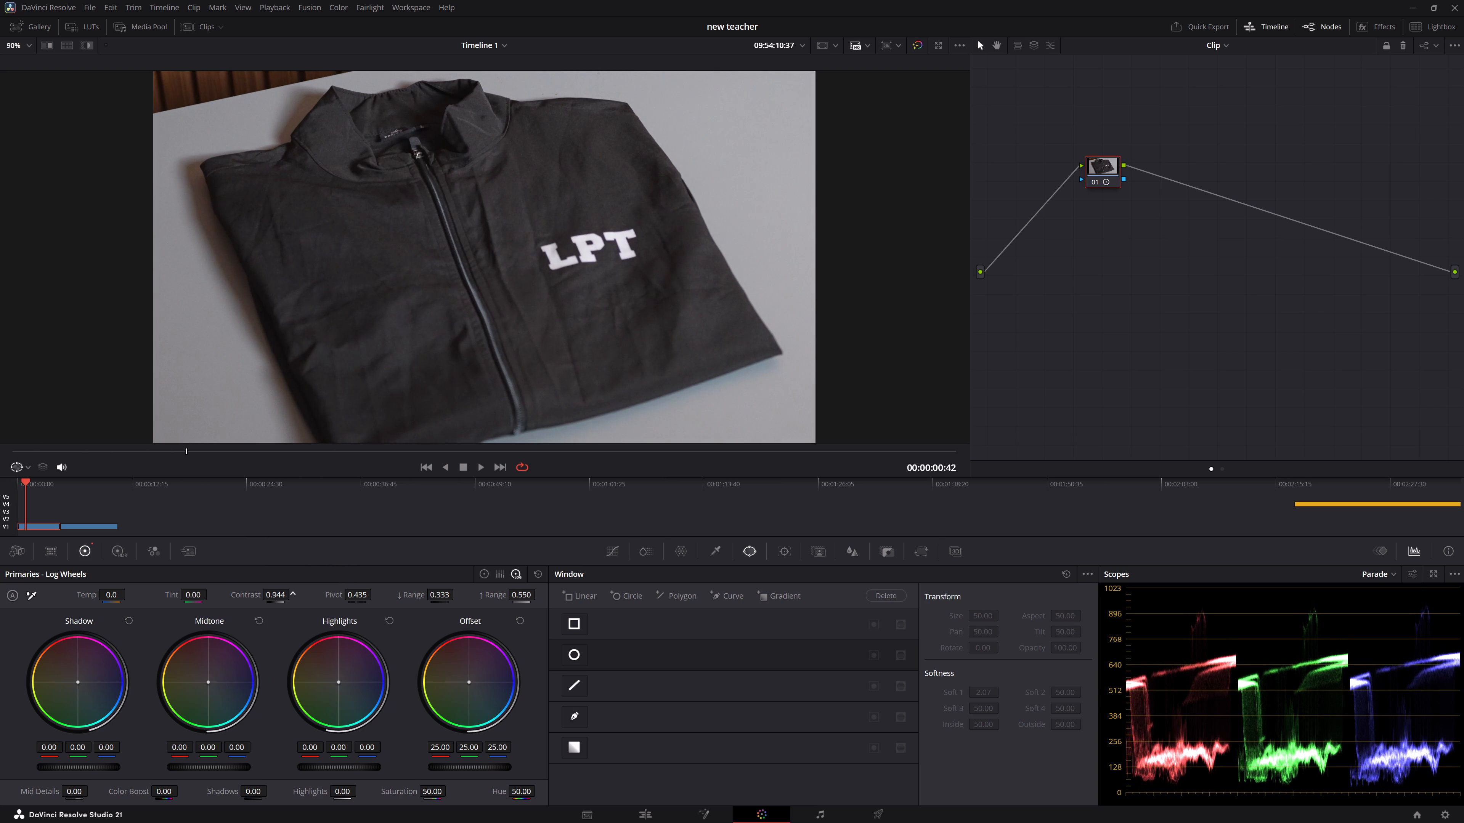
pyautogui.keyDown('alt'); pyautogui.moveTo(260, 599); pyautogui.dragTo(302, 596); pyautogui.keyUp('alt')
pyautogui.press('space')
pyautogui.press('space')
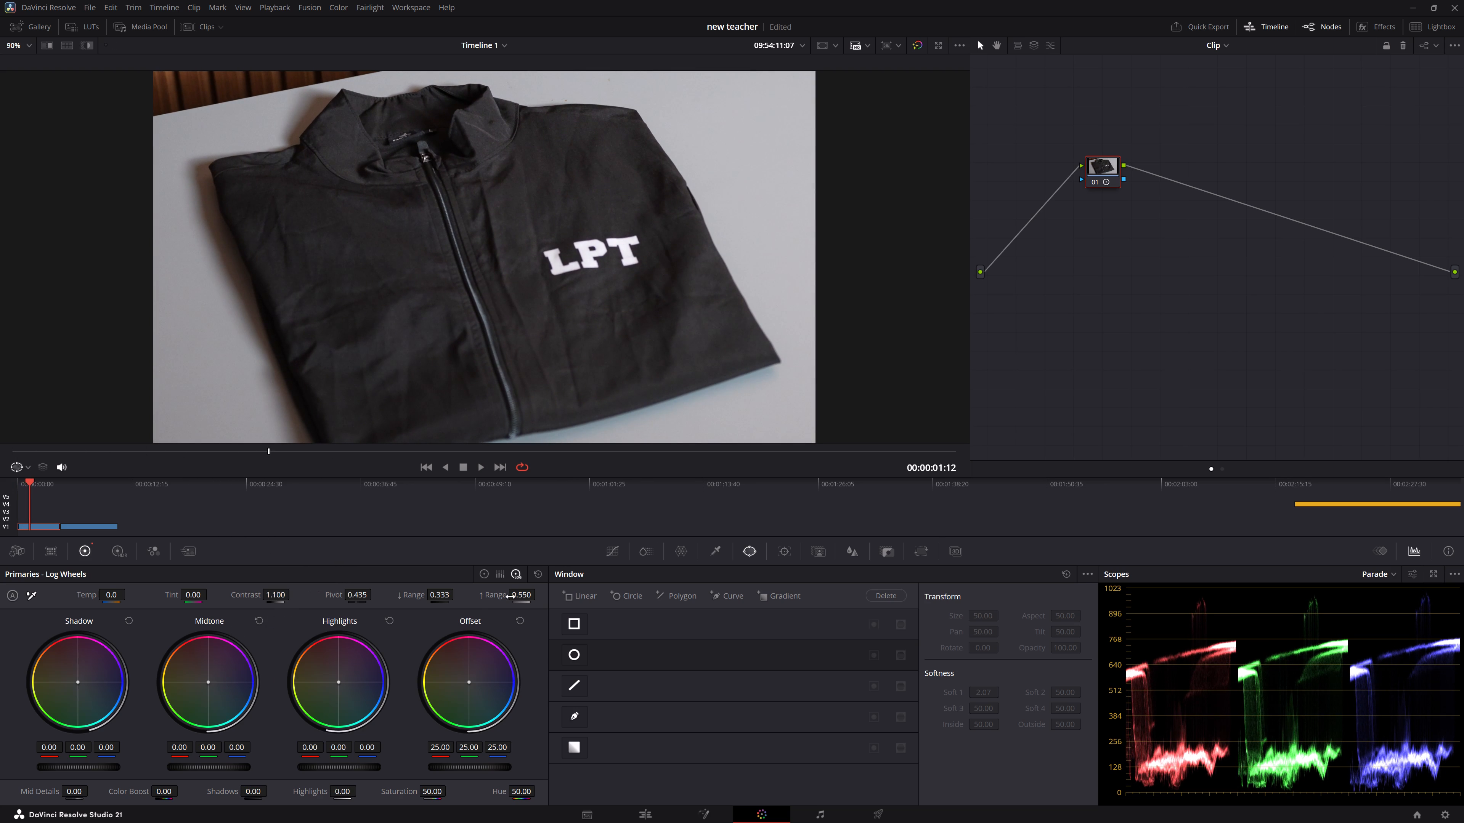
# Set the jacket clip's Mid/Detail to -61.00 in the primary Color Wheels and play it briefly.
pyautogui.keyDown('alt'); pyautogui.click(485, 573); pyautogui.keyUp('alt')
pyautogui.keyDown('alt'); pyautogui.moveTo(527, 599); pyautogui.dragTo(515, 599); pyautogui.keyUp('alt')
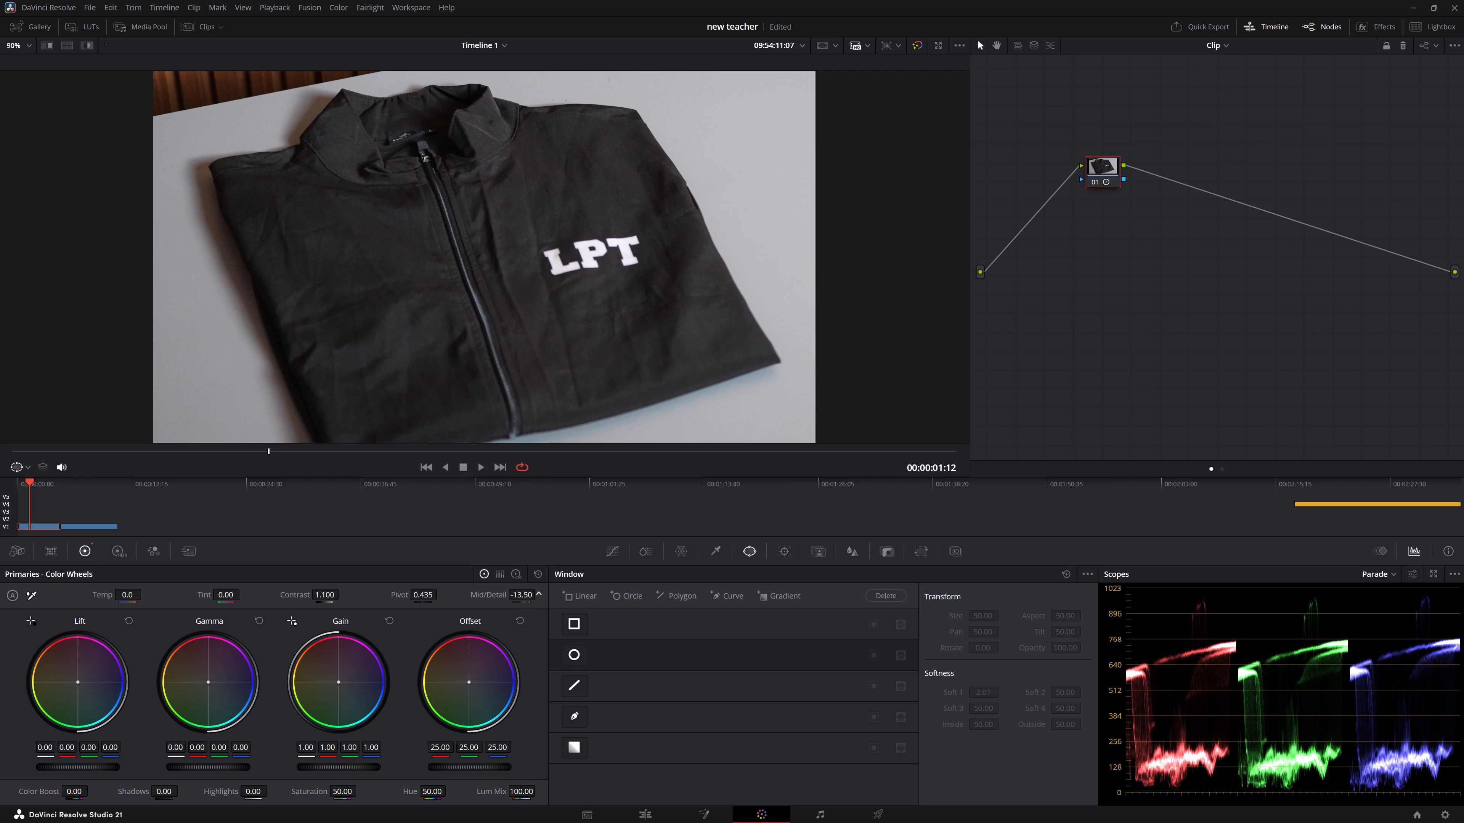
pyautogui.keyDown('alt'); pyautogui.moveTo(515, 599); pyautogui.dragTo(457, 594); pyautogui.keyUp('alt')
pyautogui.press('space')
pyautogui.press('space')
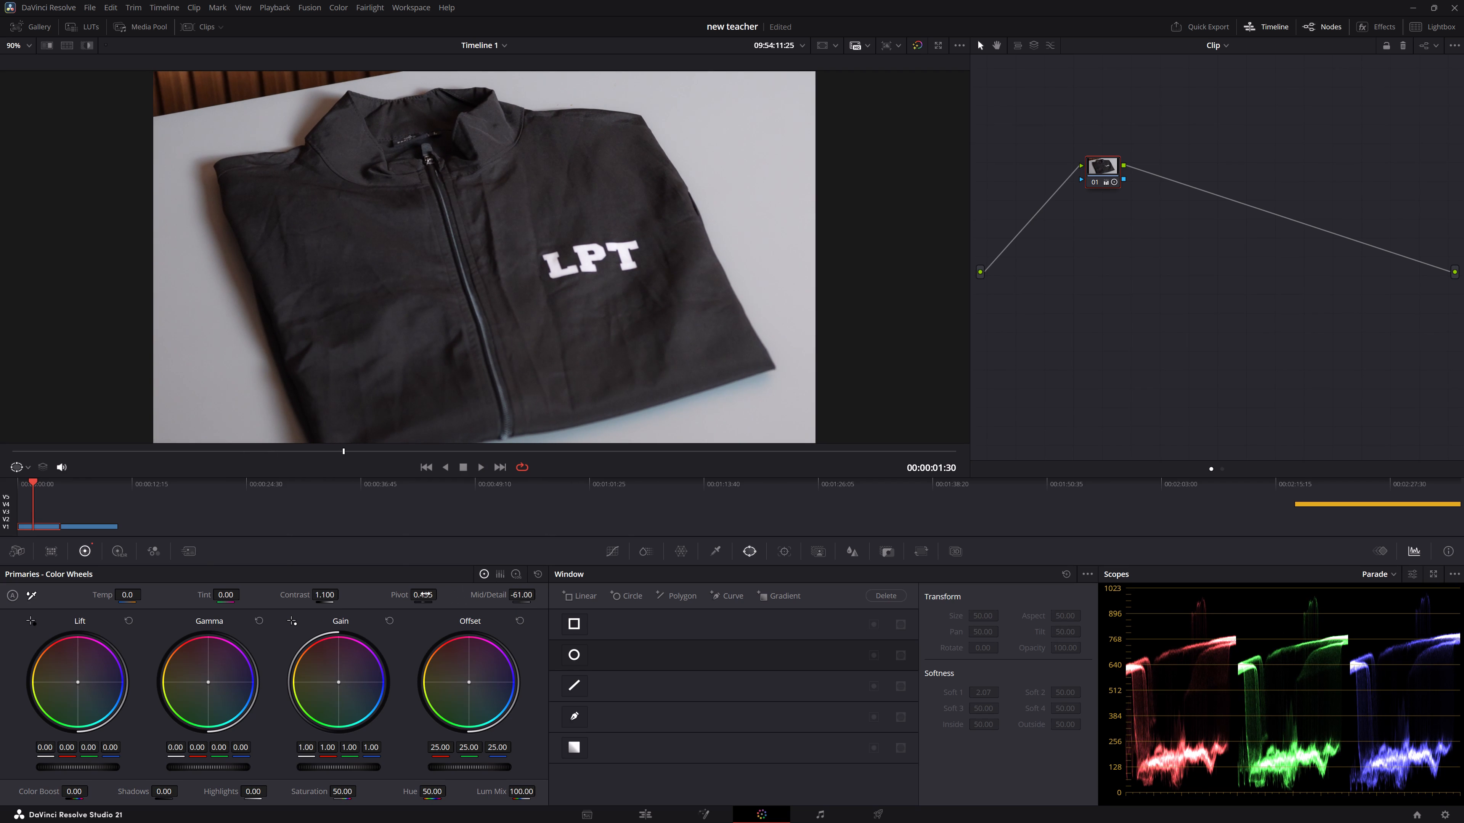
# Set the jacket clip's contrast to 1.122, lift to -0.03, gamma to -0.02 and gain to 0.98.
pyautogui.keyDown('alt'); pyautogui.moveTo(321, 595); pyautogui.dragTo(327, 595); pyautogui.keyUp('alt')
pyautogui.keyDown('alt'); pyautogui.moveTo(107, 763); pyautogui.dragTo(88, 764); pyautogui.keyUp('alt')
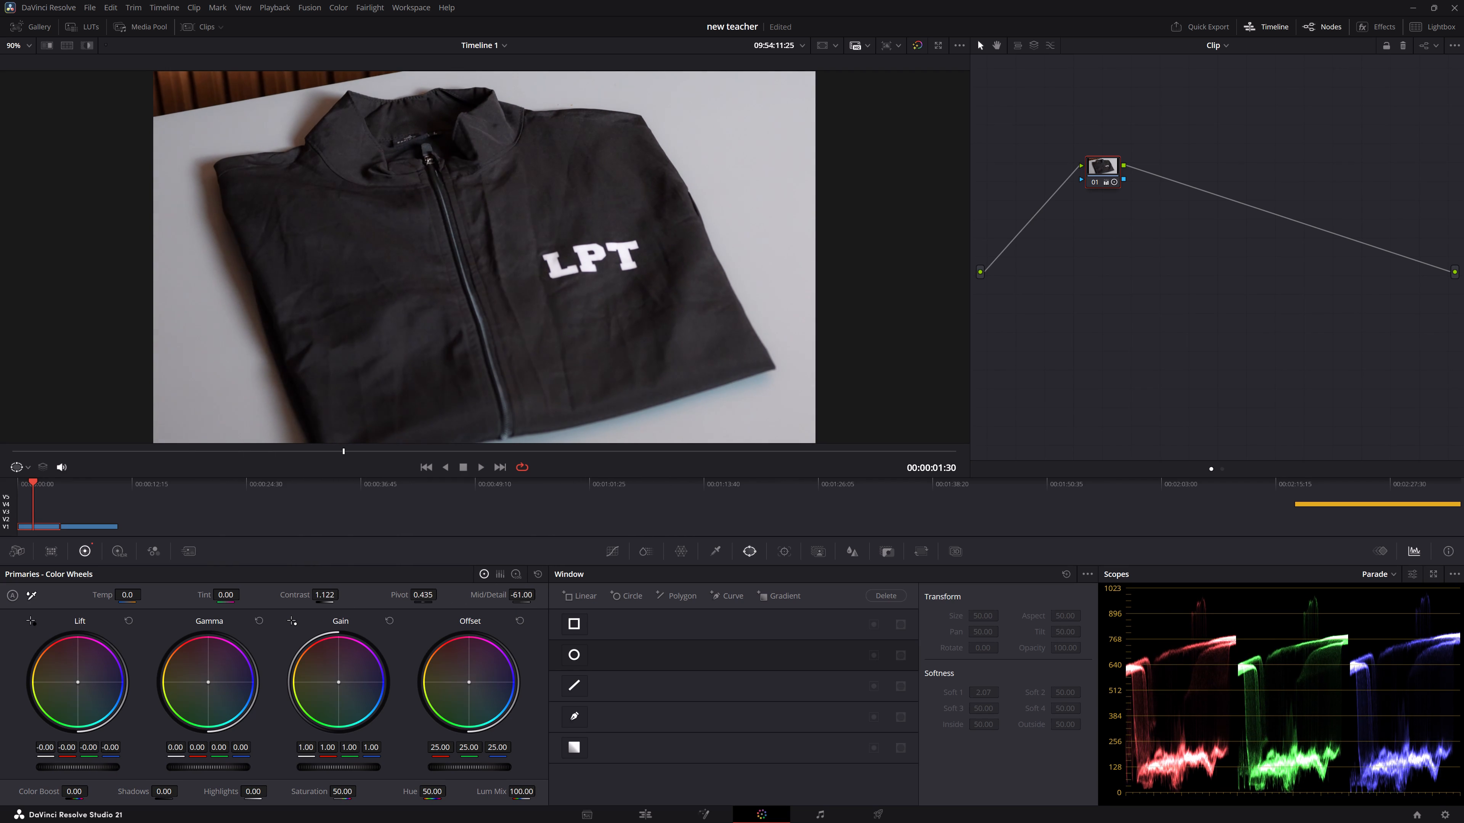
pyautogui.keyDown('alt'); pyautogui.moveTo(88, 764); pyautogui.dragTo(79, 764); pyautogui.keyUp('alt')
pyautogui.press('space')
pyautogui.press('space')
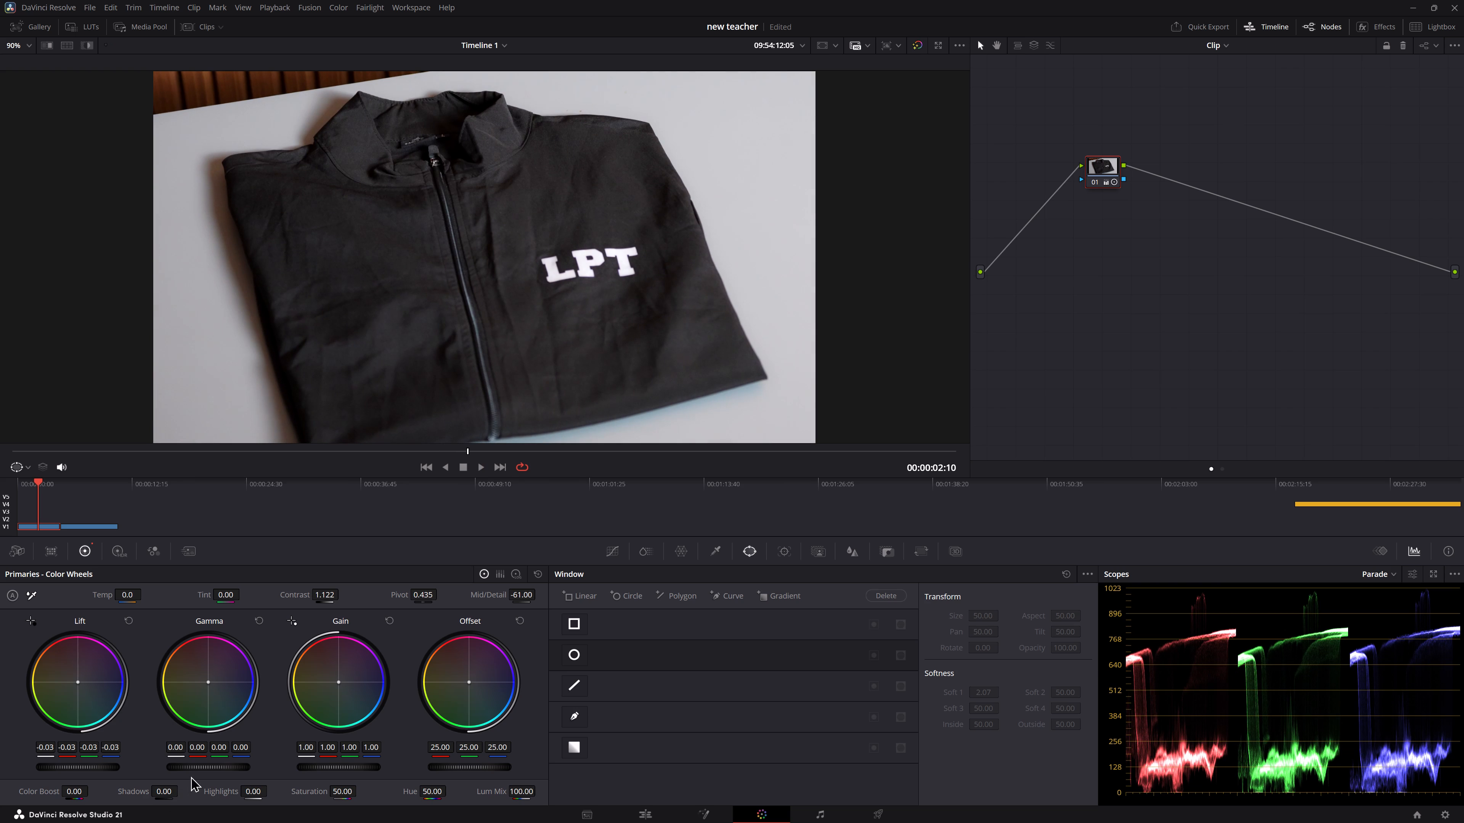
pyautogui.keyDown('alt'); pyautogui.moveTo(196, 770); pyautogui.dragTo(168, 764); pyautogui.keyUp('alt')
pyautogui.keyDown('alt'); pyautogui.moveTo(326, 767); pyautogui.dragTo(310, 766); pyautogui.keyUp('alt')
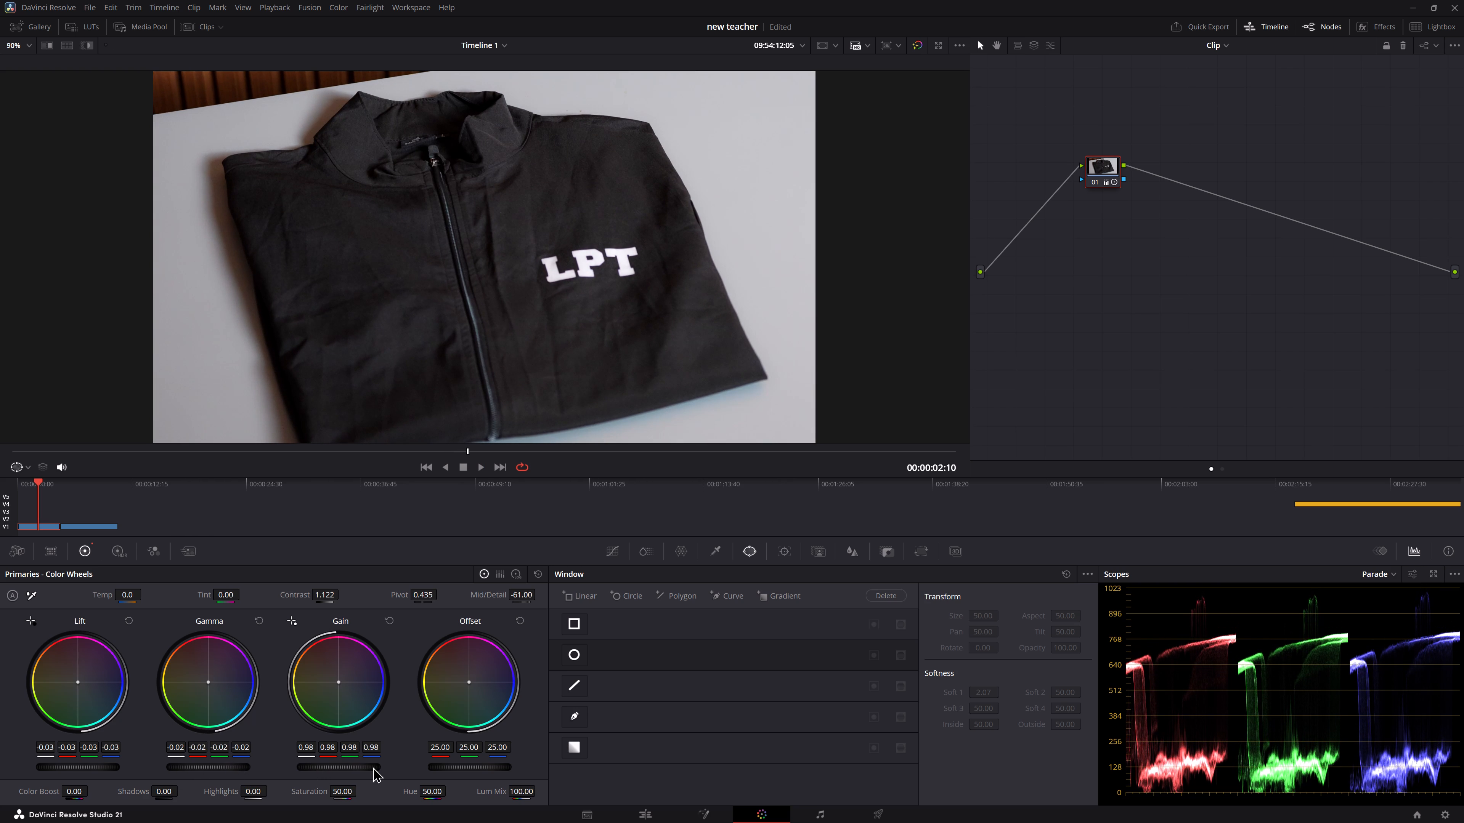
# Set the jacket clip's Highlights to -5.50 and Color Boost to -15.50.
pyautogui.keyDown('alt'); pyautogui.moveTo(261, 790); pyautogui.dragTo(254, 790); pyautogui.keyUp('alt')
pyautogui.keyDown('alt'); pyautogui.moveTo(73, 793); pyautogui.dragTo(55, 793); pyautogui.keyUp('alt')
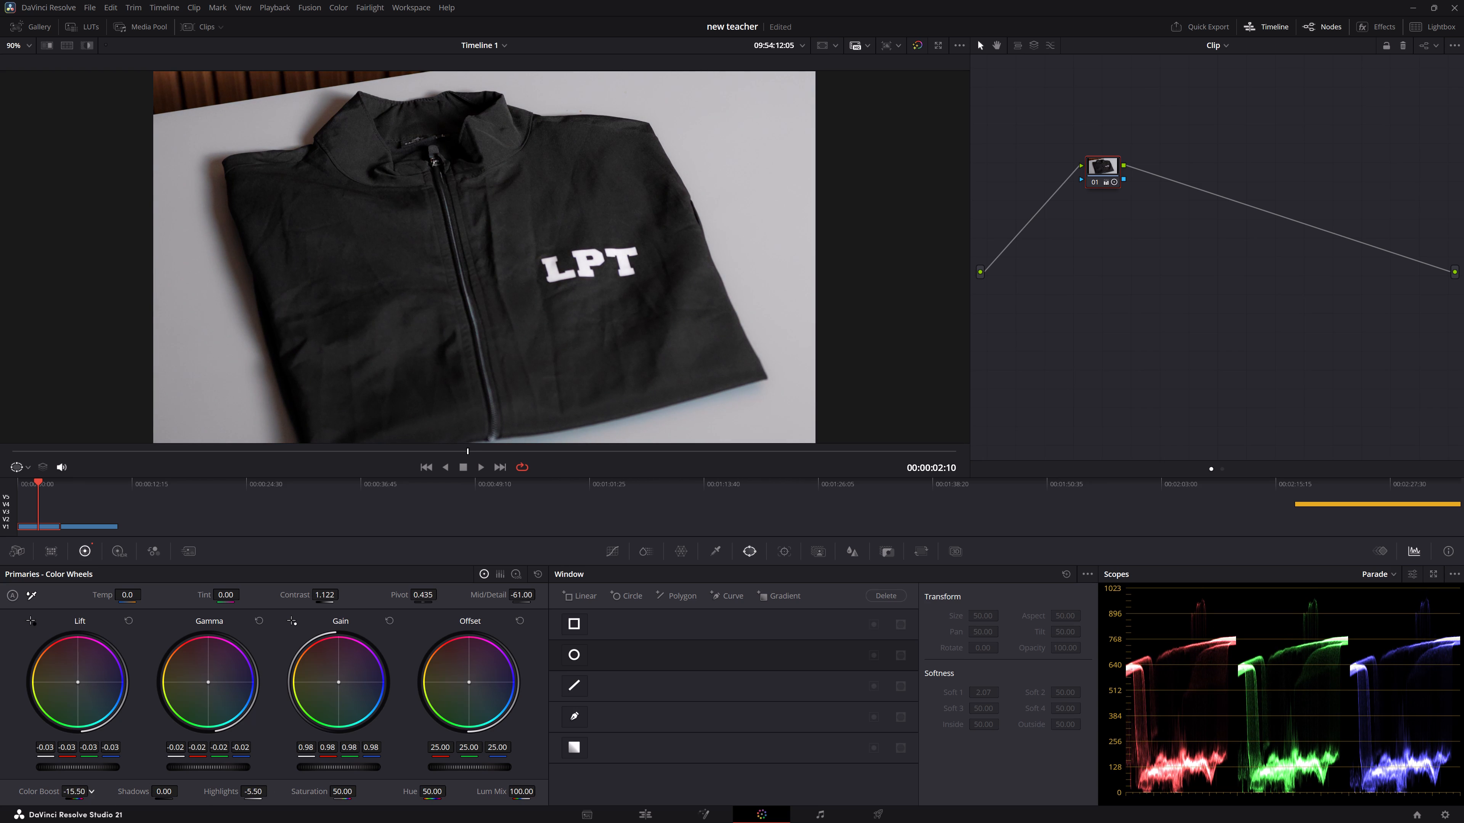
pyautogui.keyDown('alt'); pyautogui.moveTo(55, 793); pyautogui.dragTo(55, 792); pyautogui.keyUp('alt')
# Lower the jacket clip's lift to -0.06 and replay the clip from its start to review the grade.
pyautogui.keyDown('alt'); pyautogui.moveTo(83, 771); pyautogui.dragTo(32, 774); pyautogui.keyUp('alt')
pyautogui.press('space')
pyautogui.press('space')
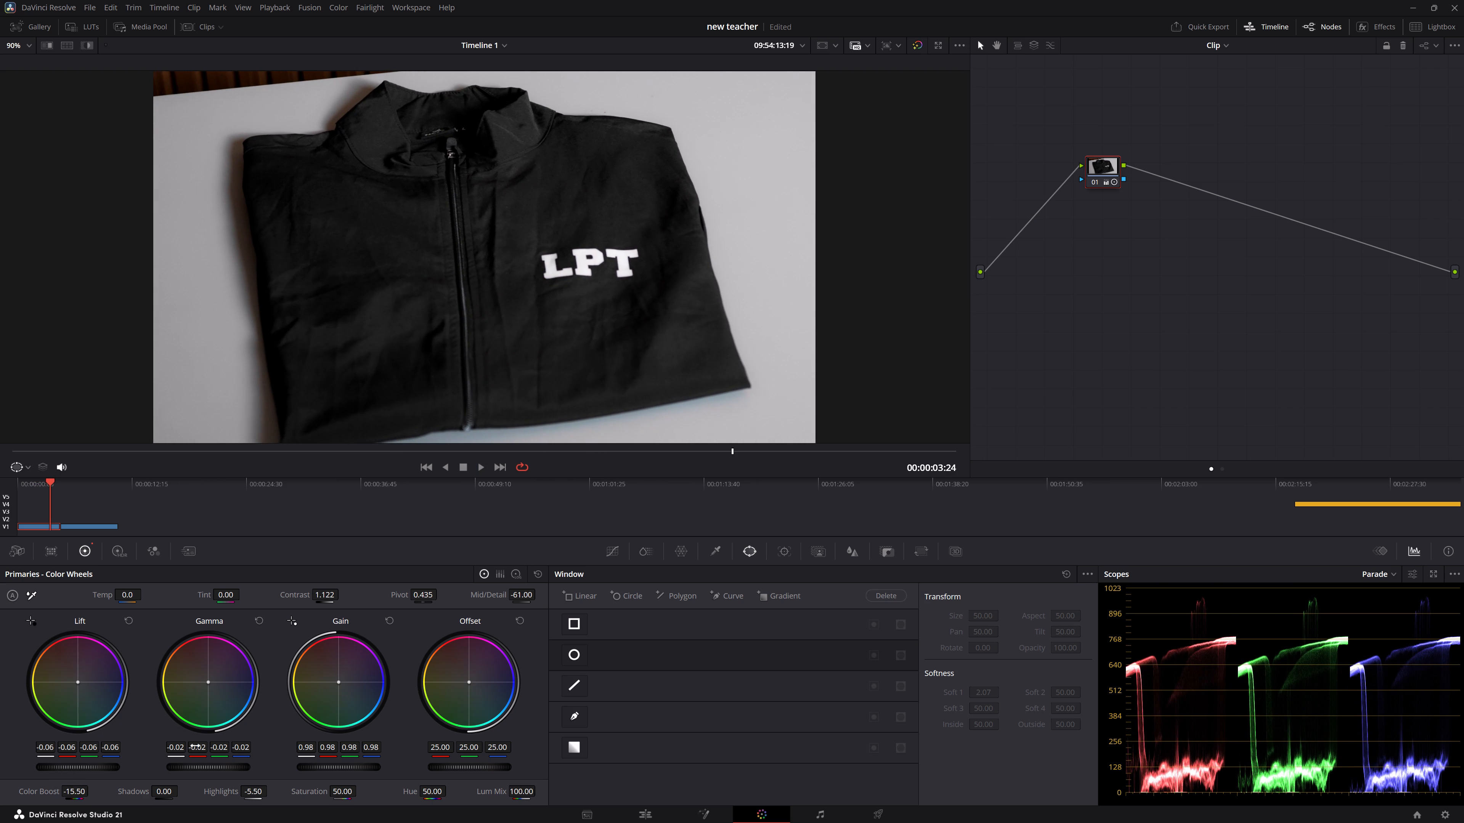
pyautogui.press('space')
pyautogui.press('space')
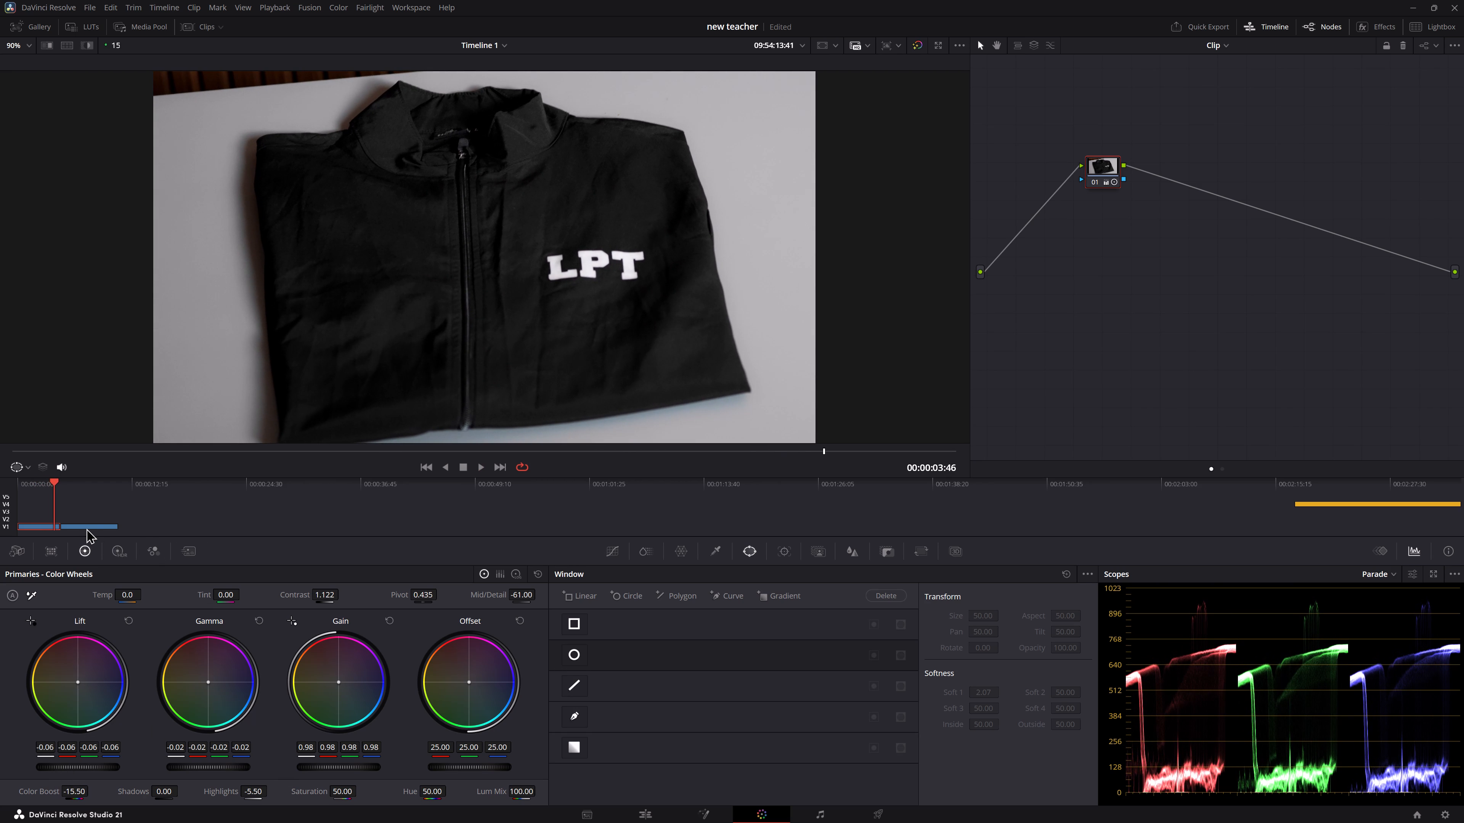
pyautogui.keyDown('alt'); pyautogui.click(91, 521); pyautogui.keyUp('alt')
pyautogui.press('space')
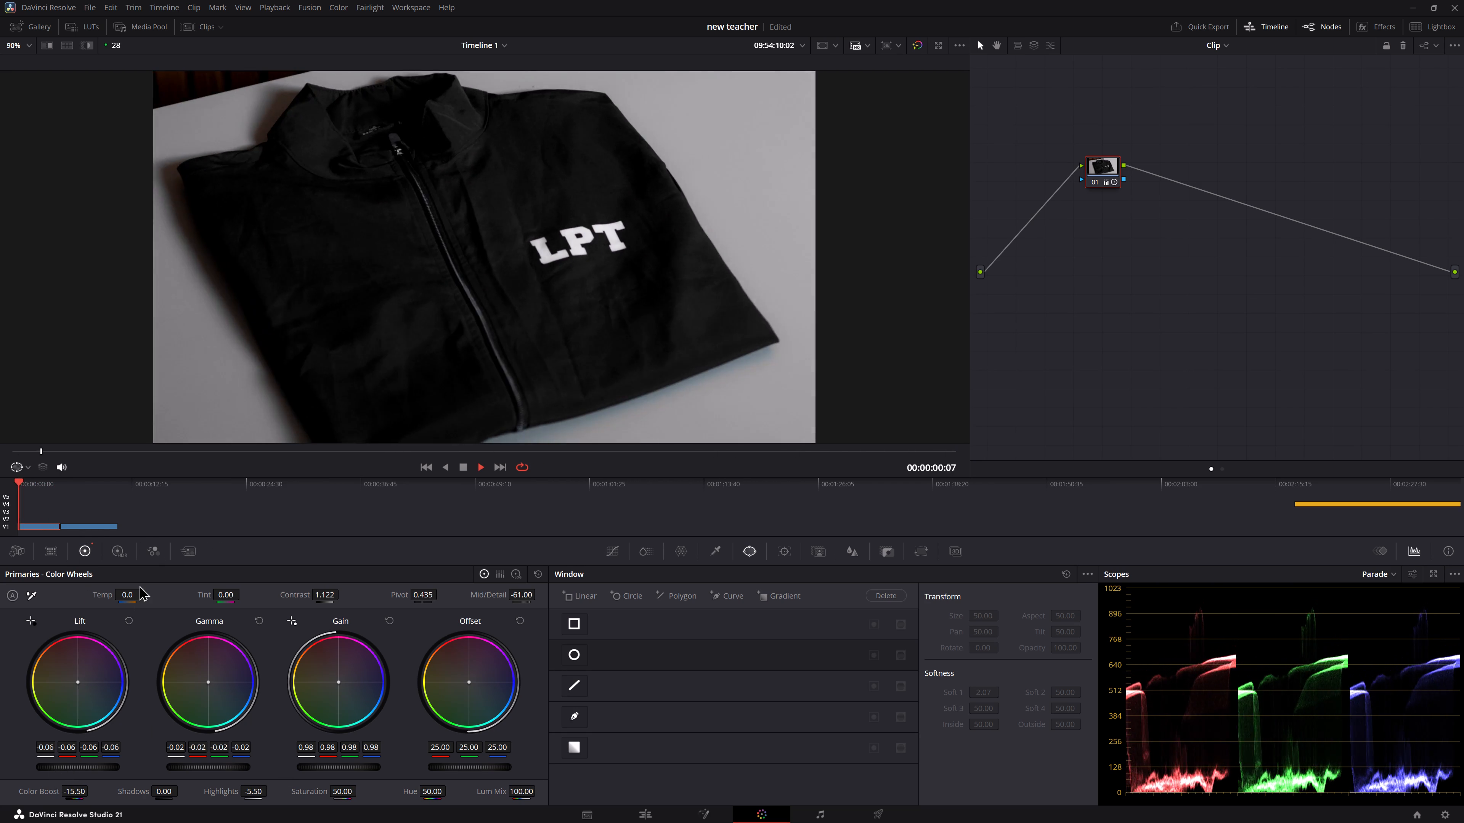
pyautogui.press('space')
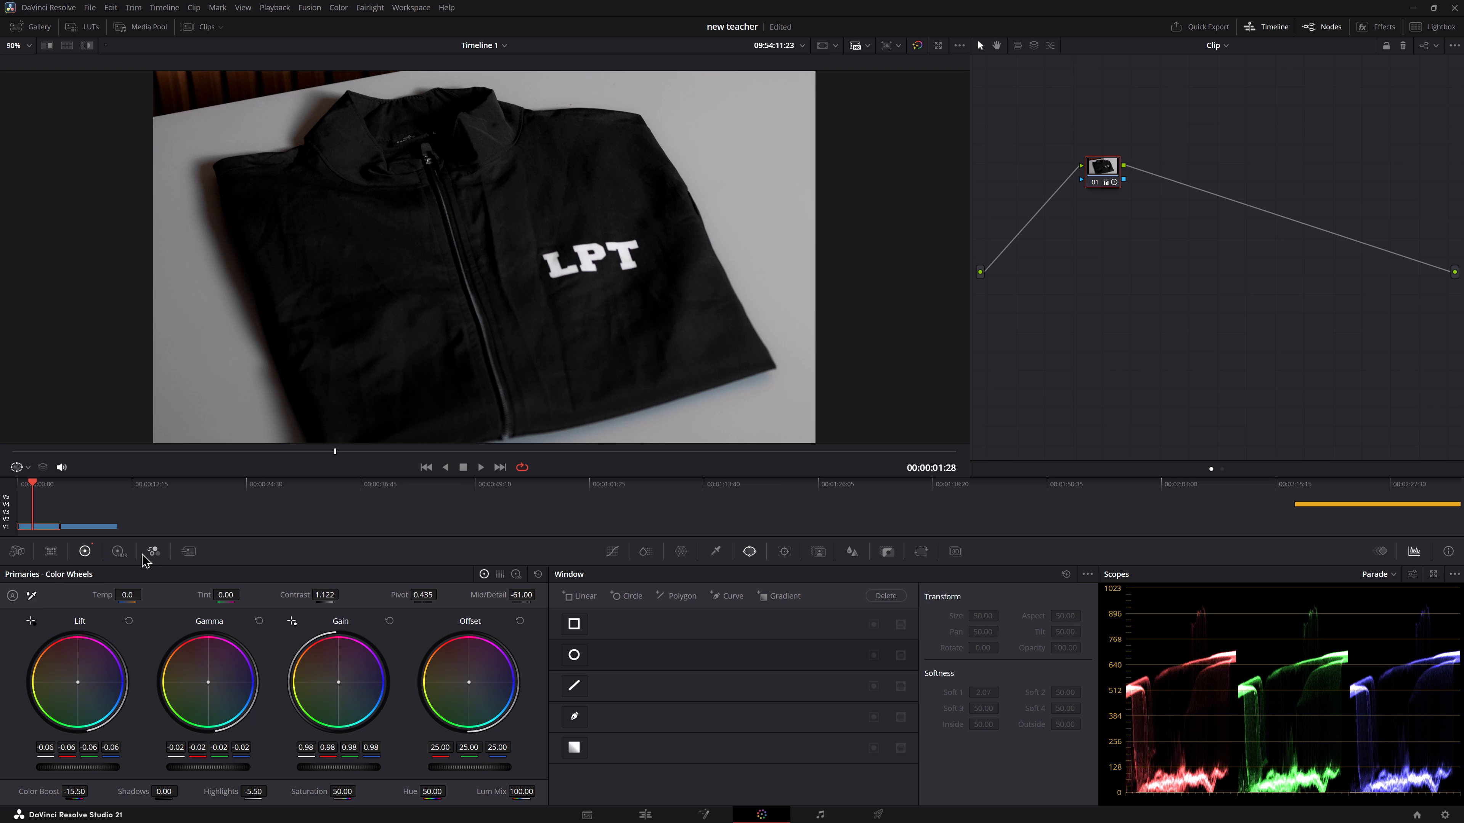
# Open the High Dynamic Range color wheels for the jacket clip.
pyautogui.keyDown('alt'); pyautogui.click(164, 550); pyautogui.keyUp('alt')
pyautogui.keyDown('alt'); pyautogui.click(117, 554); pyautogui.keyUp('alt')
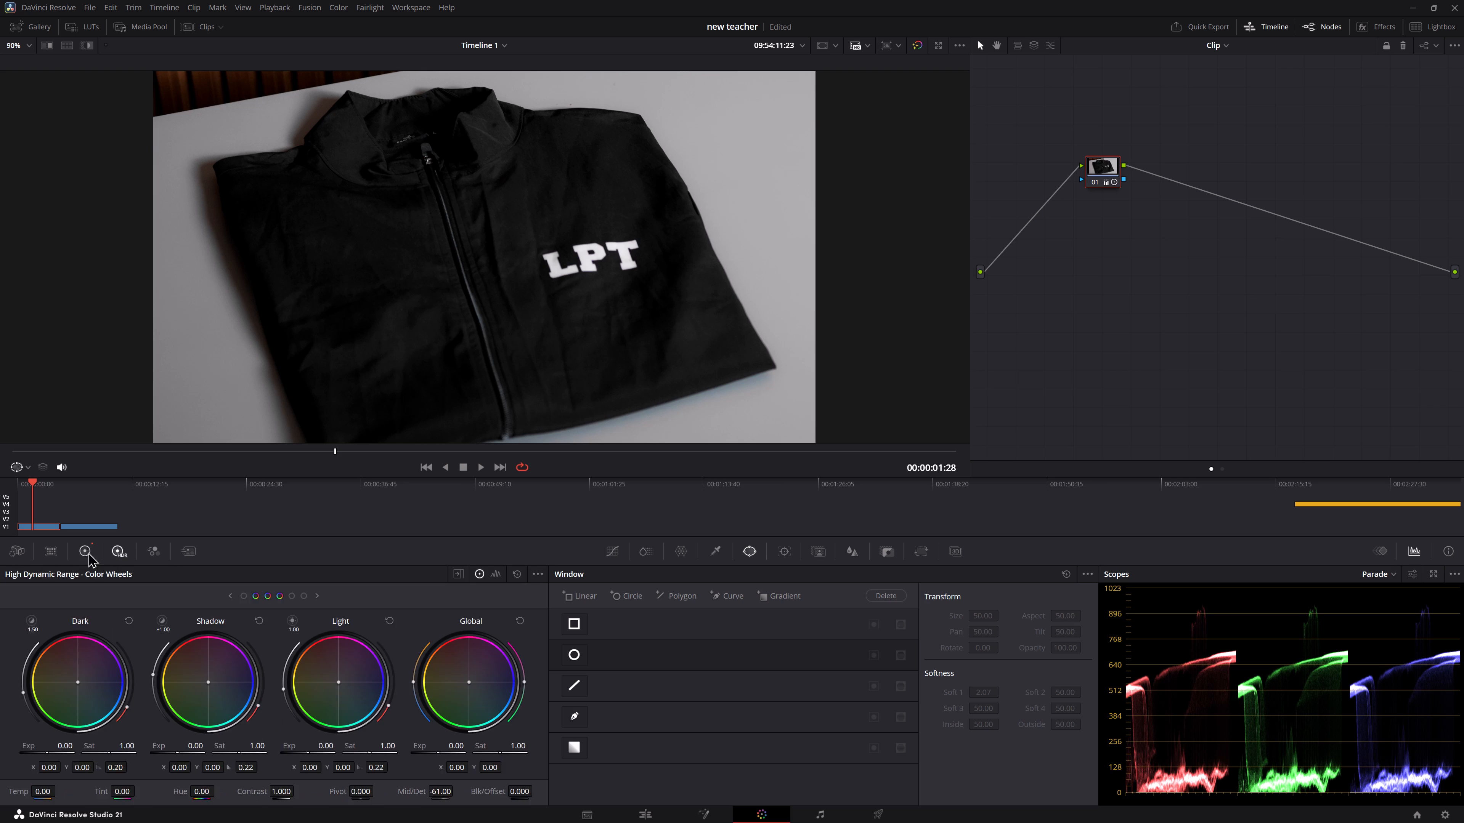
# Return to the Primaries color wheels for the jacket clip.
pyautogui.keyDown('alt'); pyautogui.click(88, 552); pyautogui.keyUp('alt')
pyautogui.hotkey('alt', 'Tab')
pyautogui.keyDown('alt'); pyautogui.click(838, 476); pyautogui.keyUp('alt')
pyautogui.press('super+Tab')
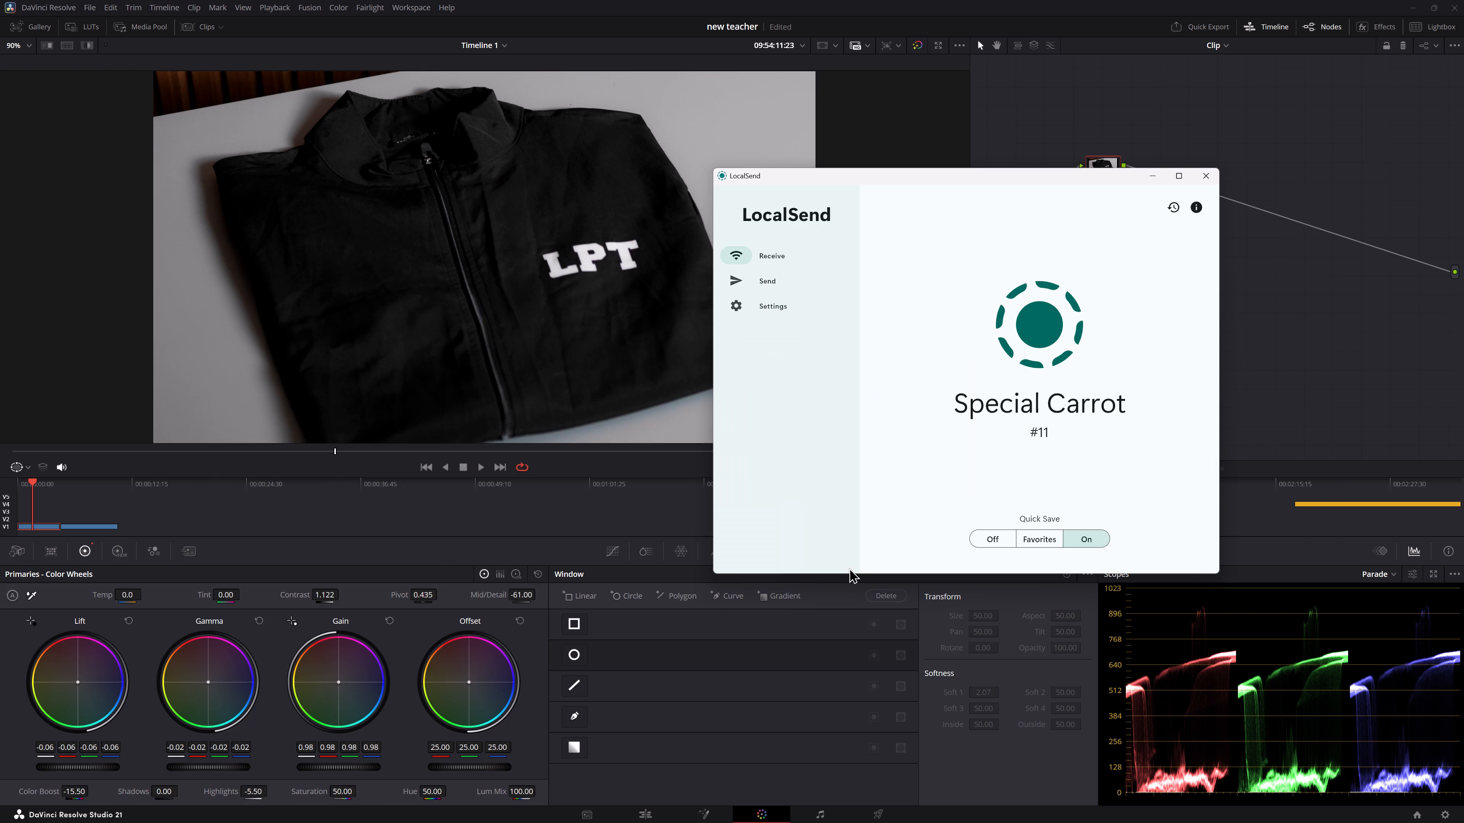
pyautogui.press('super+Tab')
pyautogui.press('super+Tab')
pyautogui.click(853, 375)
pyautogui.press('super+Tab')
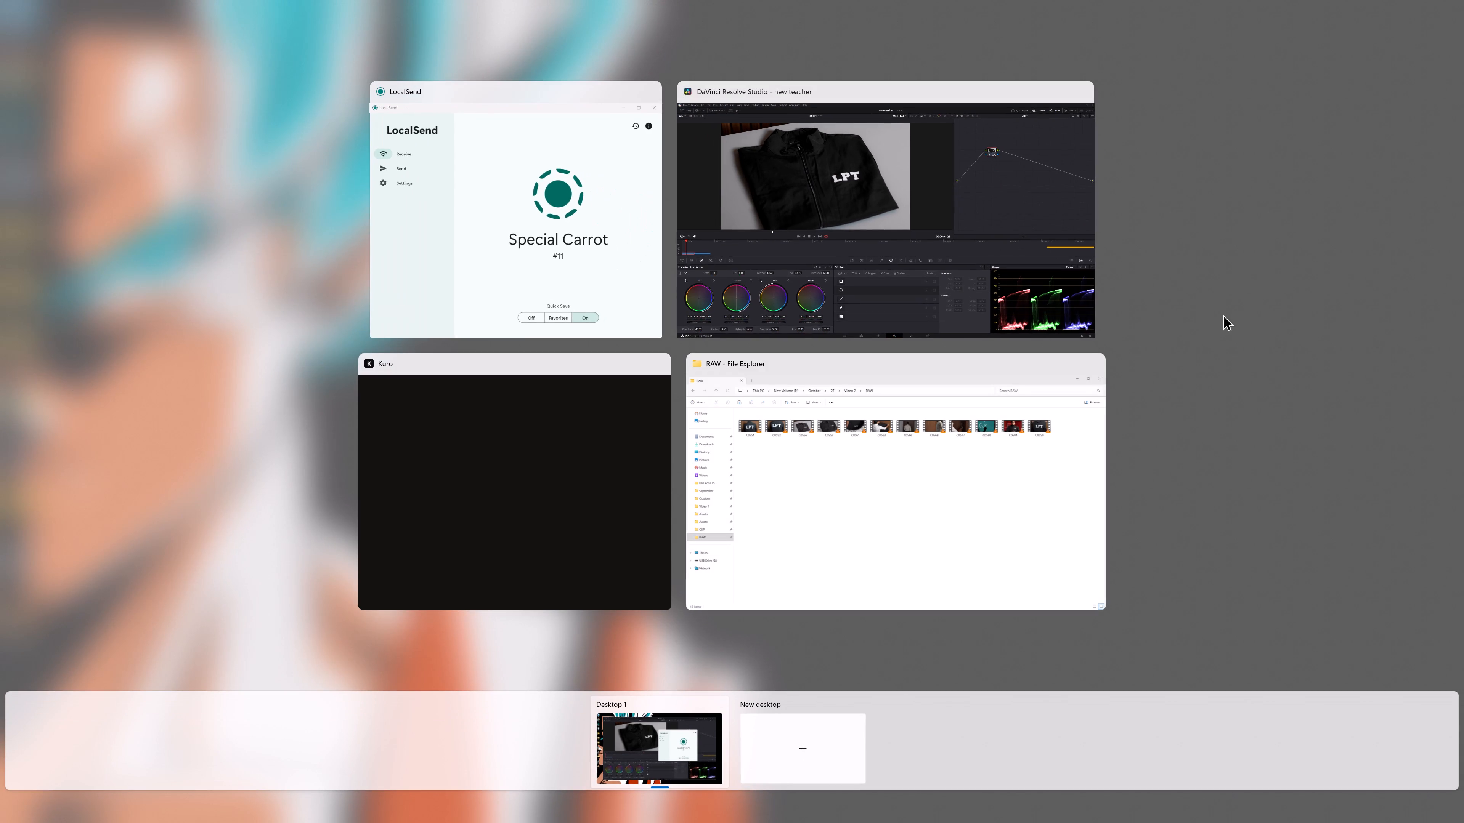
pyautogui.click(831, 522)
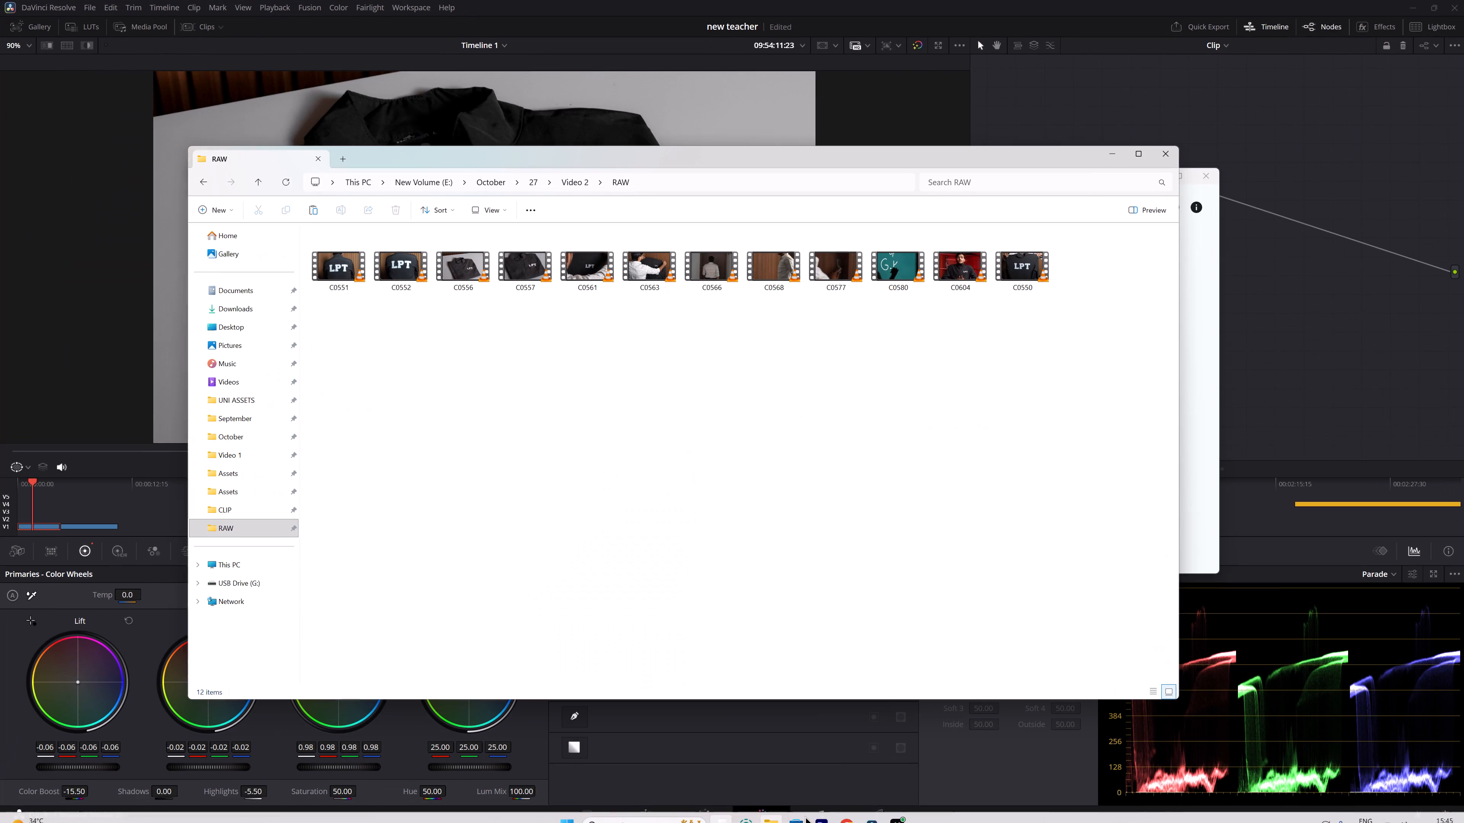
# Switch to the Google Chrome browser.
pyautogui.click(838, 811)
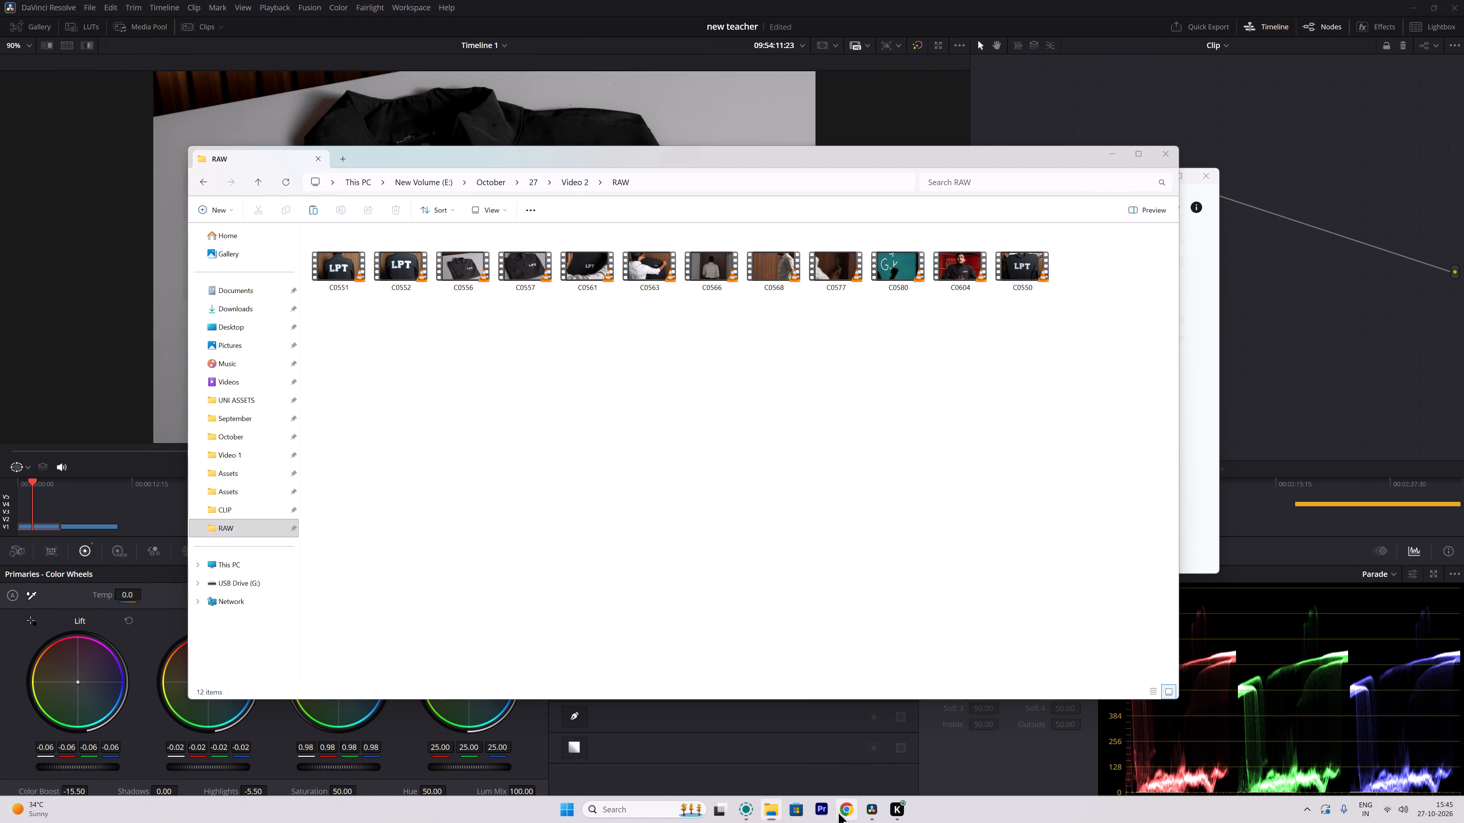
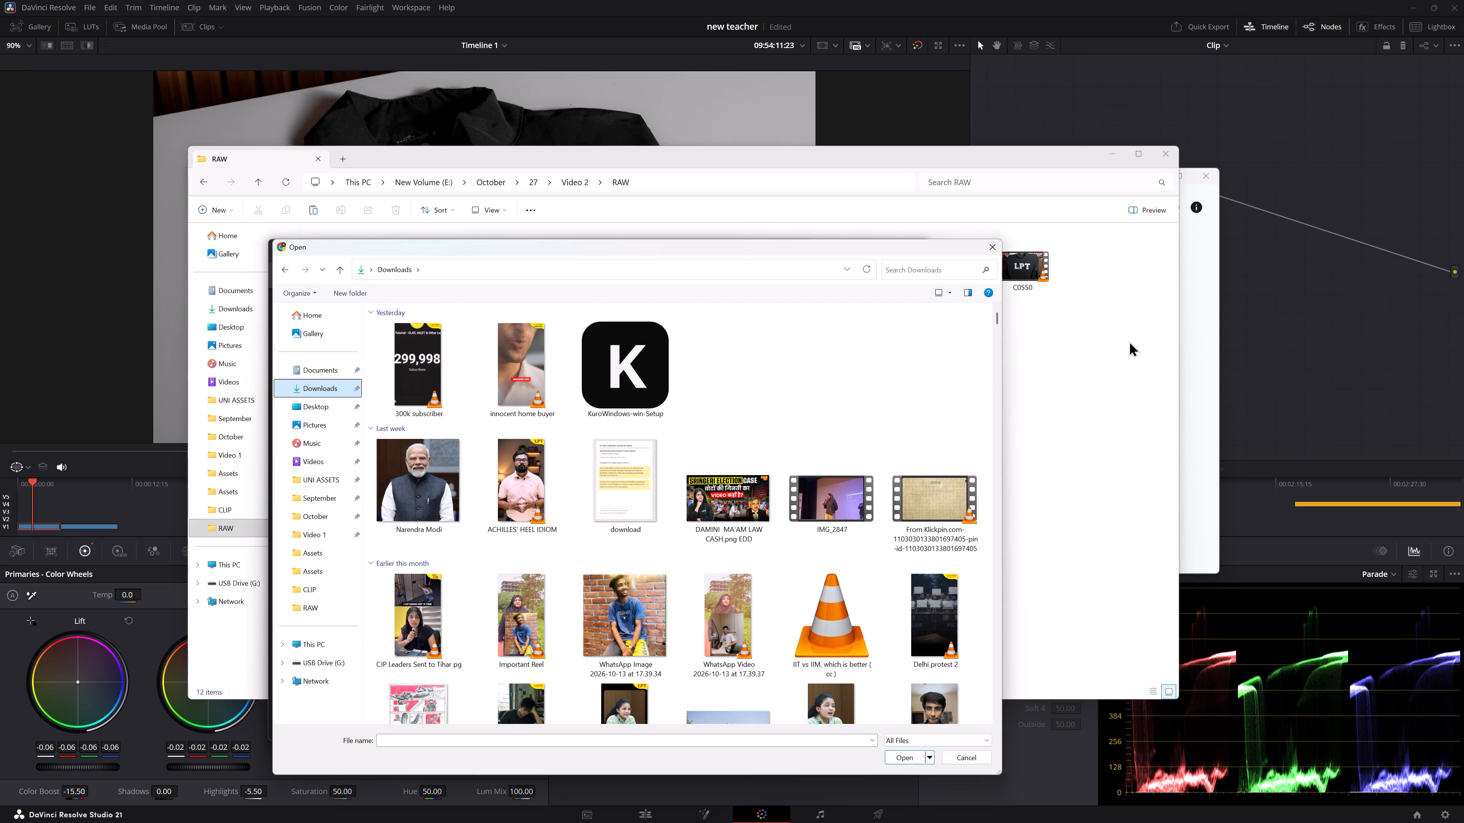
# Switch to the LocalSend window, bringing it in front of the file selection dialog.
pyautogui.click(1191, 330)
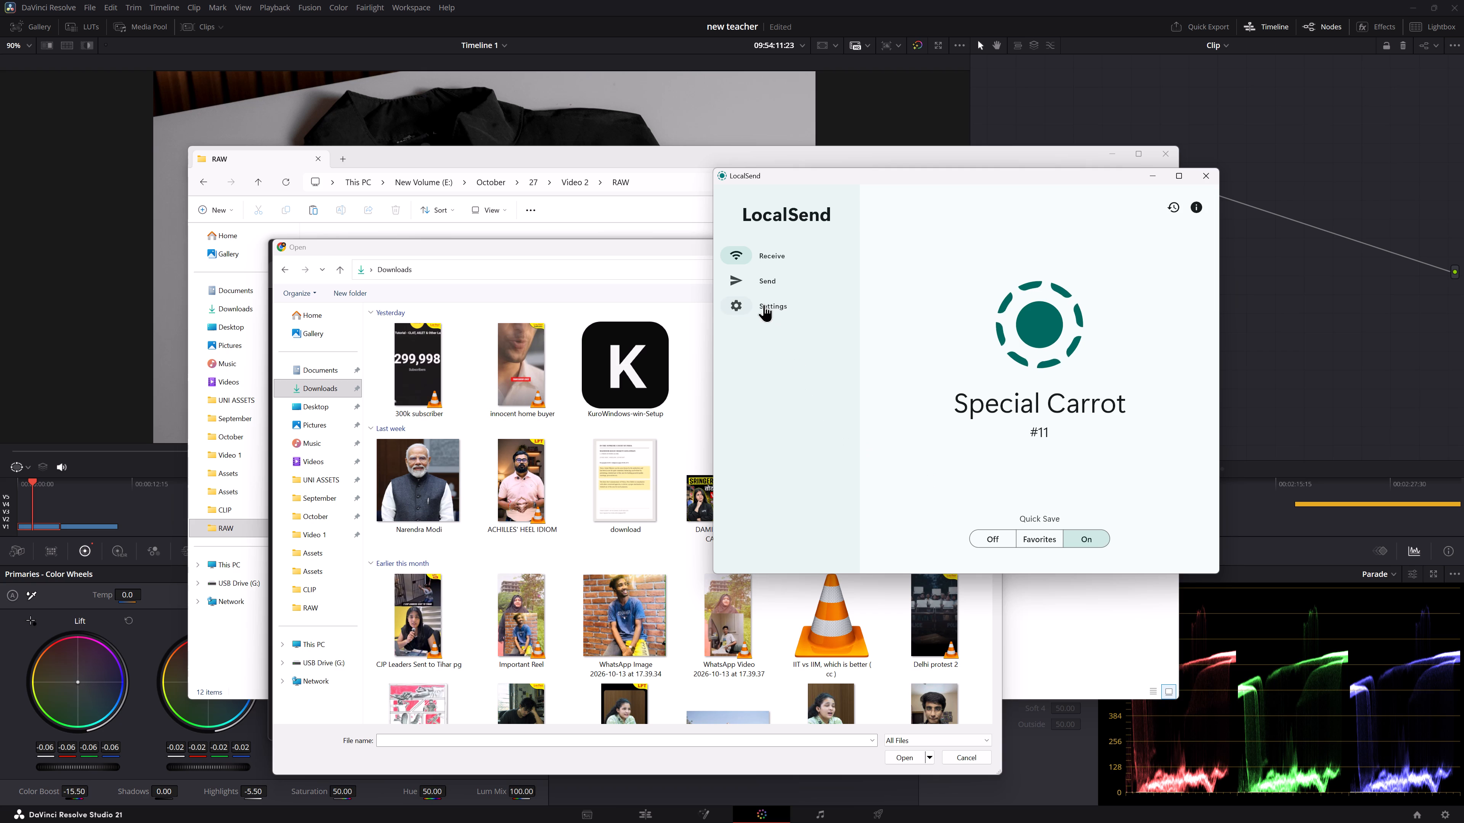
# Switch LocalSend's theme to dark in its general settings.
pyautogui.click(762, 301)
pyautogui.moveTo(1098, 263); pyautogui.dragTo(1098, 267)
pyautogui.click(1136, 278)
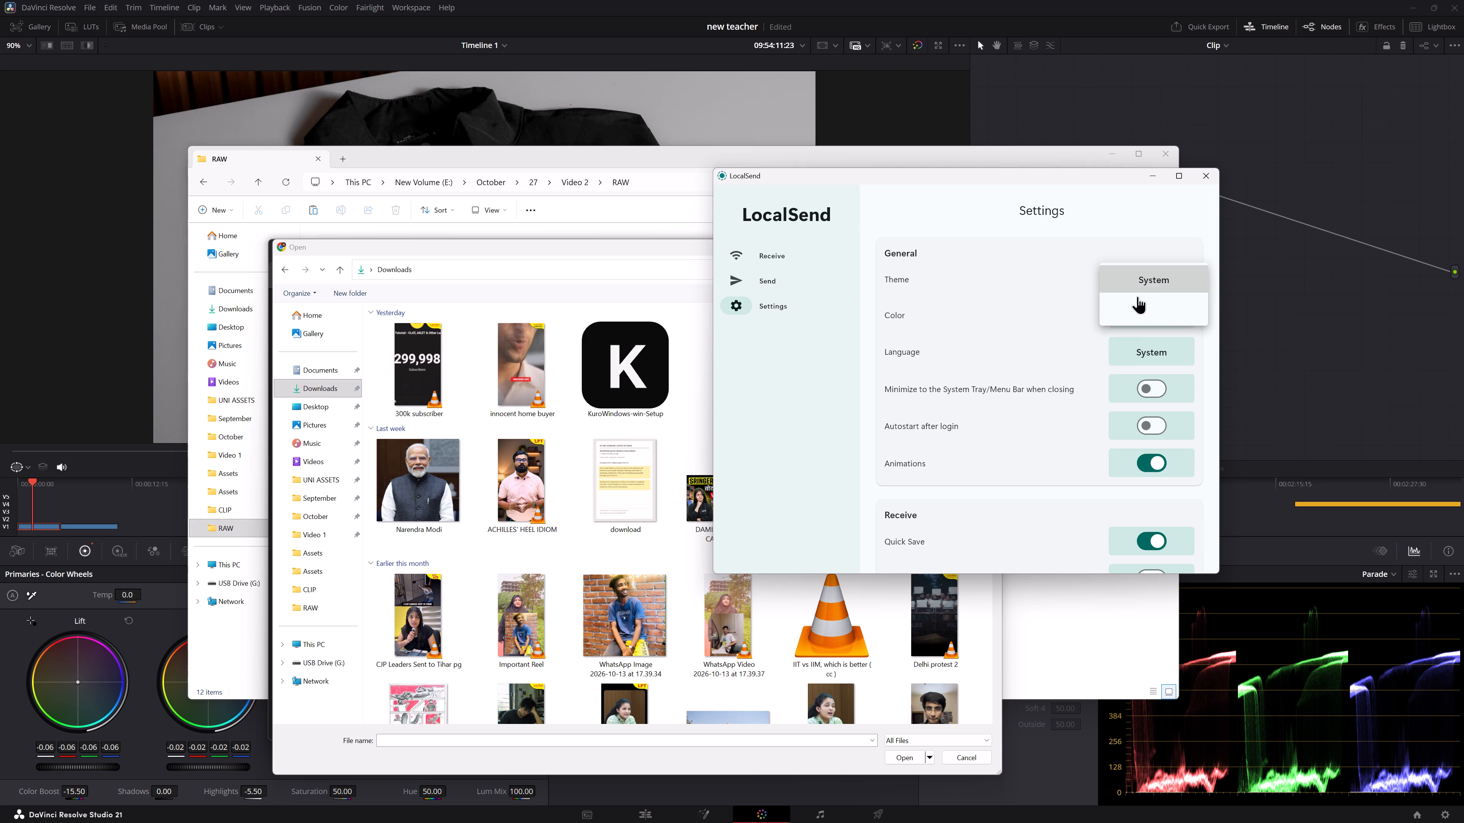
pyautogui.click(1160, 324)
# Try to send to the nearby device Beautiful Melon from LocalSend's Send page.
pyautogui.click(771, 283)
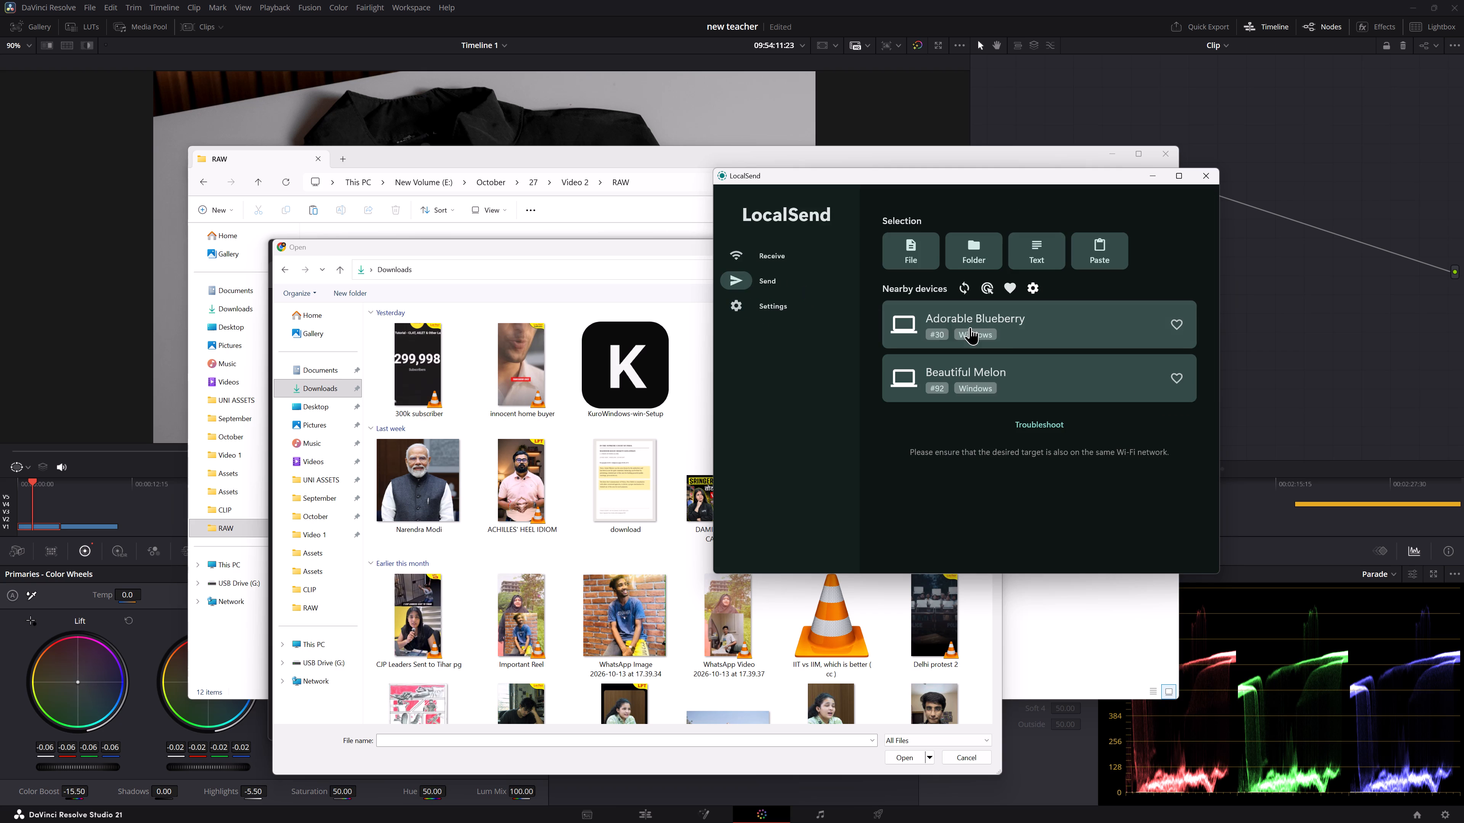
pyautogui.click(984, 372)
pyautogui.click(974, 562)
# Switch to Chrome's file-open dialog and look through the thumbnails in the Downloads folder for the needed file.
pyautogui.click(984, 655)
pyautogui.scroll(-12, 832, 712)
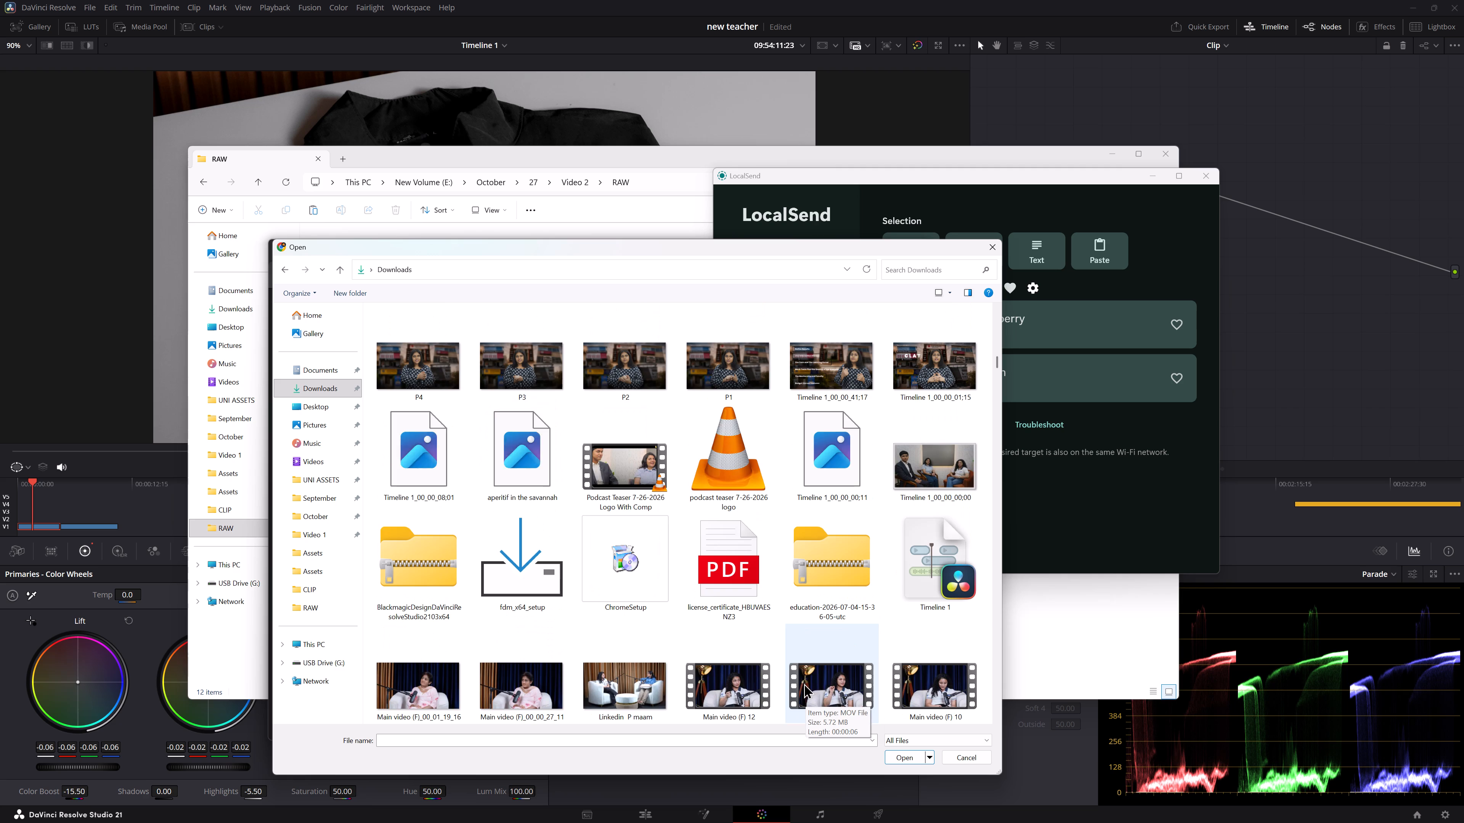
pyautogui.scroll(-13, 746, 599)
pyautogui.scroll(-12, 737, 645)
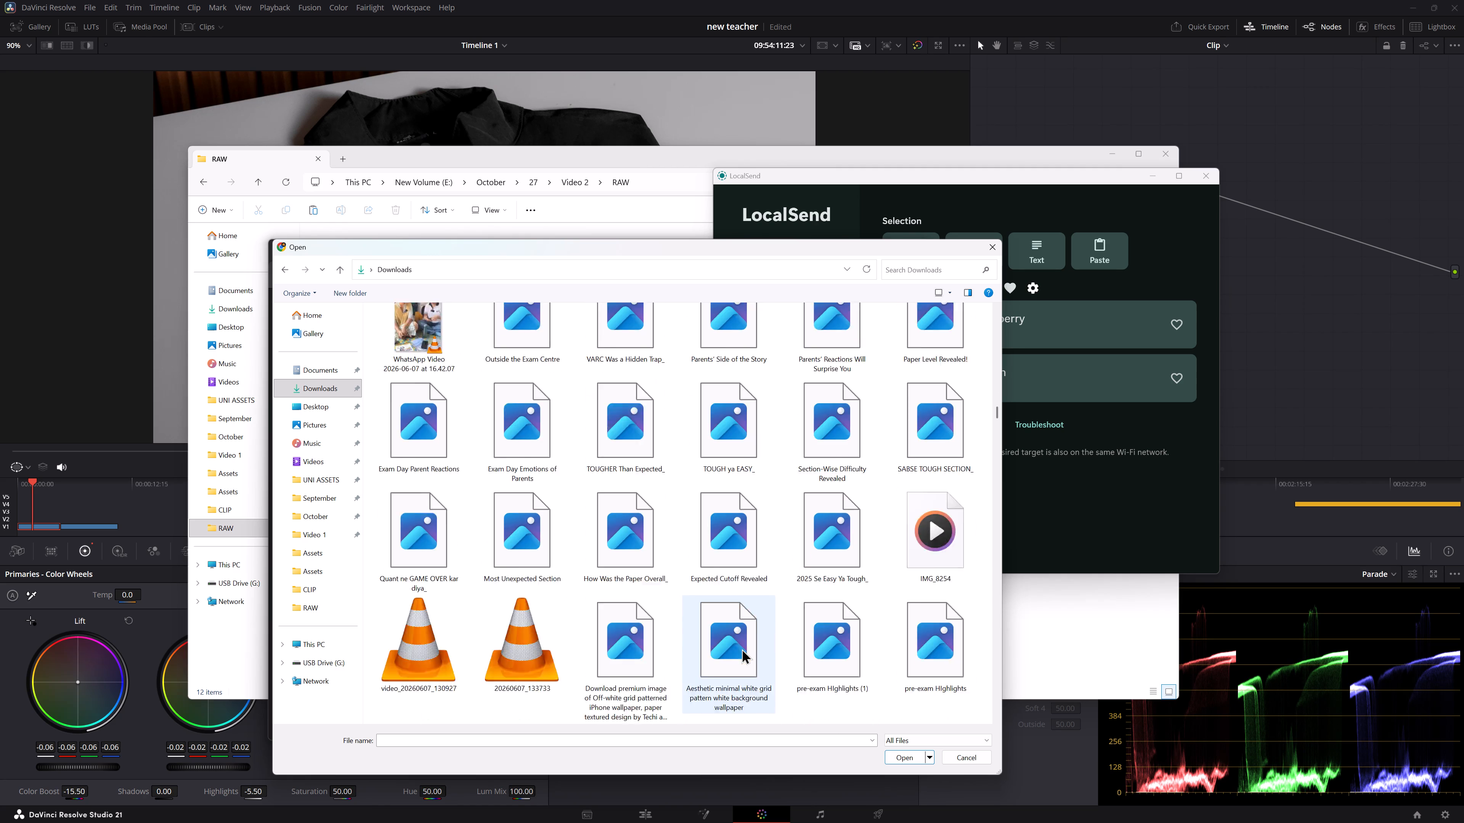
pyautogui.scroll(-8, 742, 648)
pyautogui.moveTo(992, 433); pyautogui.dragTo(984, 760)
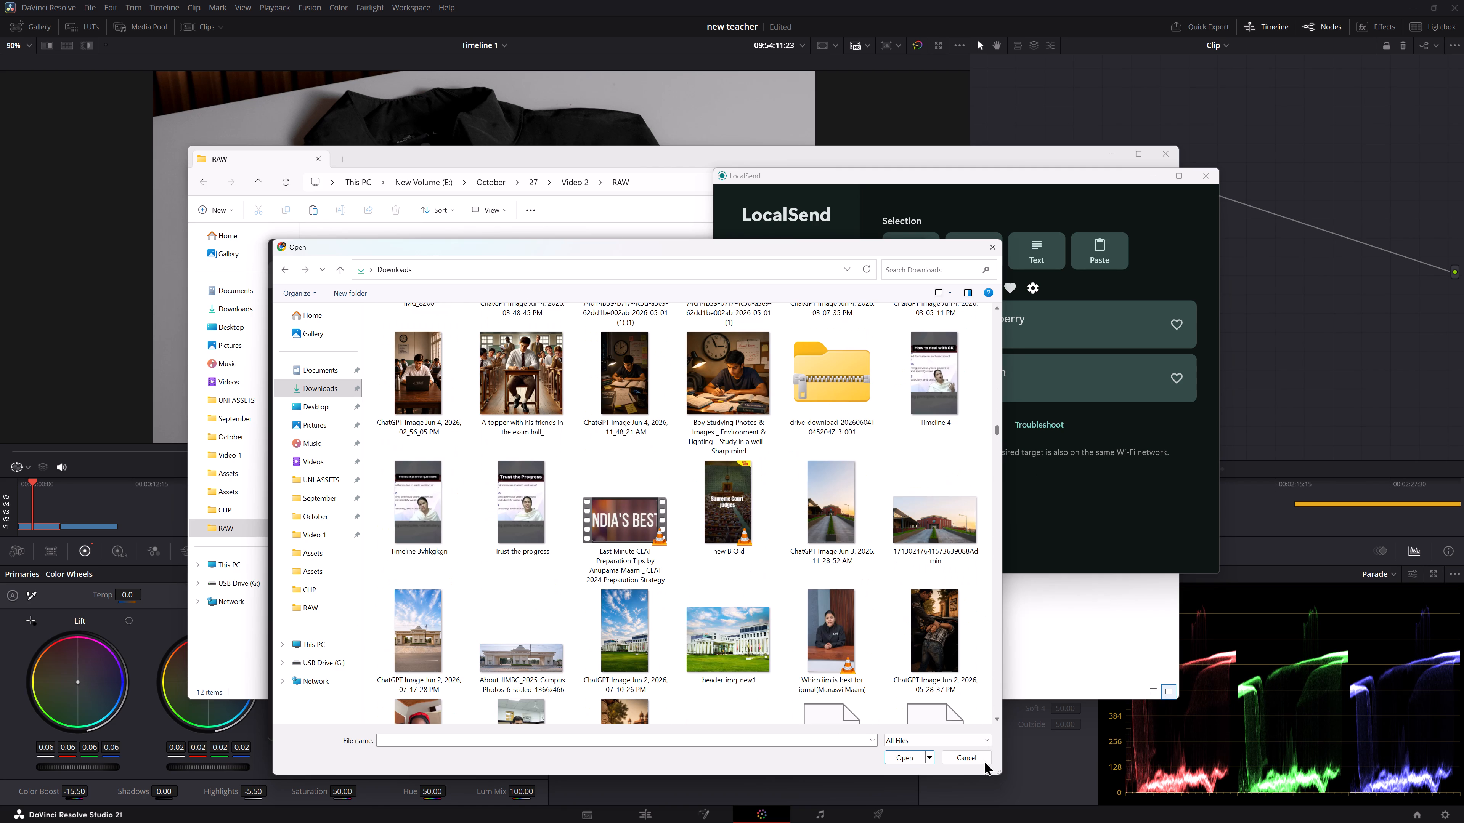
pyautogui.moveTo(984, 760); pyautogui.dragTo(981, 796)
pyautogui.scroll(-20, 754, 586)
pyautogui.scroll(-7, 764, 575)
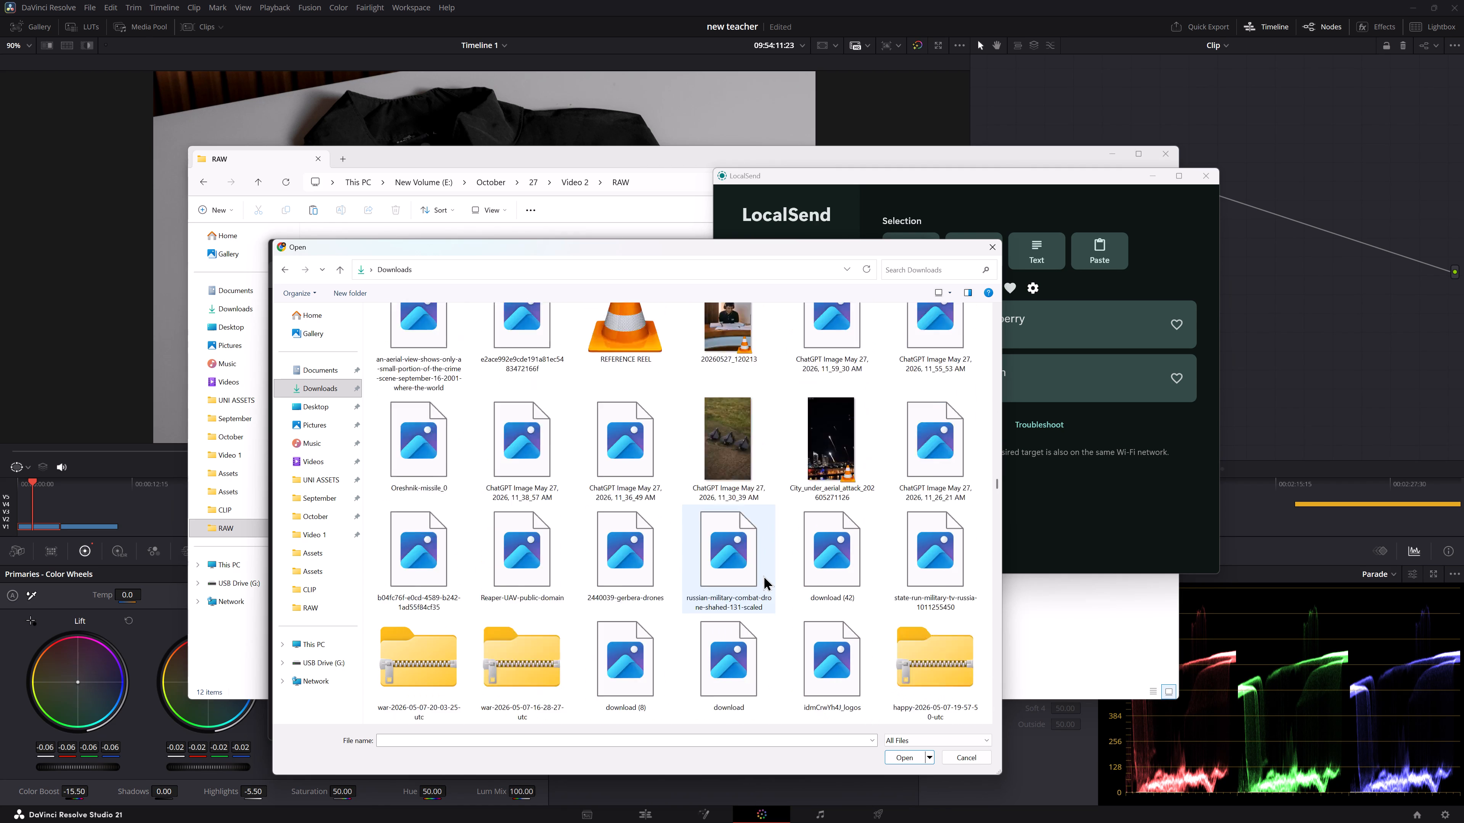
pyautogui.scroll(-13, 843, 561)
pyautogui.scroll(-14, 841, 562)
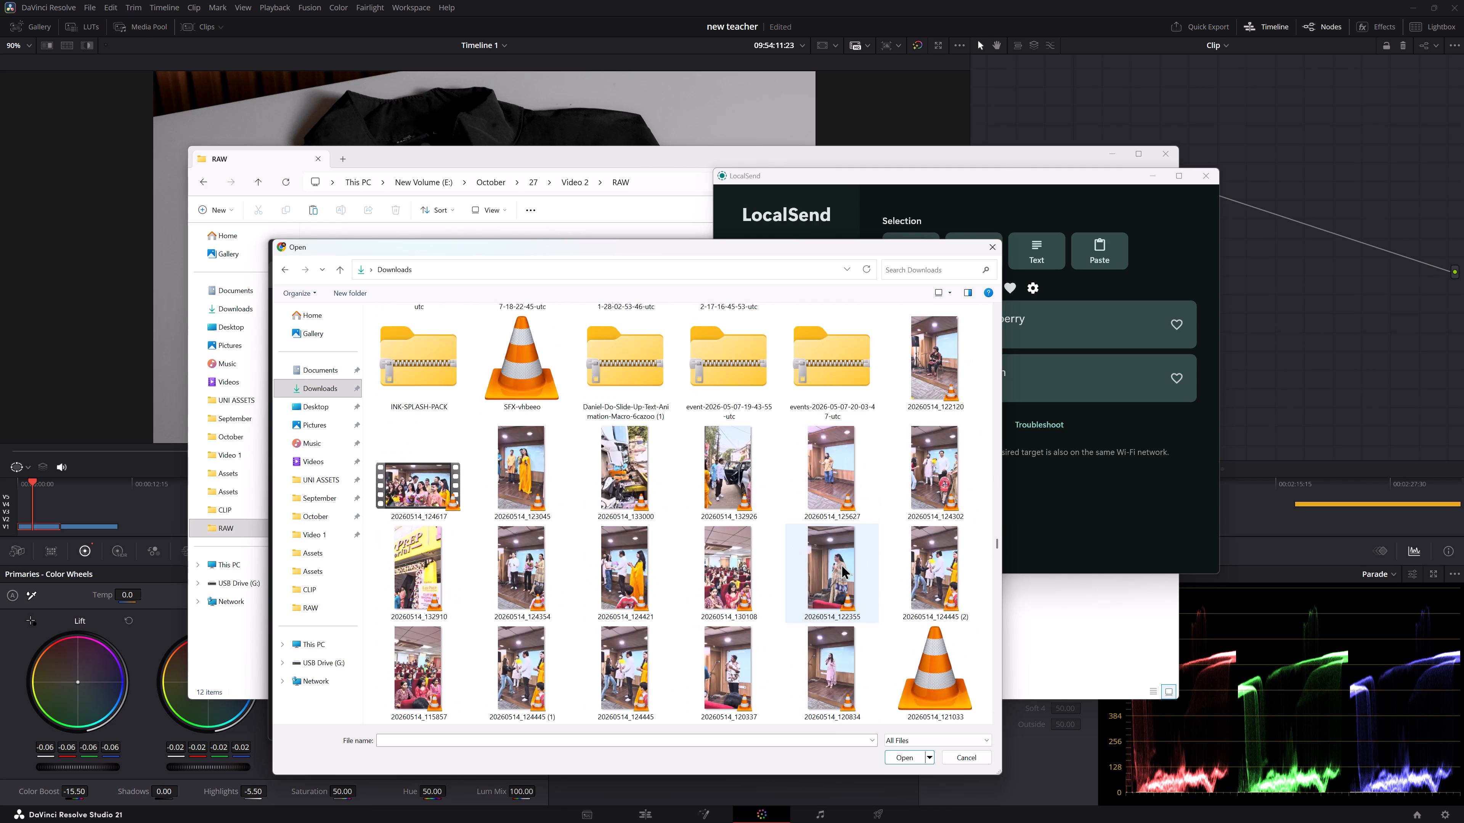
pyautogui.scroll(-13, 841, 564)
pyautogui.scroll(-6, 905, 631)
pyautogui.moveTo(995, 597); pyautogui.dragTo(982, 354)
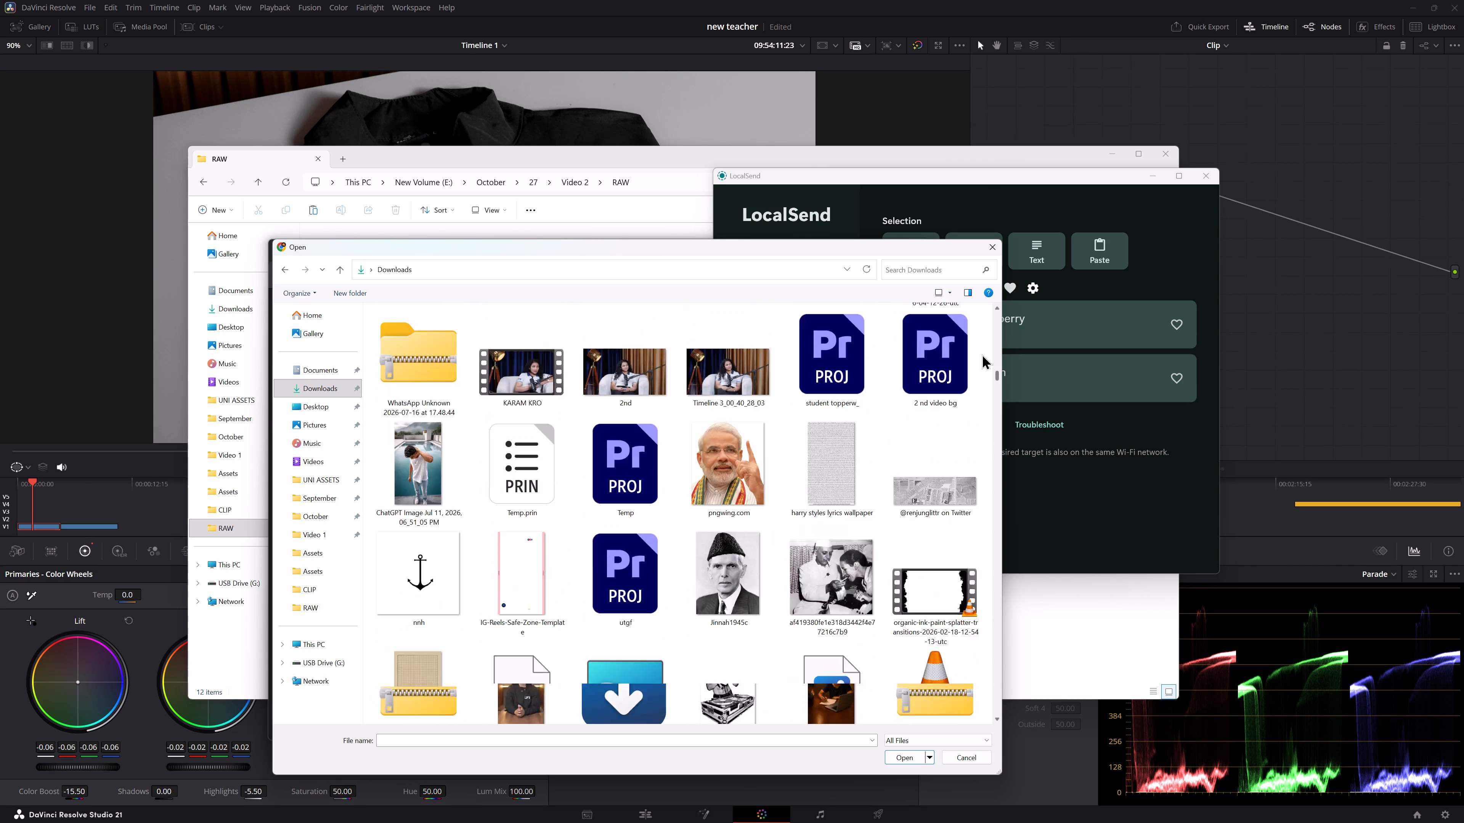
pyautogui.moveTo(982, 354); pyautogui.dragTo(982, 171)
pyautogui.scroll(20, 759, 405)
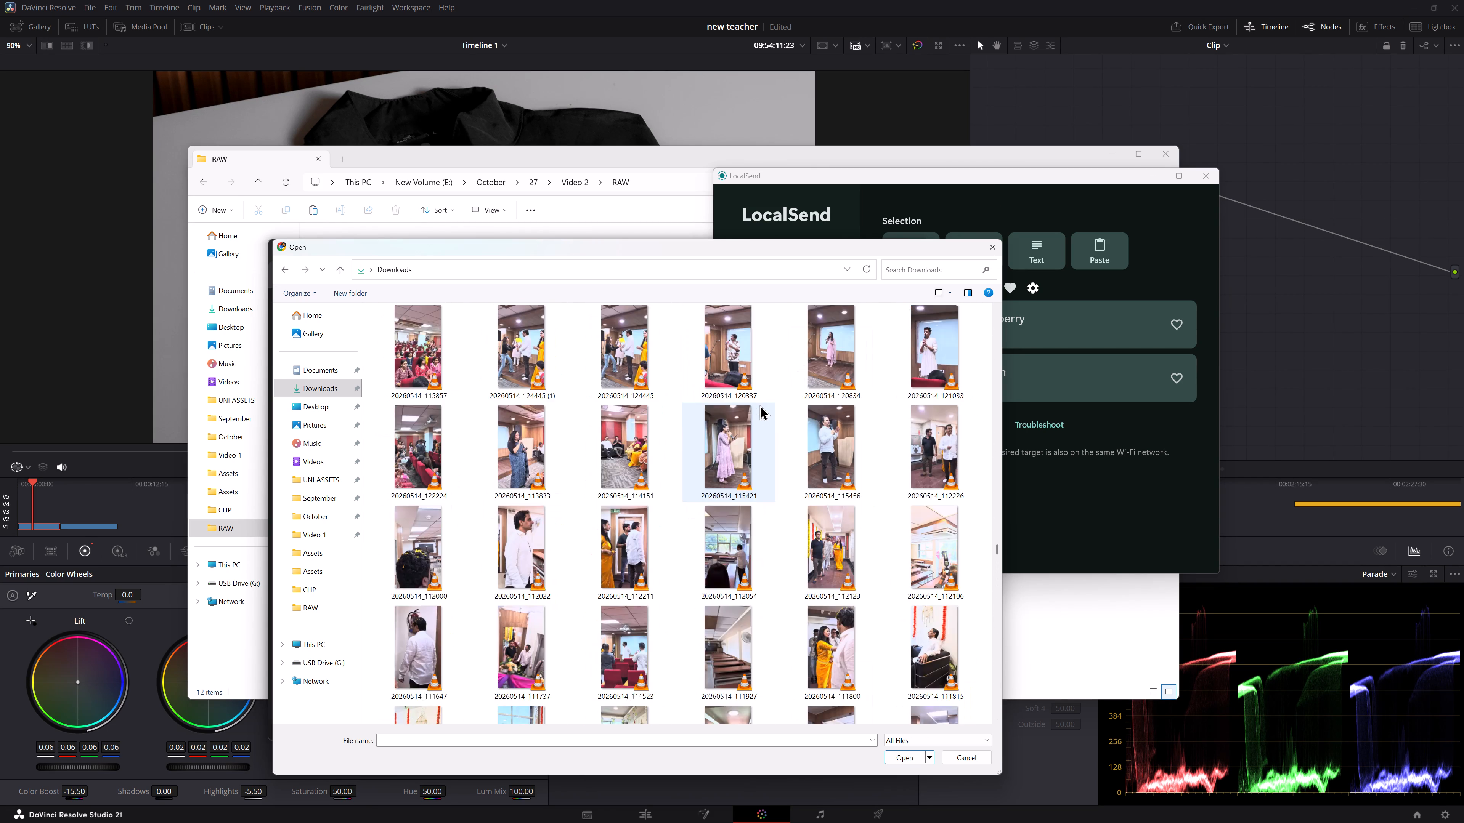
pyautogui.scroll(15, 759, 405)
pyautogui.scroll(13, 759, 405)
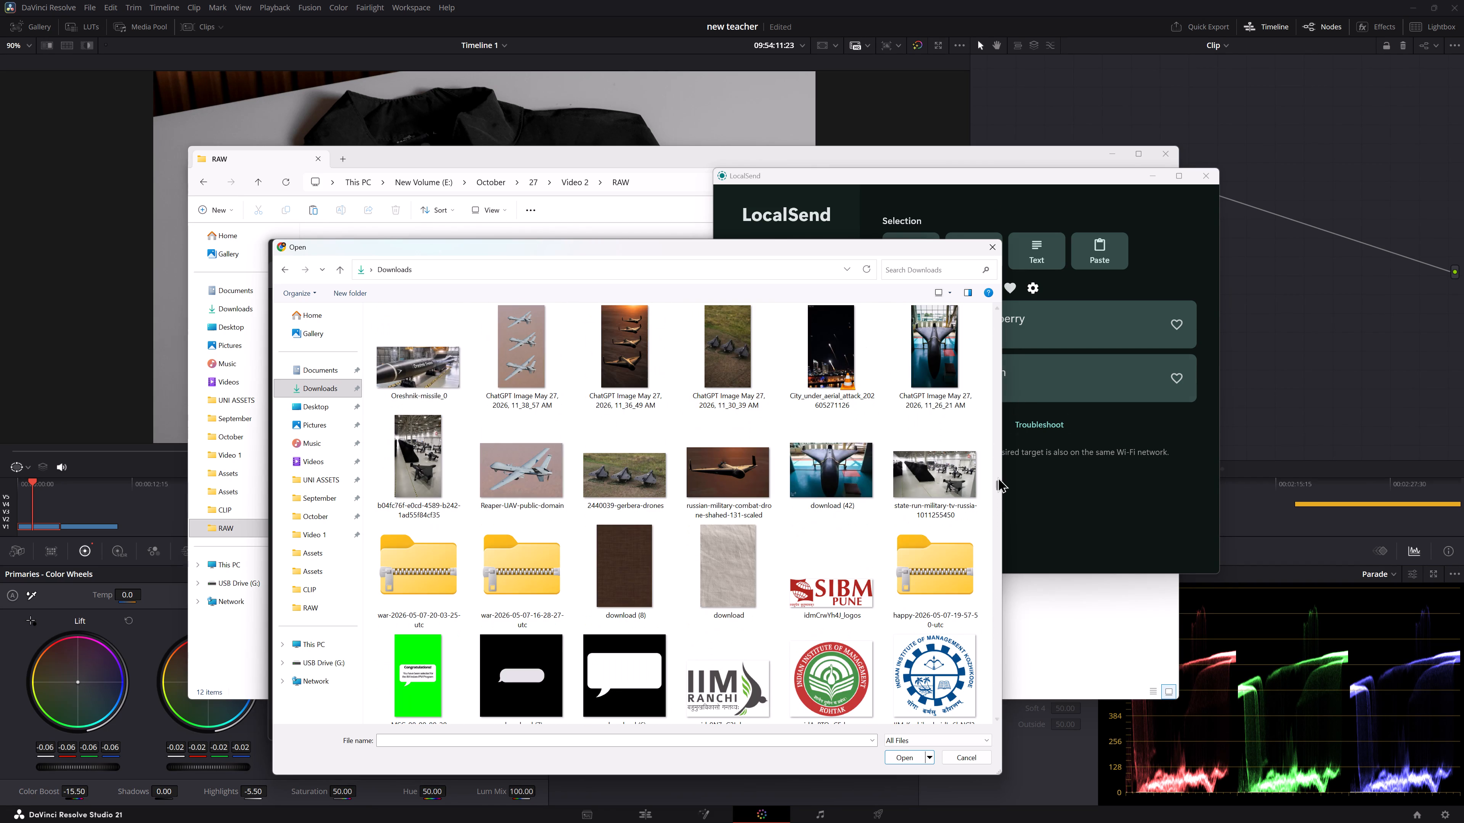
pyautogui.moveTo(996, 490); pyautogui.dragTo(992, 326)
pyautogui.moveTo(999, 318); pyautogui.dragTo(998, 313)
pyautogui.moveTo(998, 312); pyautogui.dragTo(995, 286)
pyautogui.tripleClick(995, 307)
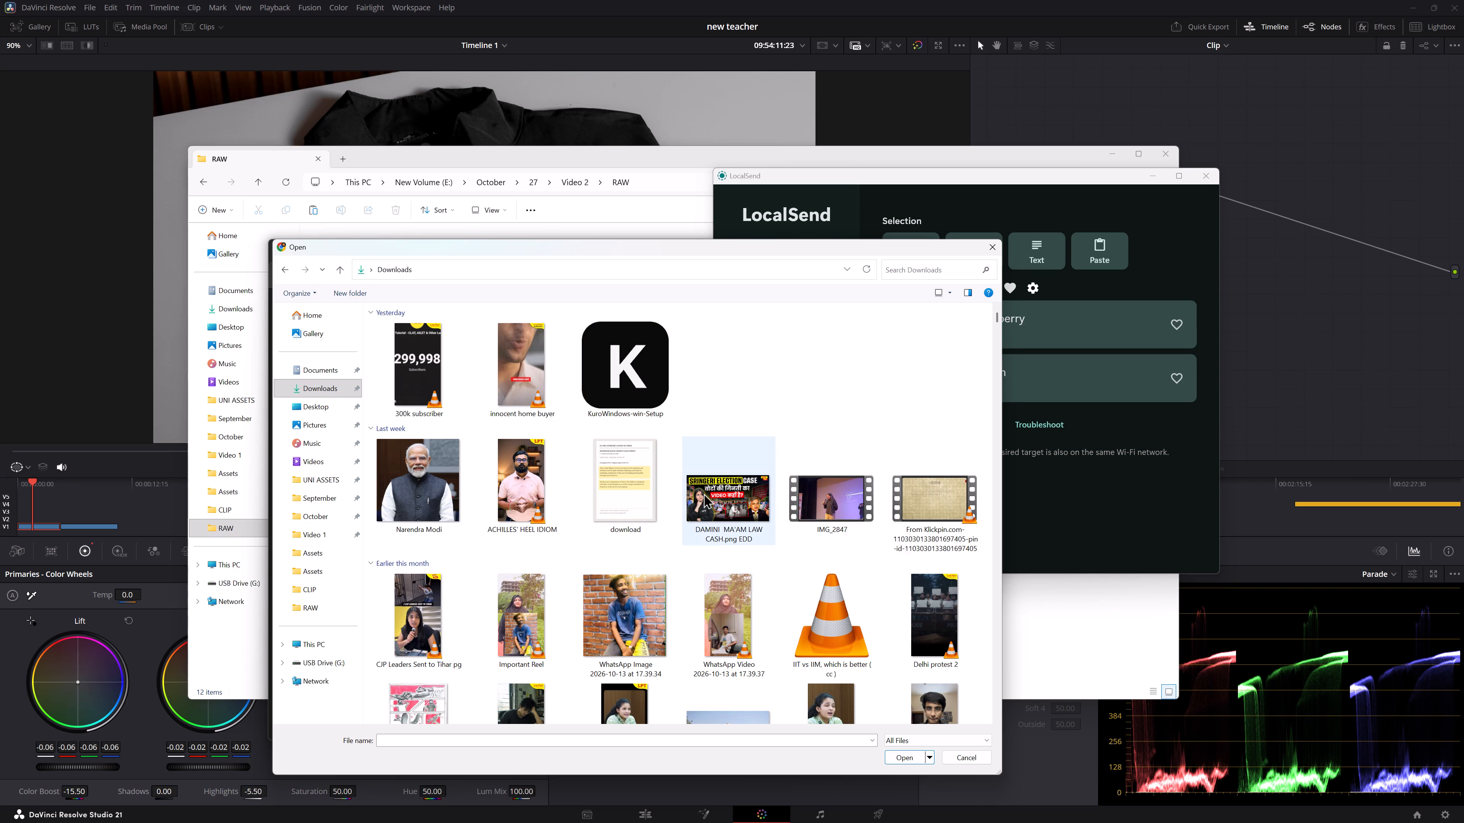
pyautogui.scroll(-1, 705, 492)
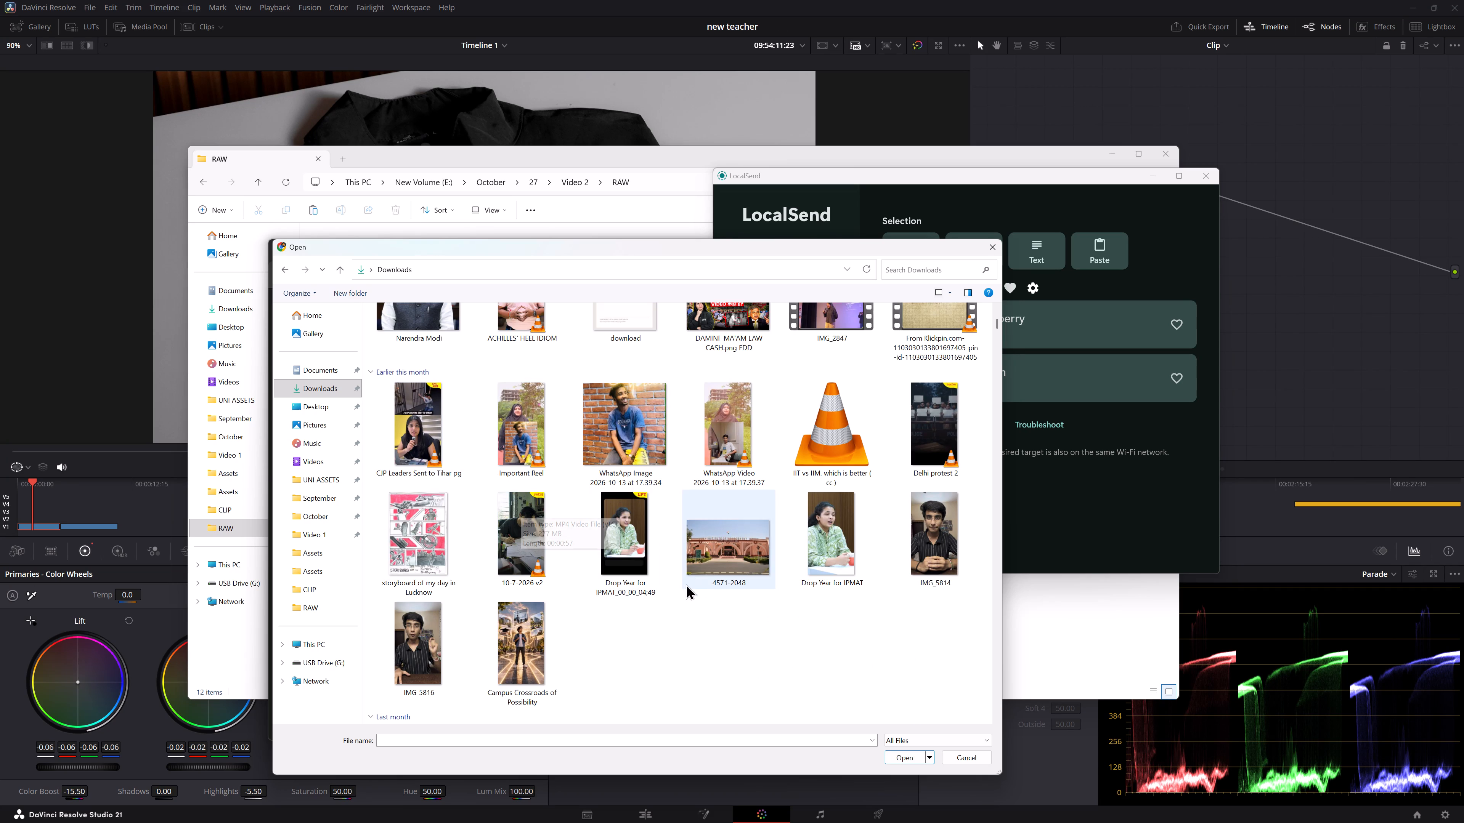
# Look through the Documents, Desktop, Videos, UNI ASSETS and September folders for the needed file.
pyautogui.click(334, 377)
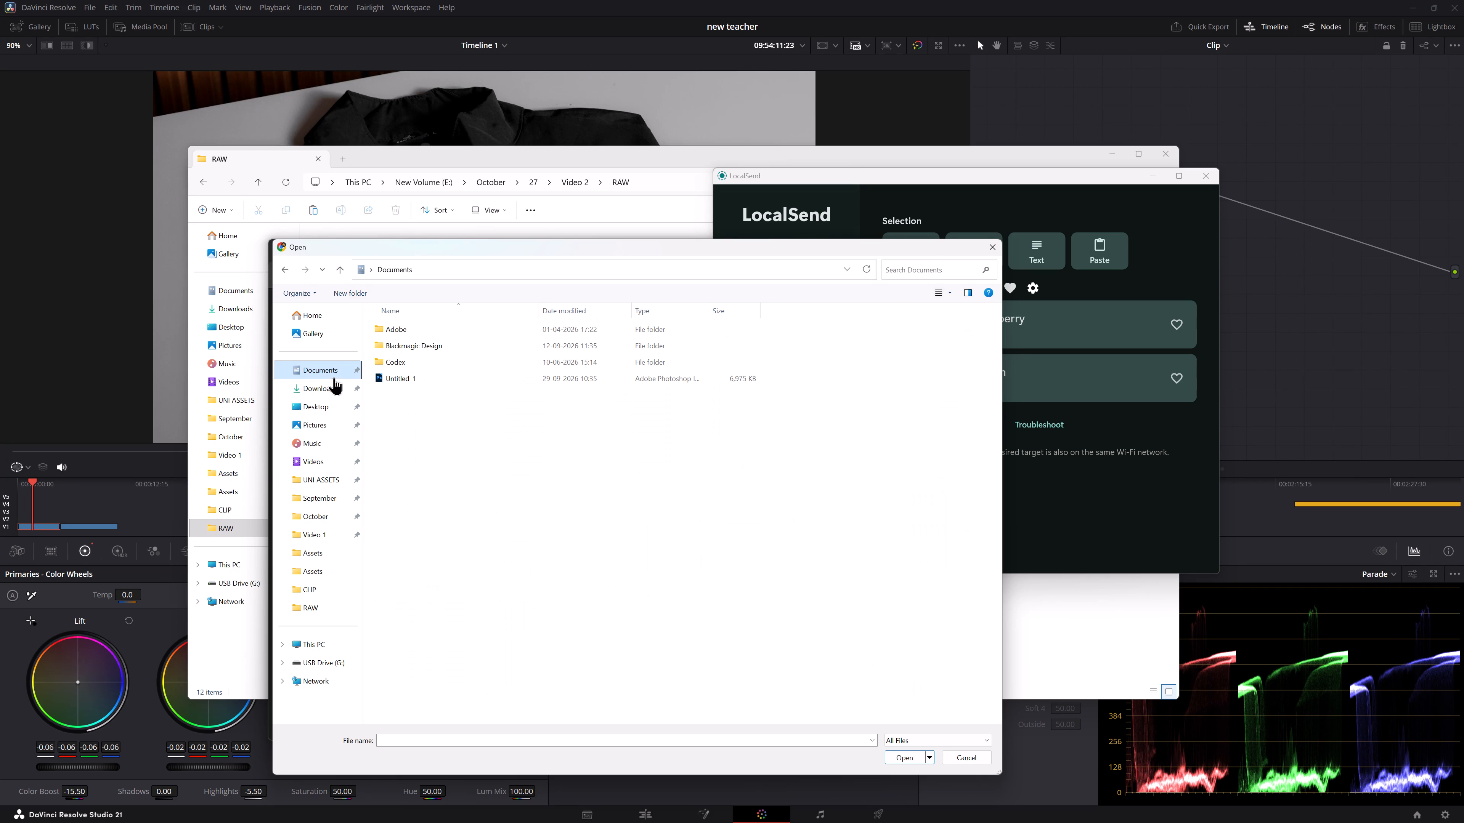
pyautogui.click(316, 407)
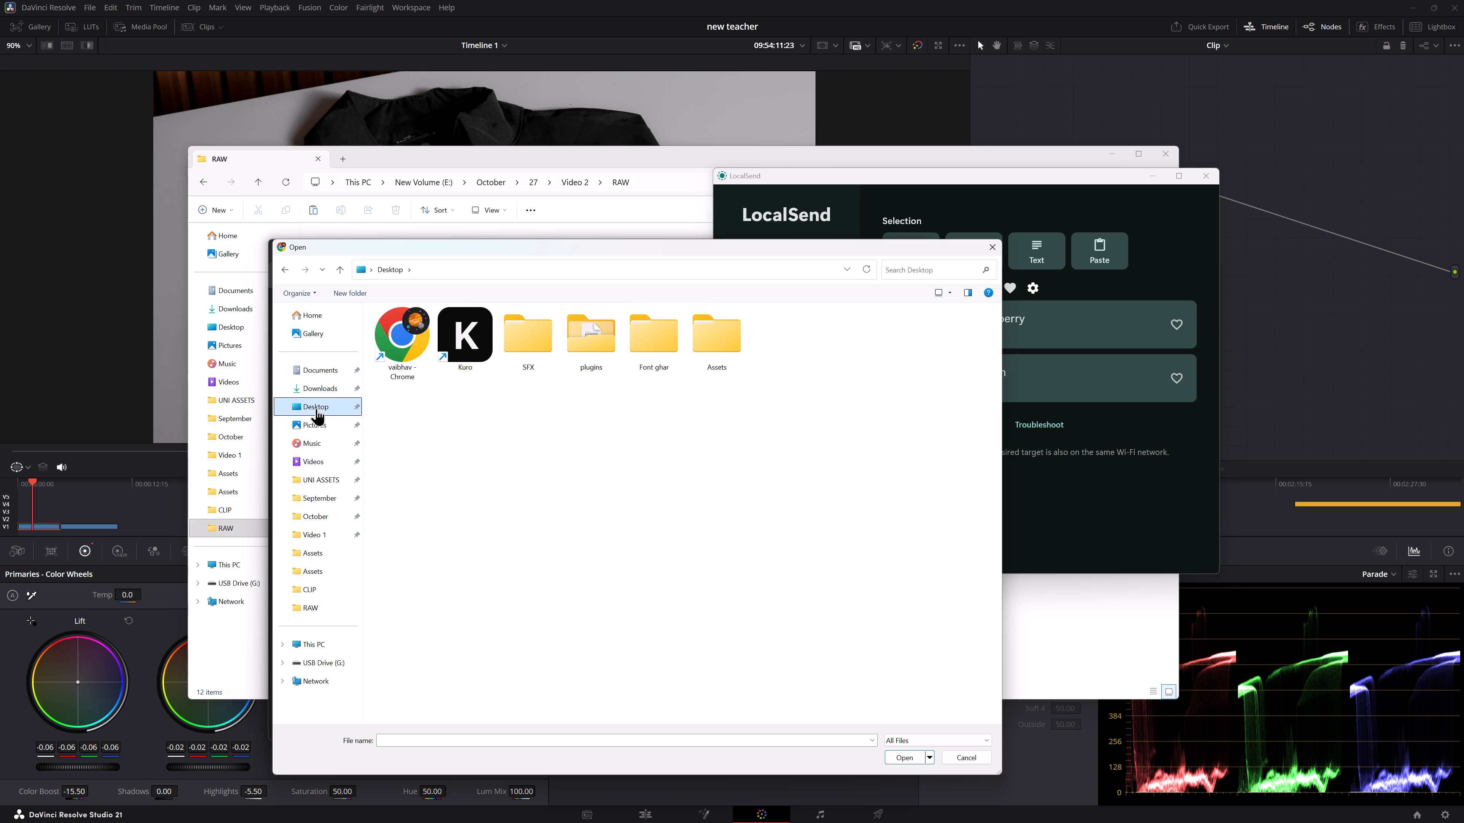
pyautogui.click(310, 436)
pyautogui.click(316, 463)
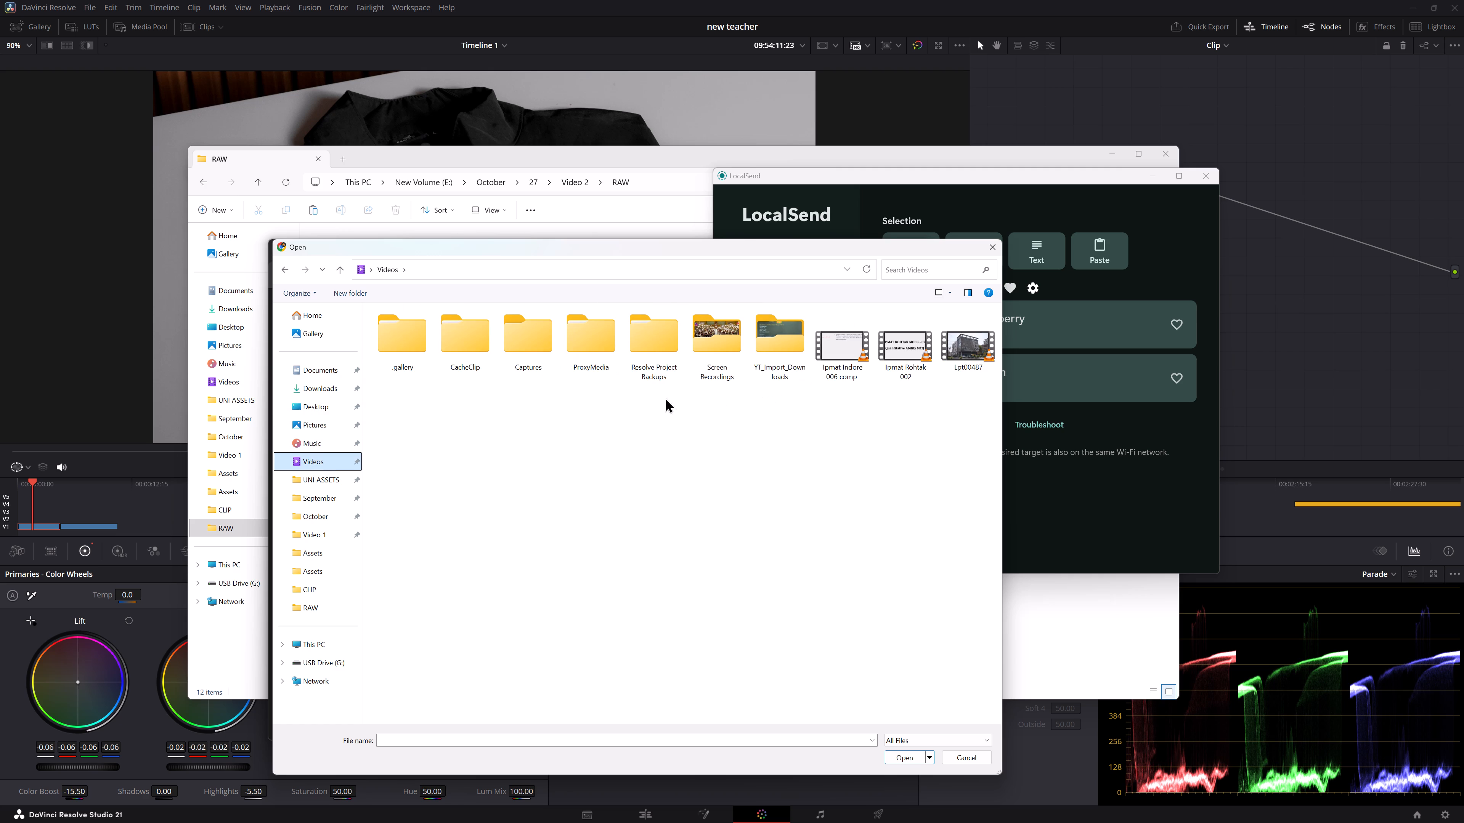
pyautogui.click(330, 477)
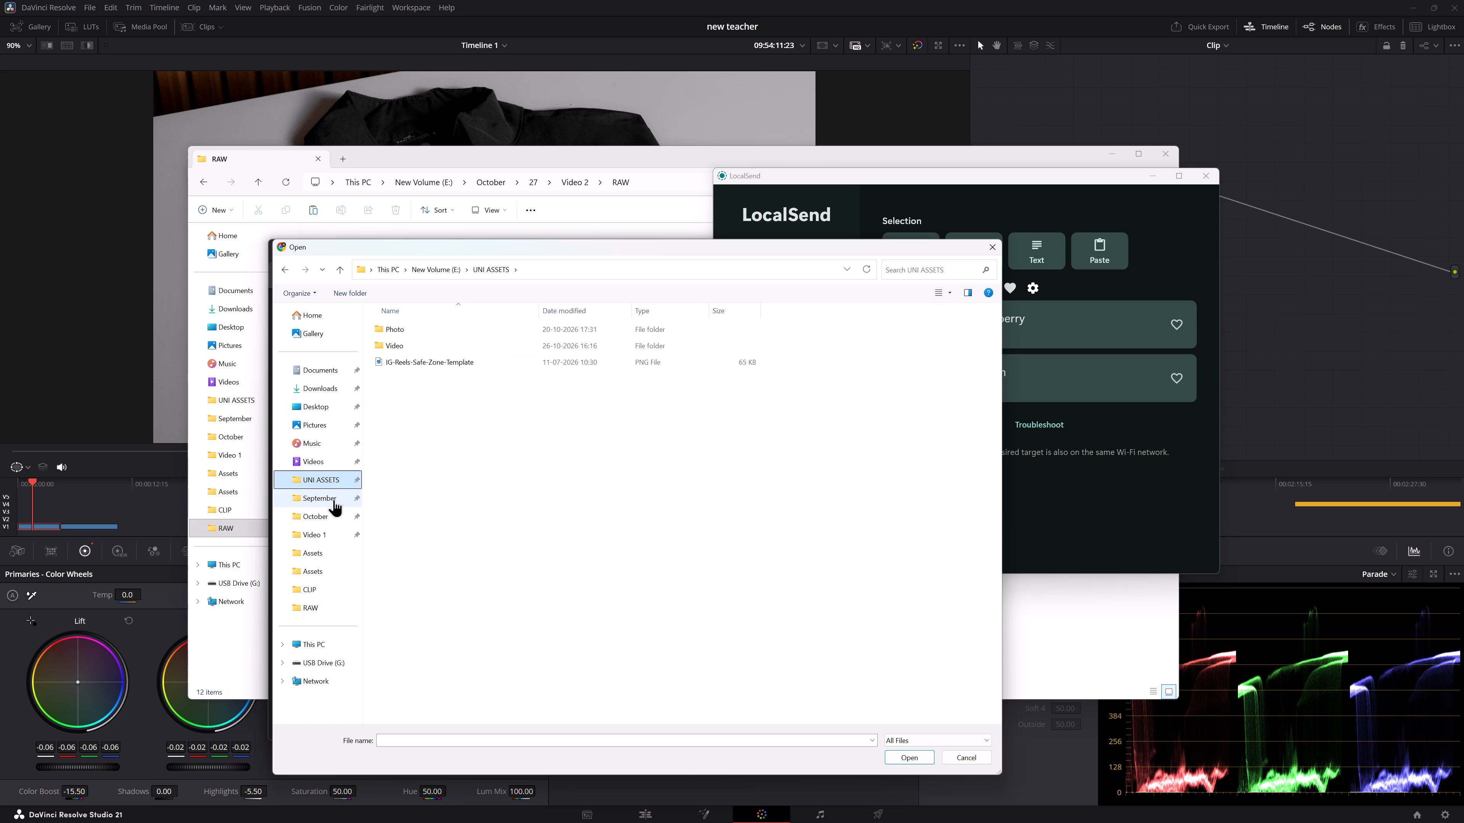
pyautogui.click(332, 500)
pyautogui.click(881, 349)
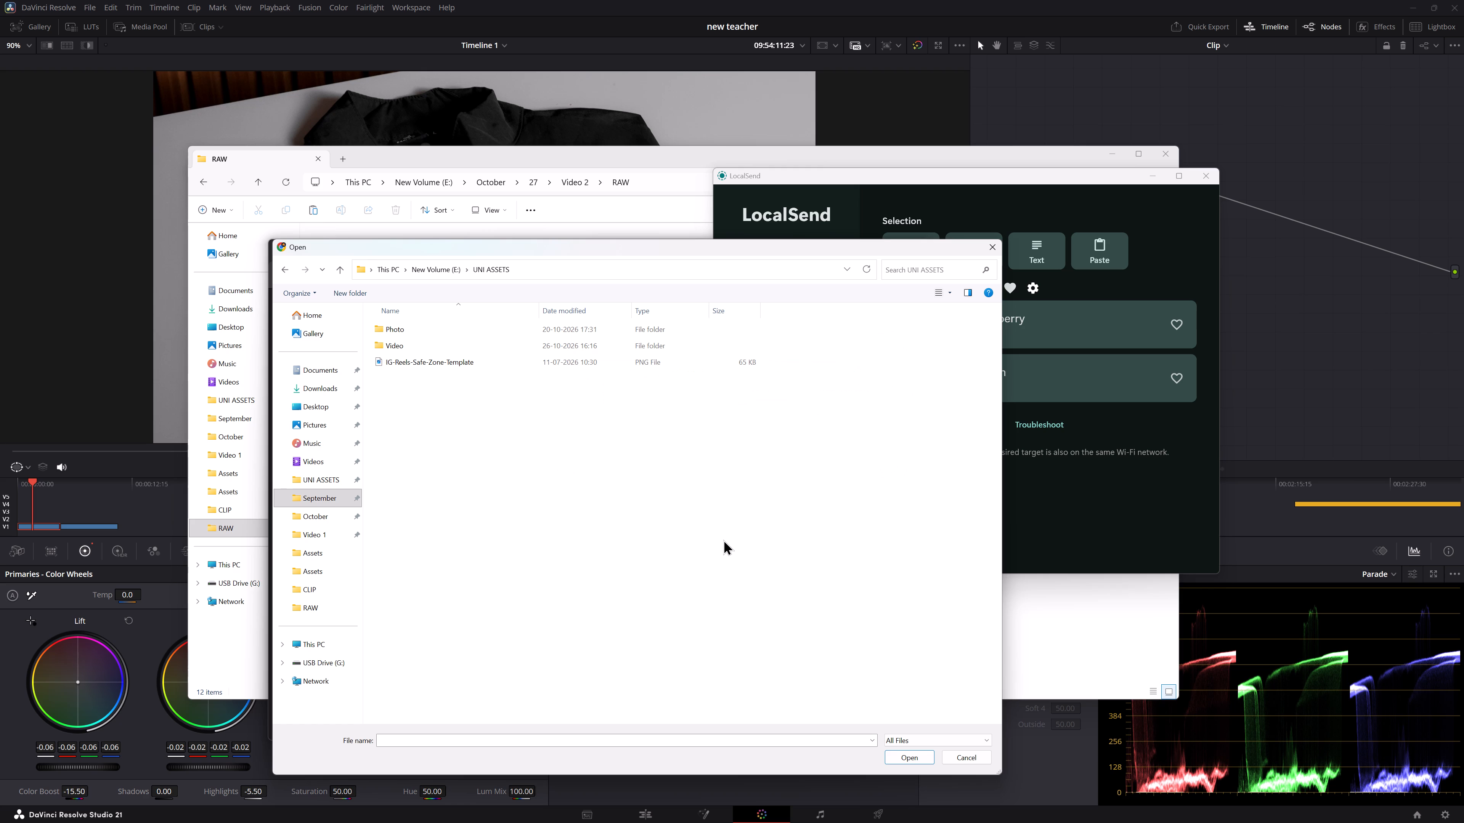
# Return to the Downloads folder and search it for "10-7".
pyautogui.click(314, 386)
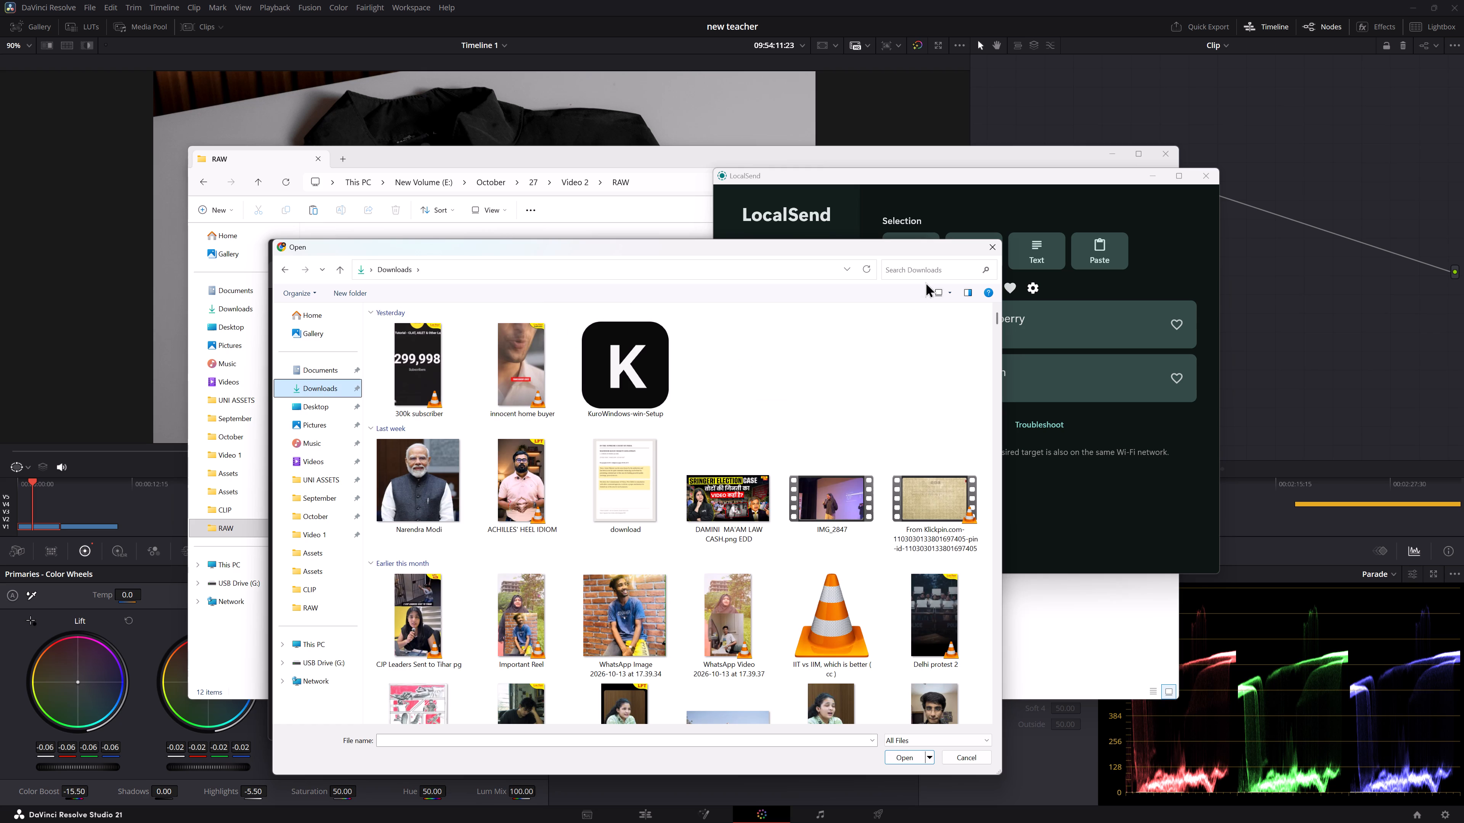
pyautogui.click(904, 269)
pyautogui.write('10')
pyautogui.press('space')
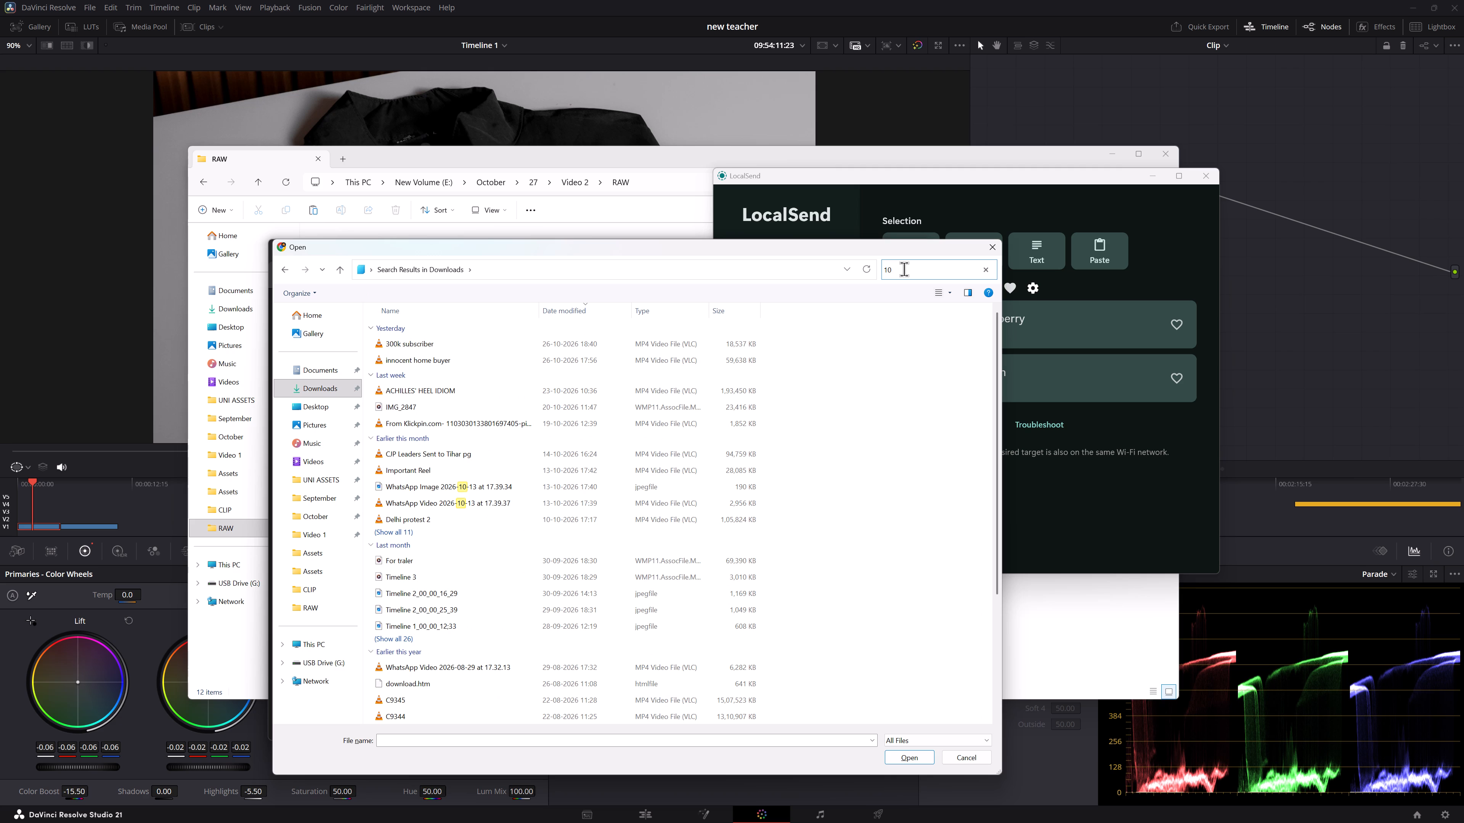
pyautogui.press('BackSpace')
pyautogui.press('-')
pyautogui.press('7')
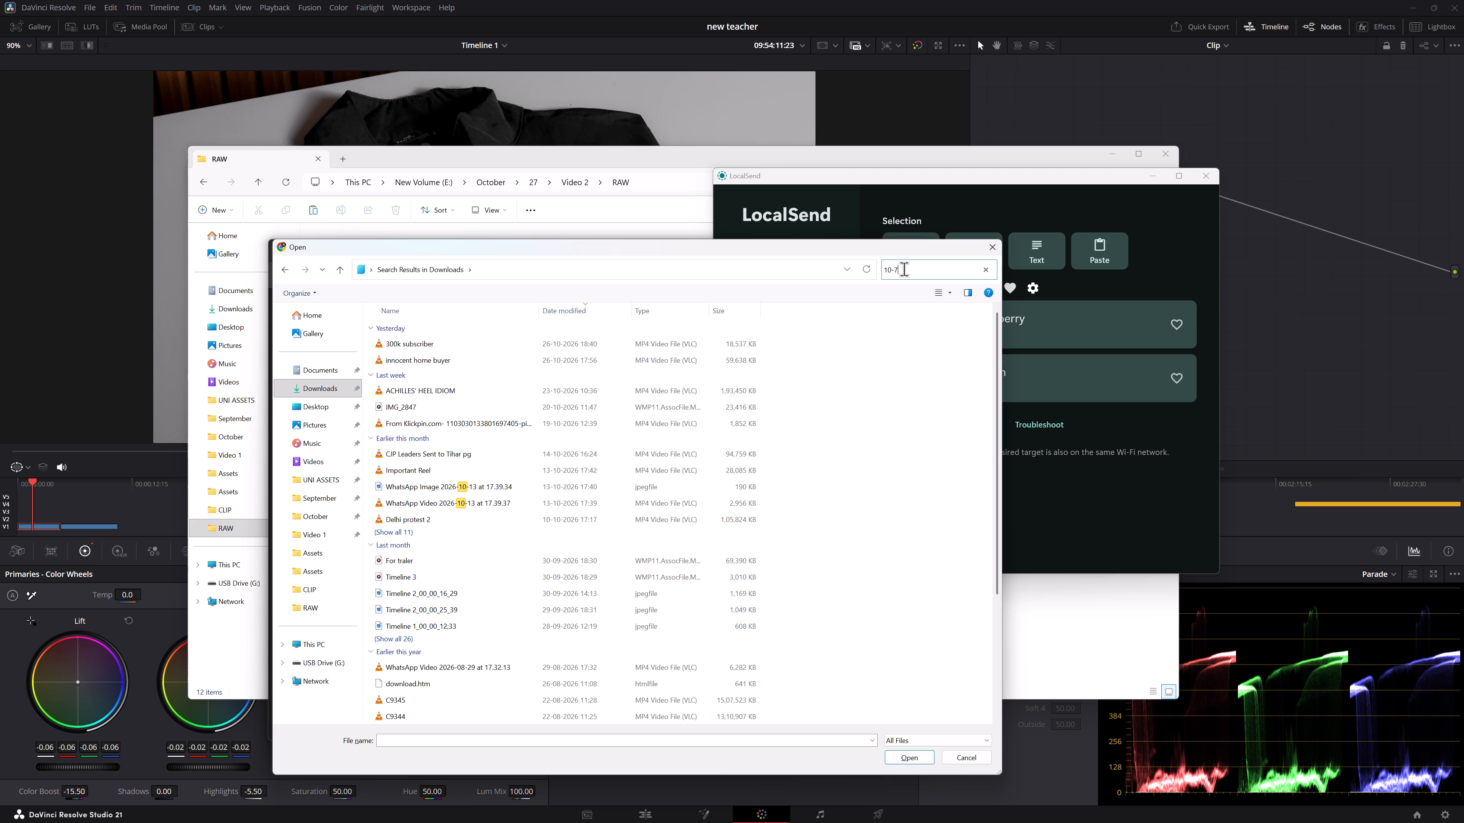
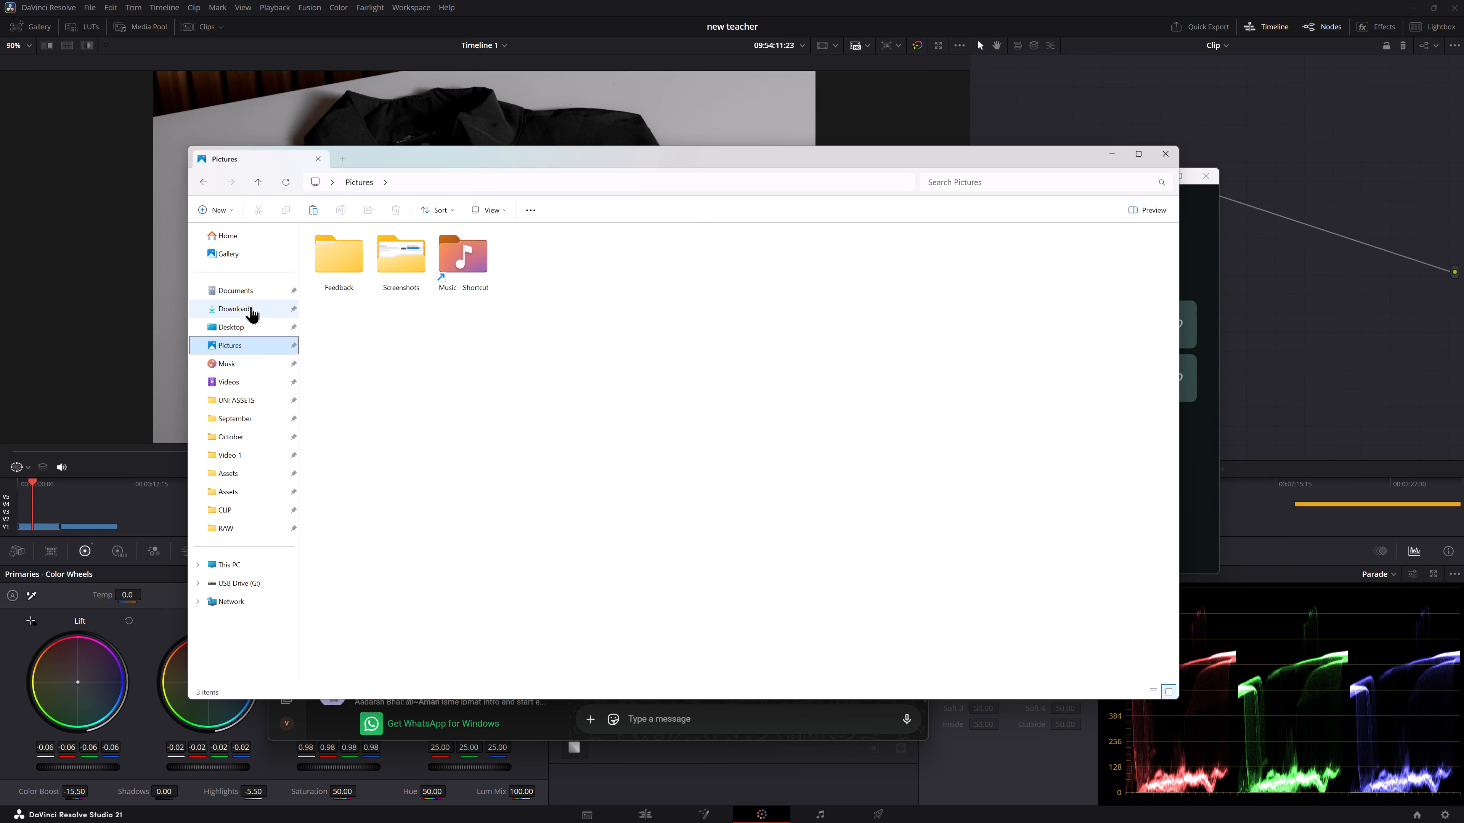
# Search the Downloads folder in File Explorer for "10_".
pyautogui.click(250, 305)
pyautogui.click(1031, 179)
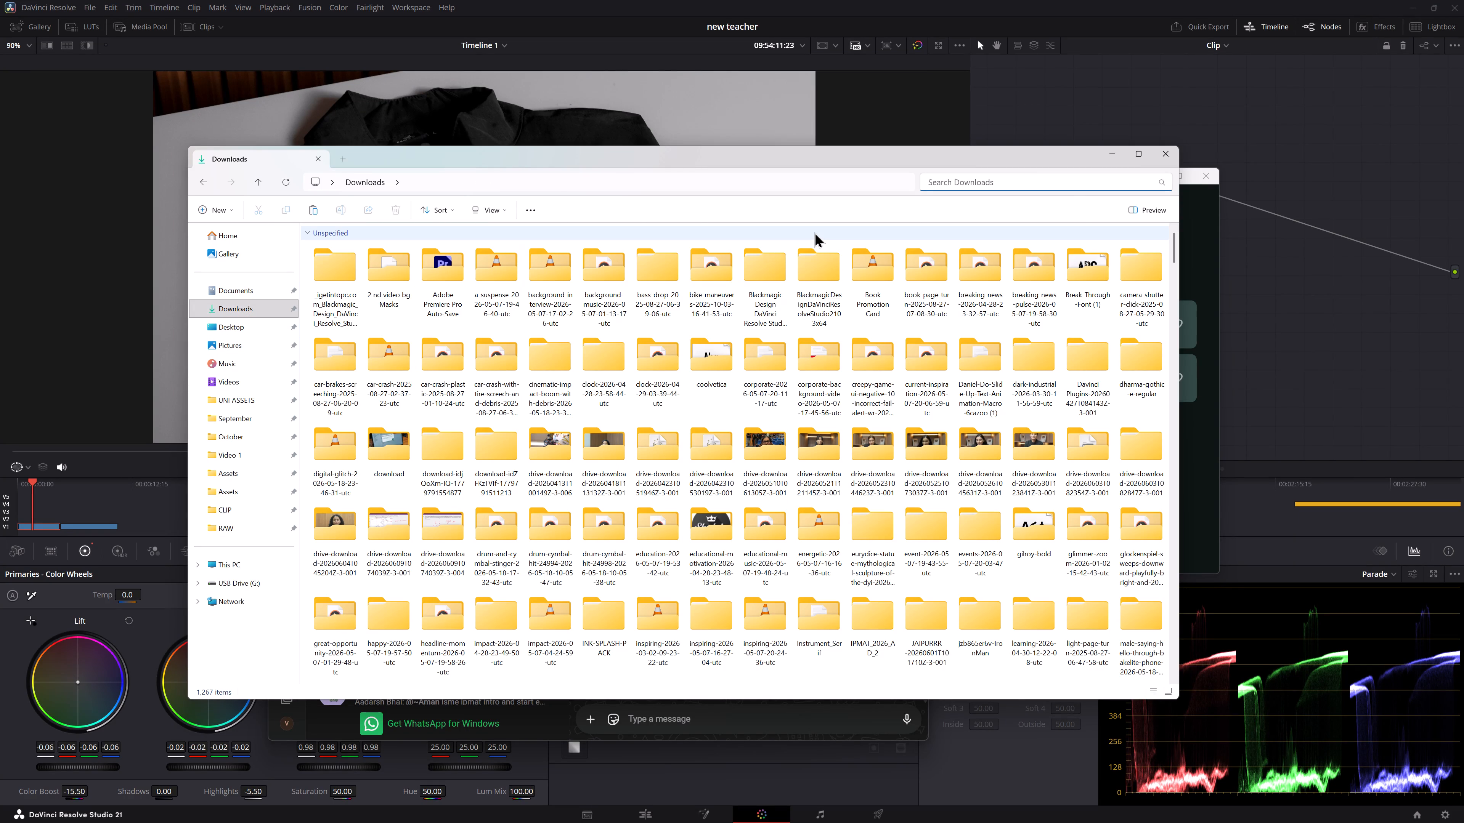
pyautogui.write('10')
pyautogui.press('space')
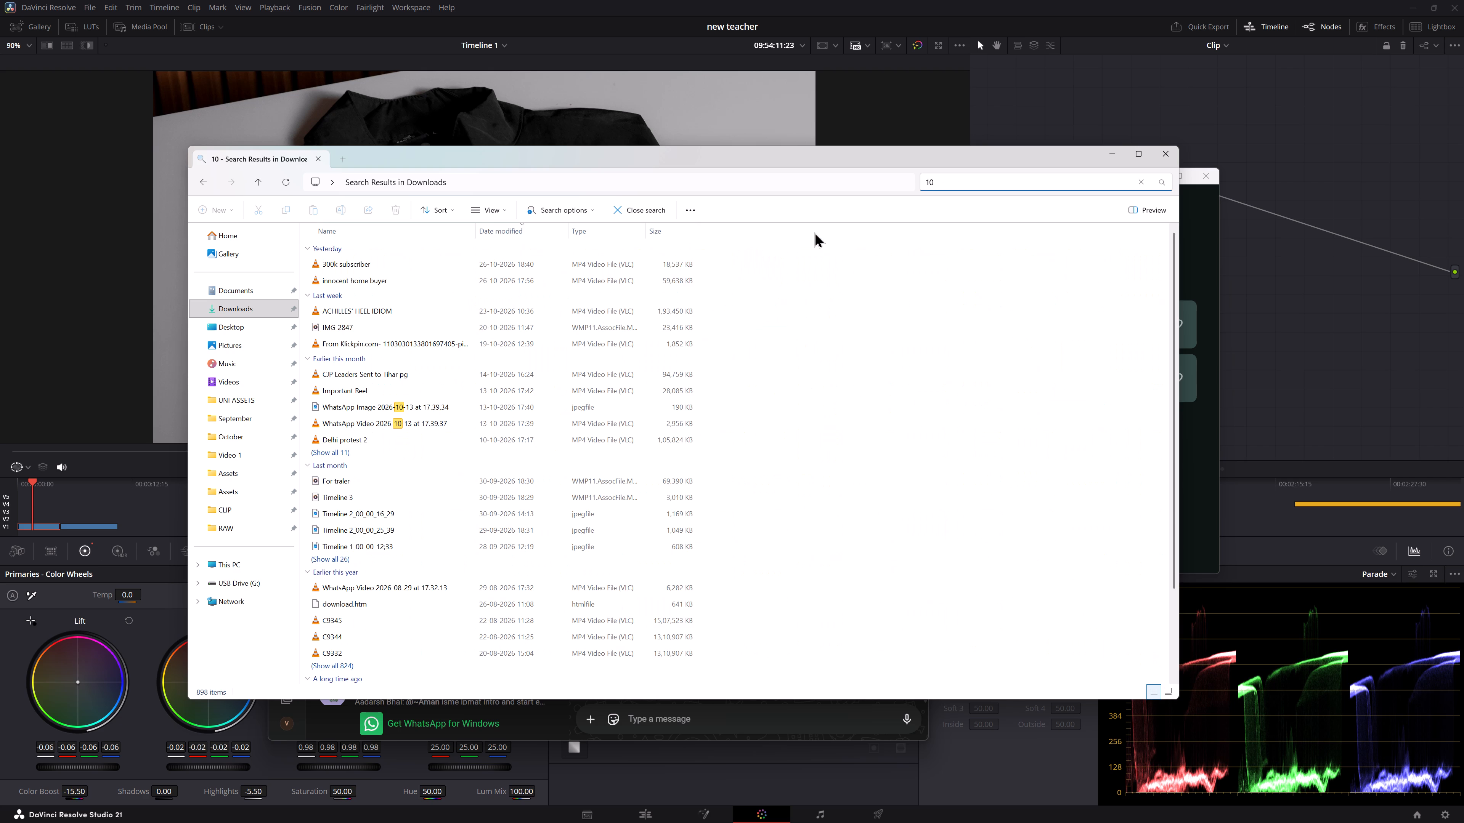
pyautogui.press('BackSpace')
pyautogui.press('BackSpace')
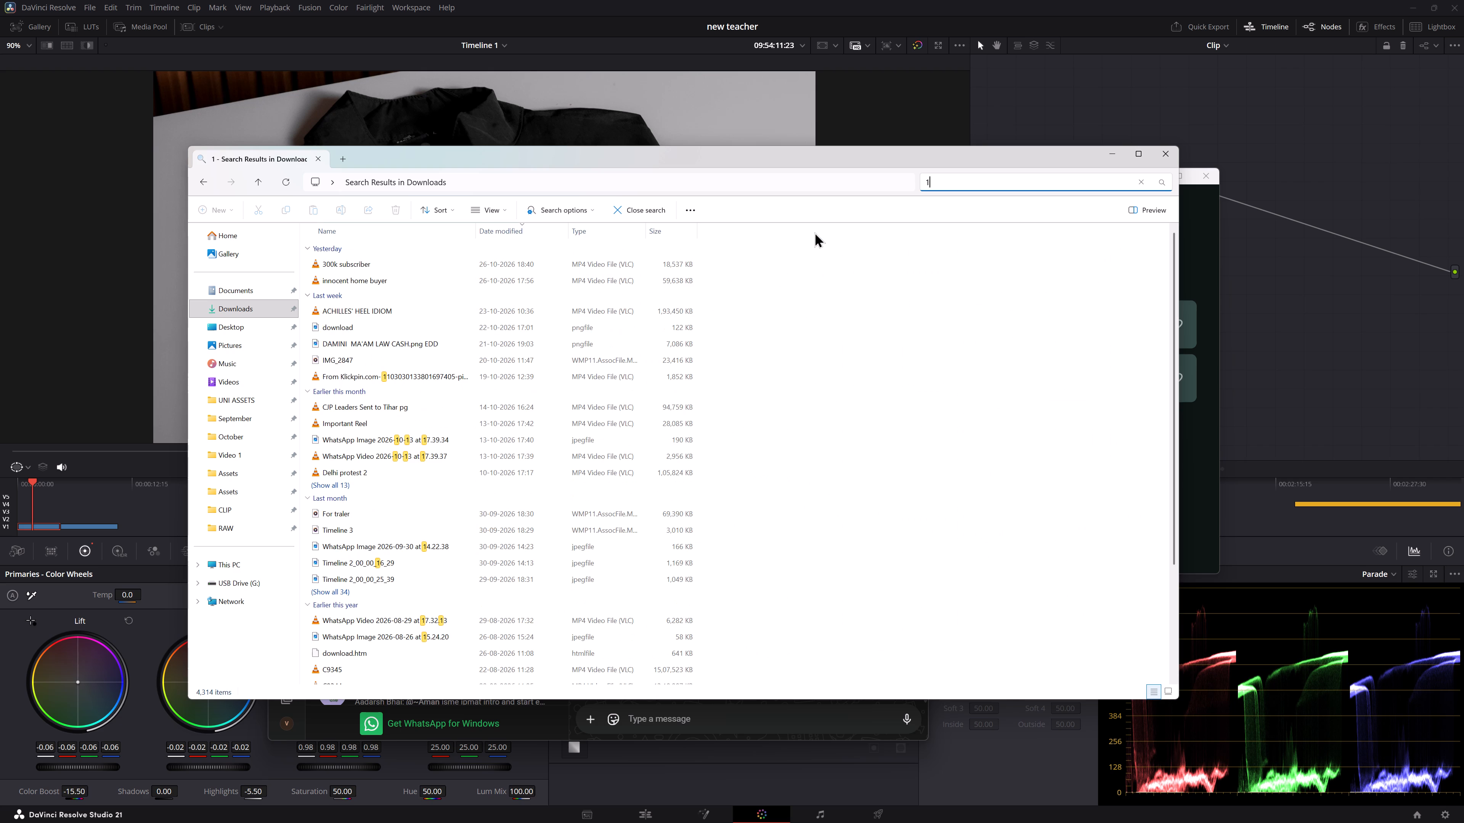
pyautogui.press('0')
pyautogui.hotkey('shift', '_')
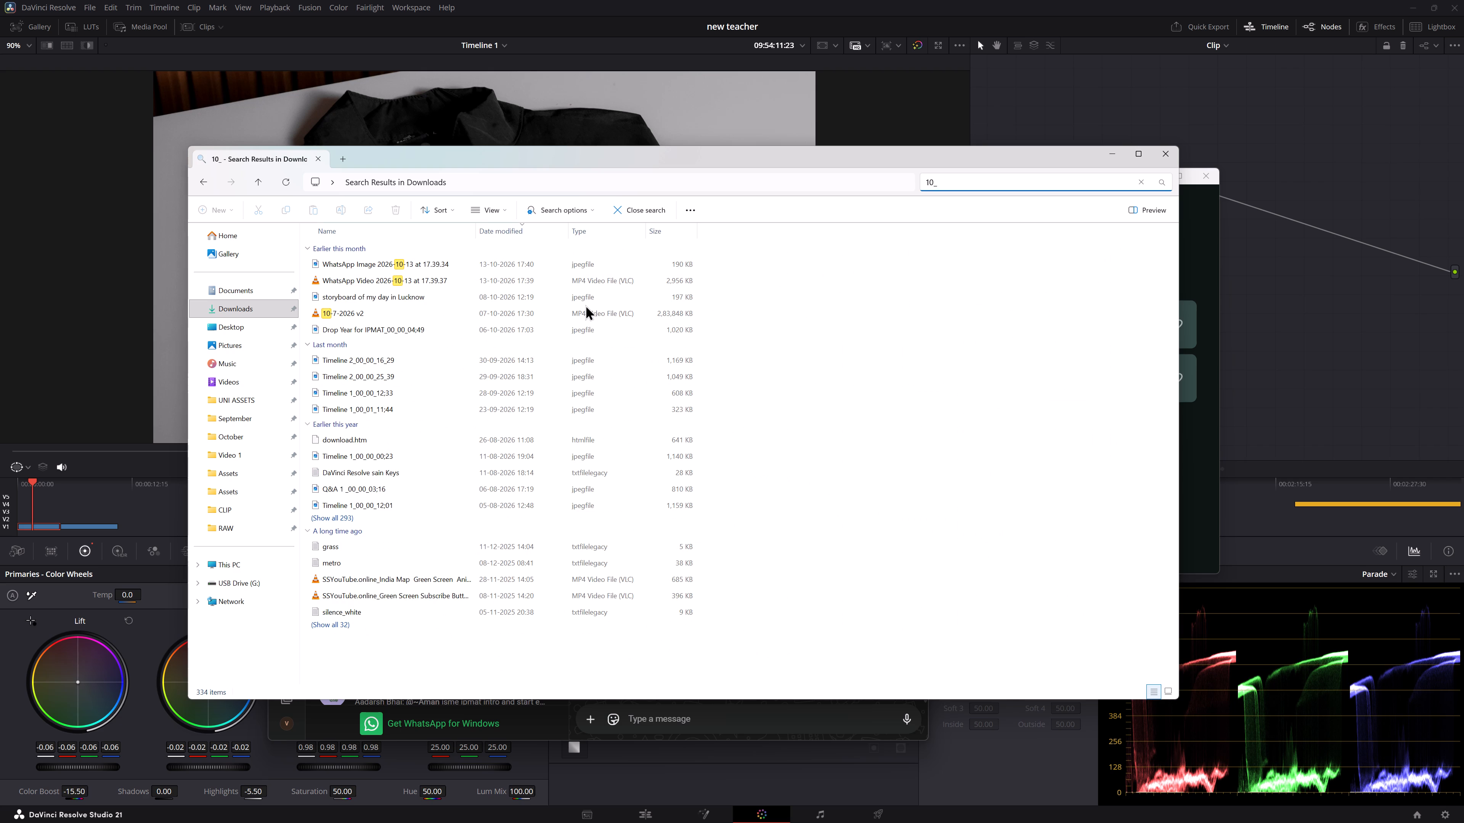
# Open the video "10-7-2026 v2" from the search results in VLC to check it, and close the player.
pyautogui.rightClick(573, 311)
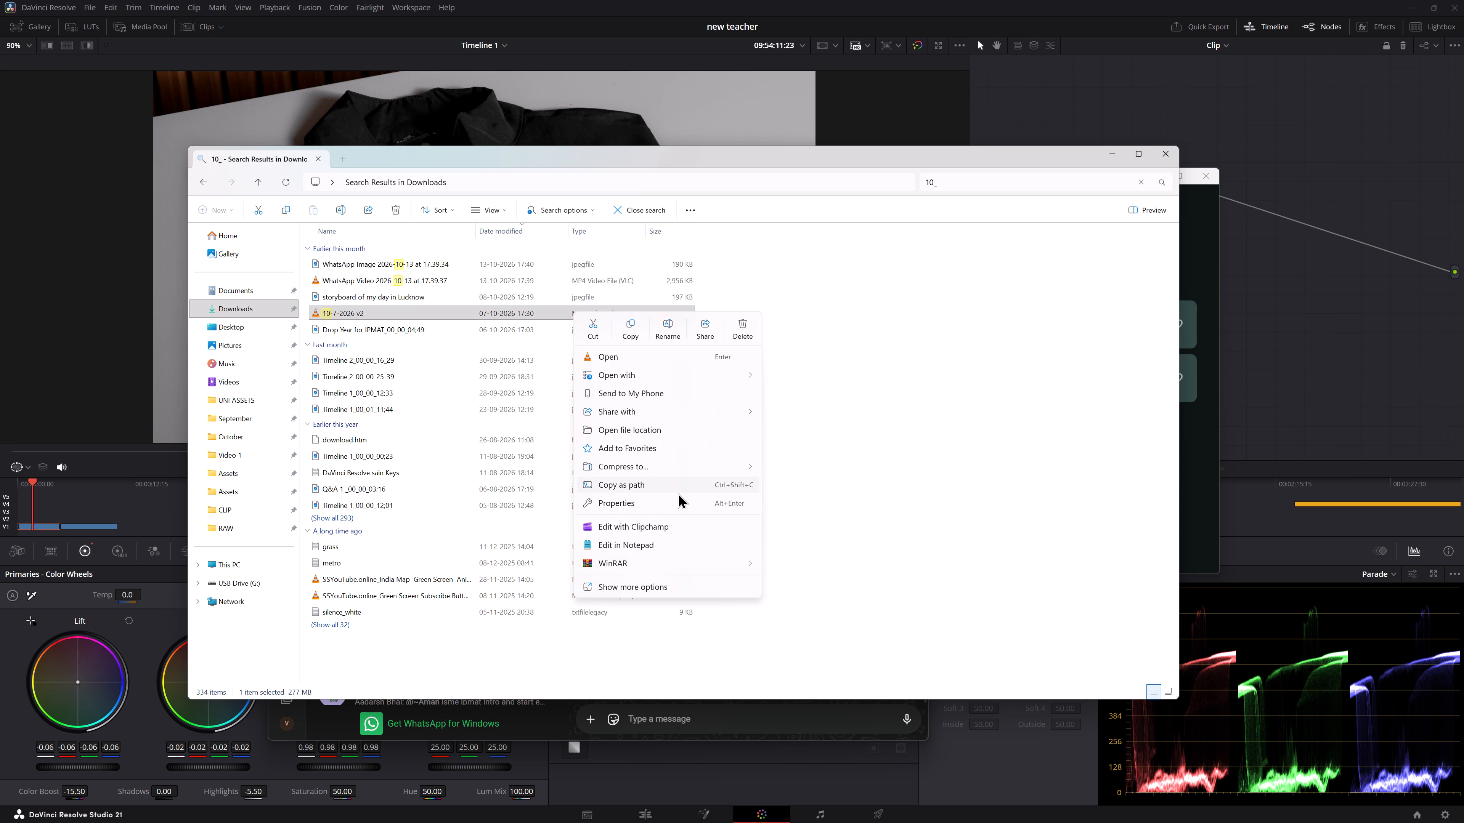
pyautogui.click(621, 360)
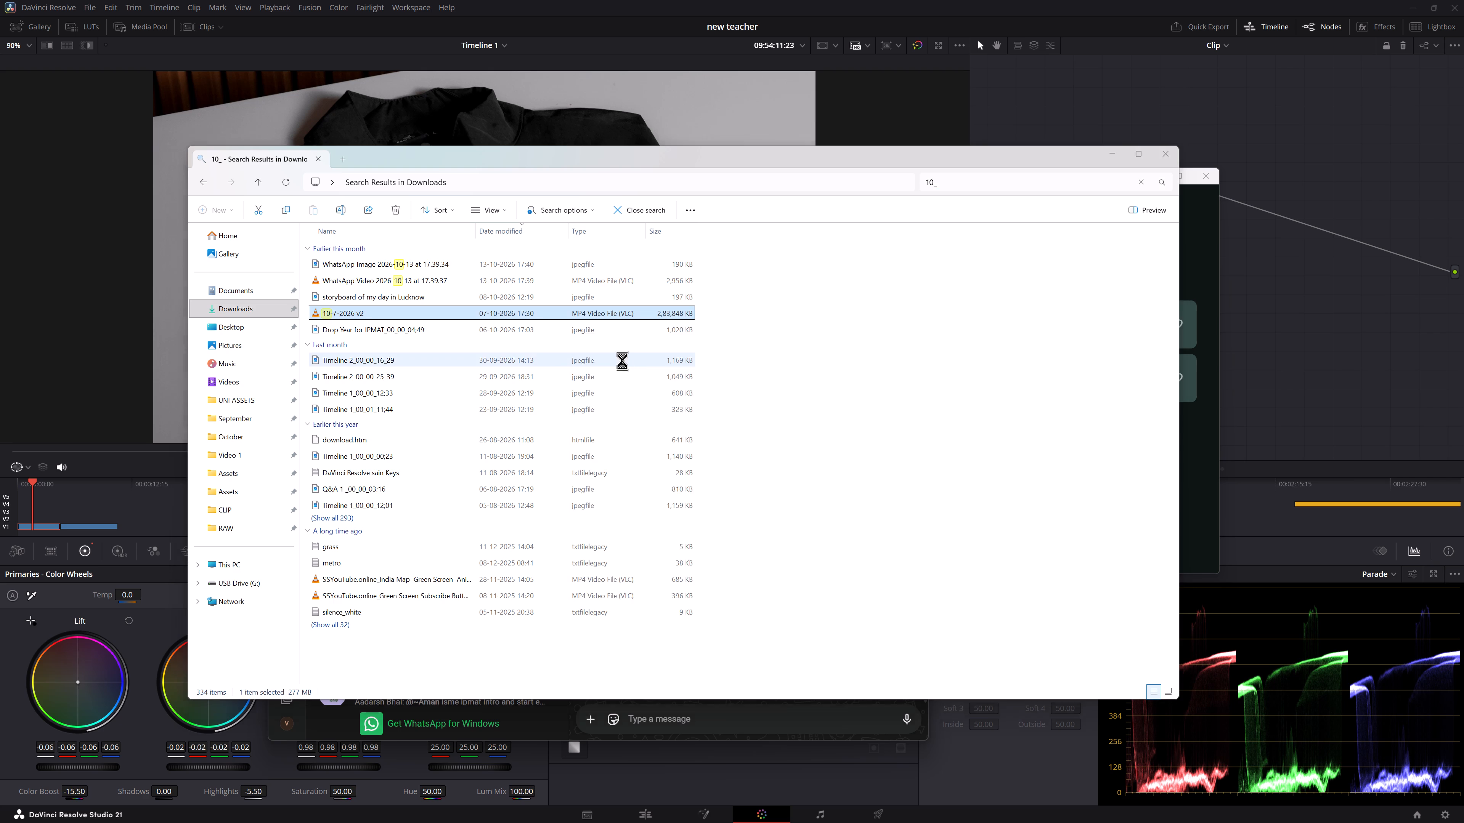
pyautogui.click(1463, 0)
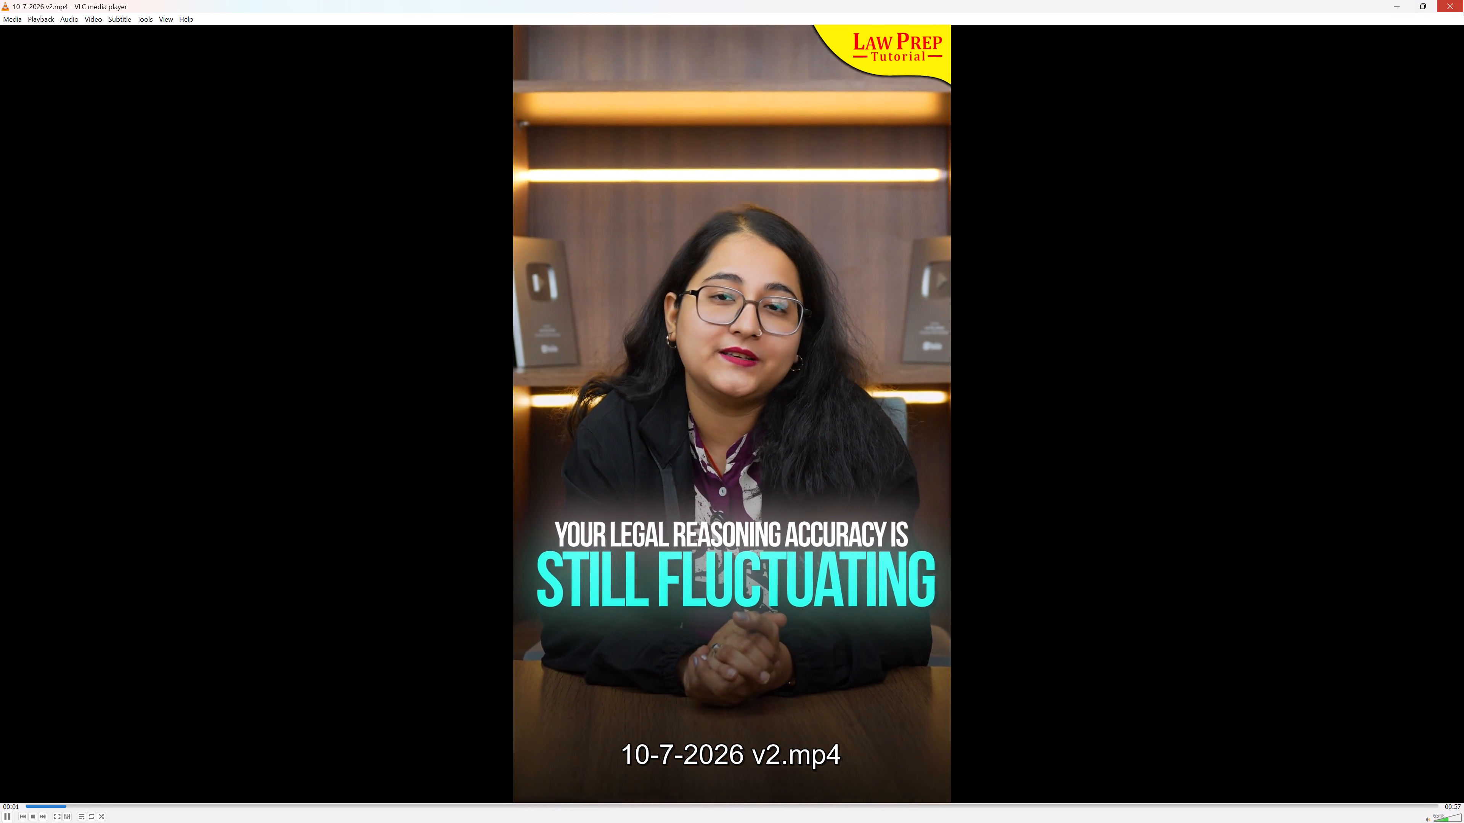
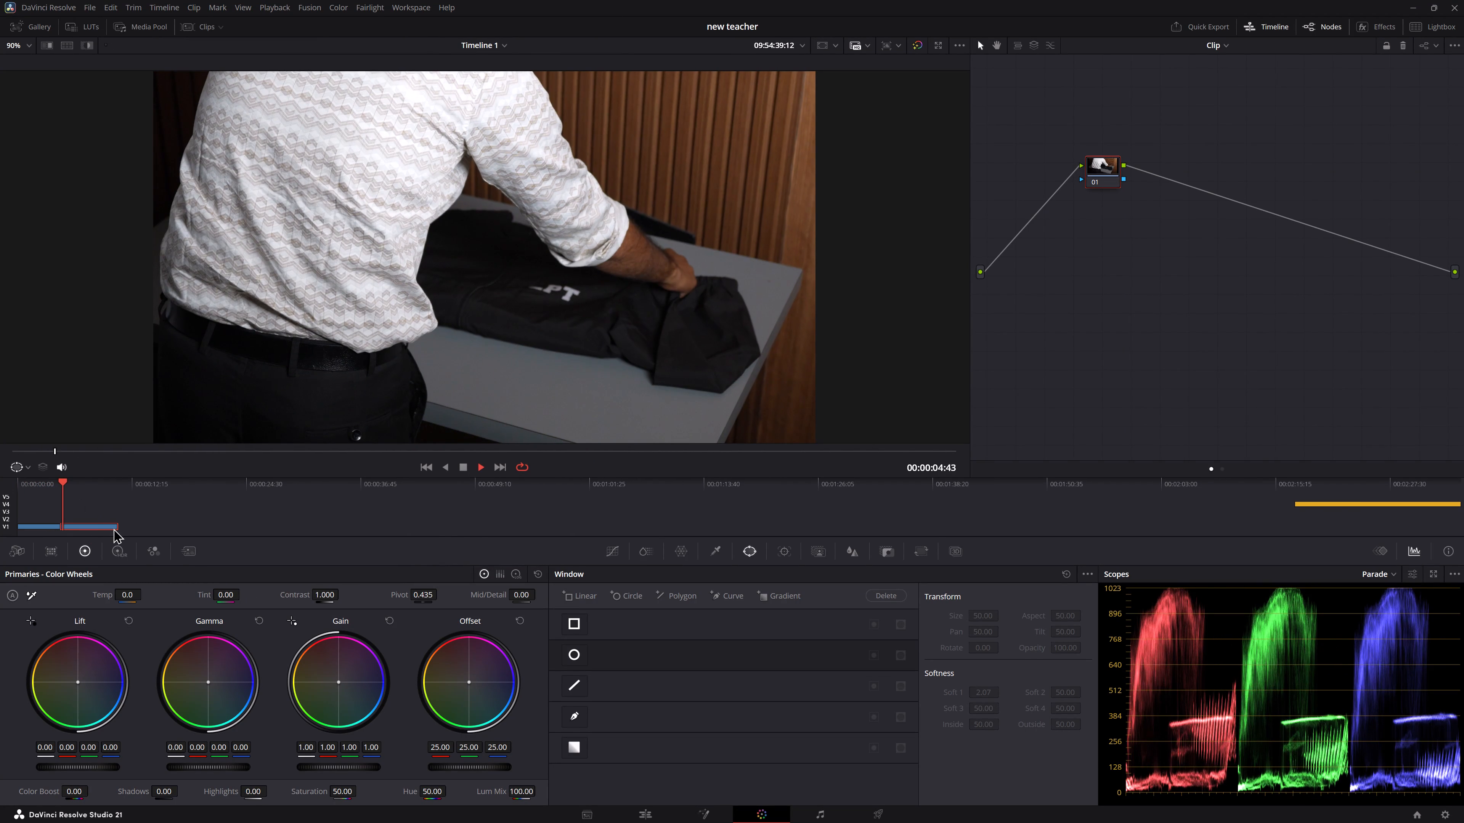
# Review the opening of clip C0563 and ripple-trim about 1.5 seconds off its start on the Edit page timeline.
pyautogui.press('space')
pyautogui.click(99, 528)
pyautogui.press('space')
pyautogui.press('space')
pyautogui.press('space')
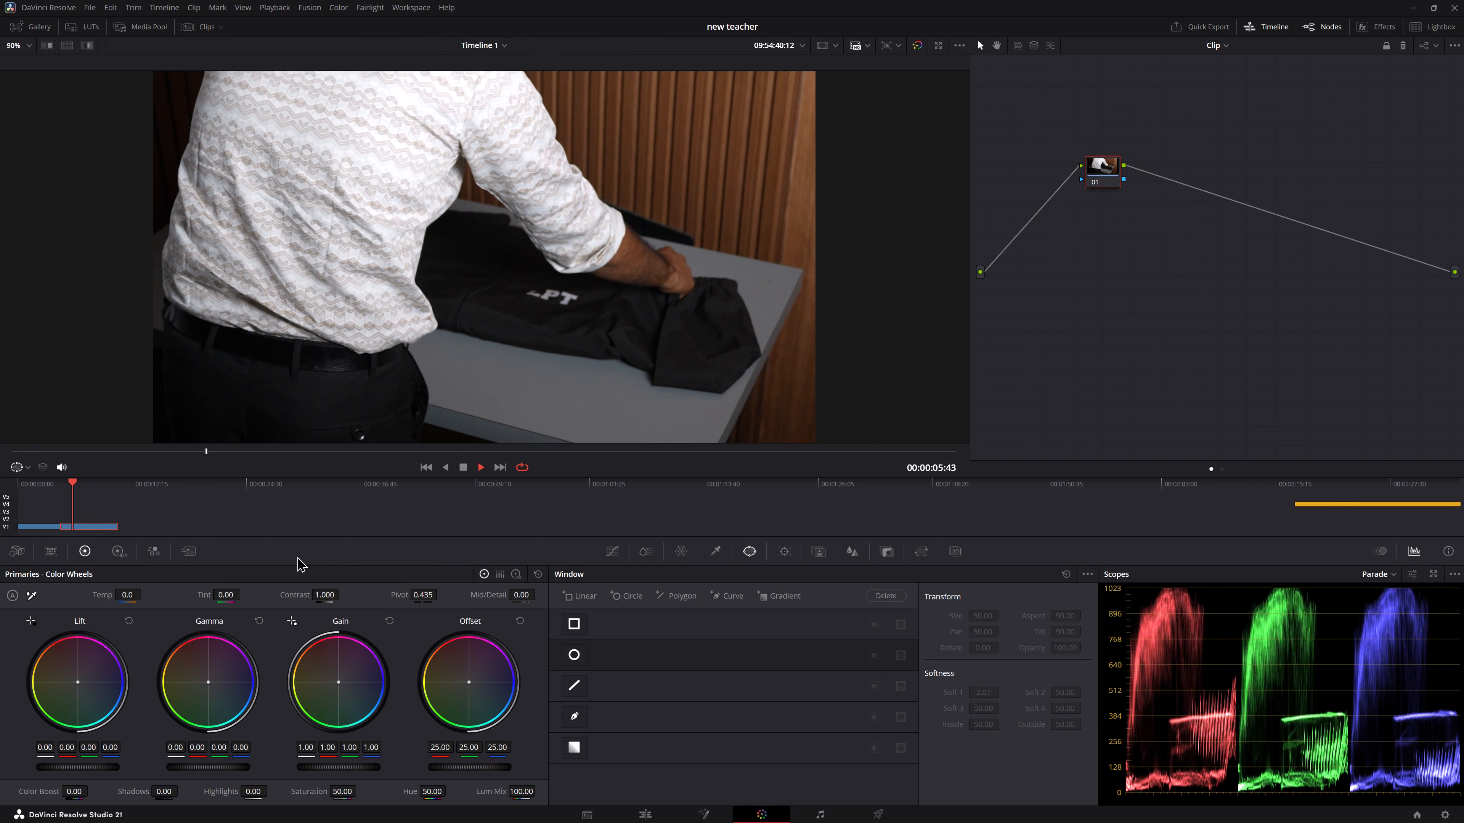
pyautogui.press('space')
pyautogui.click(655, 820)
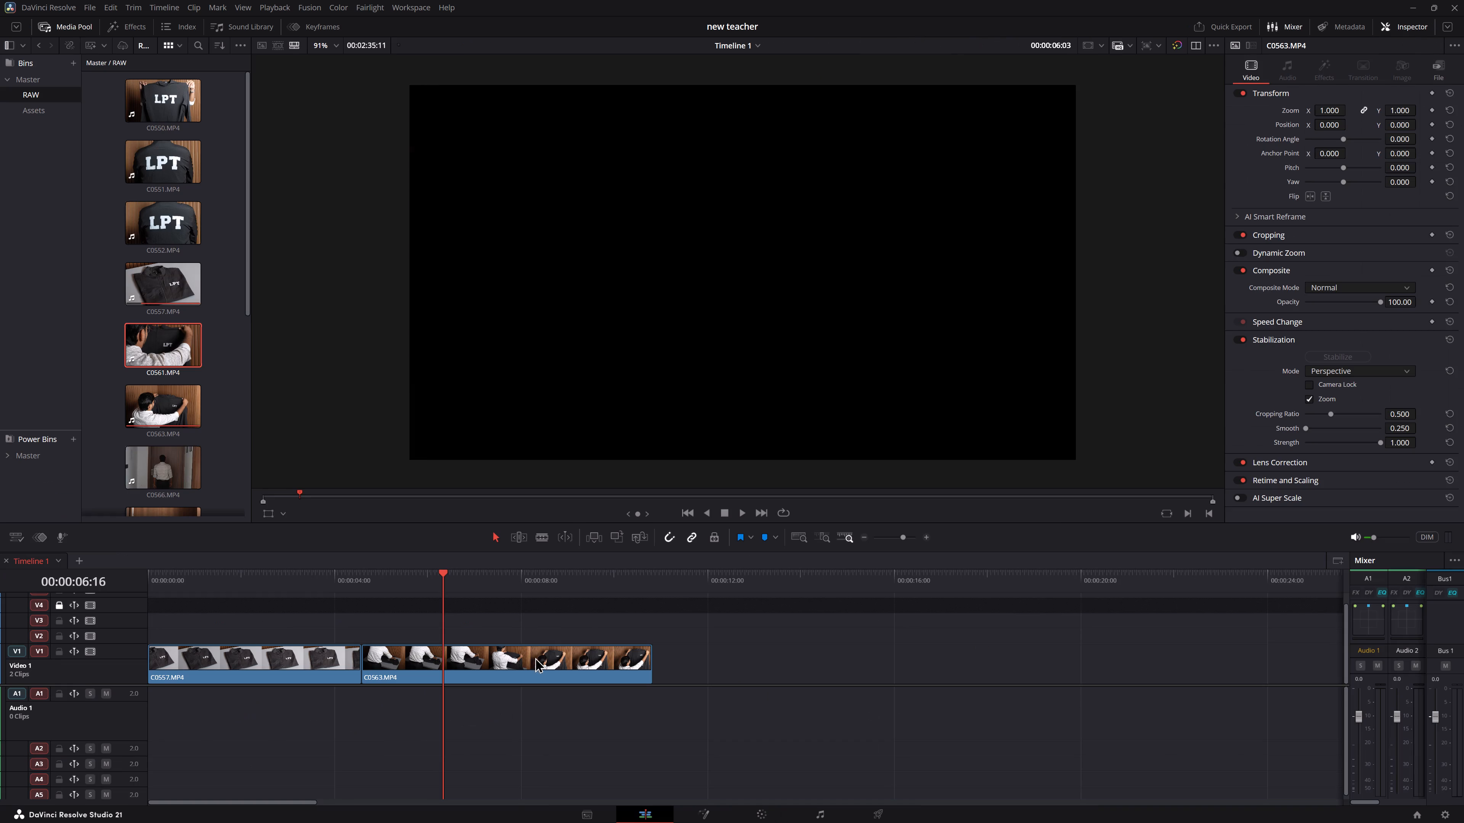
pyautogui.moveTo(371, 572); pyautogui.dragTo(395, 581)
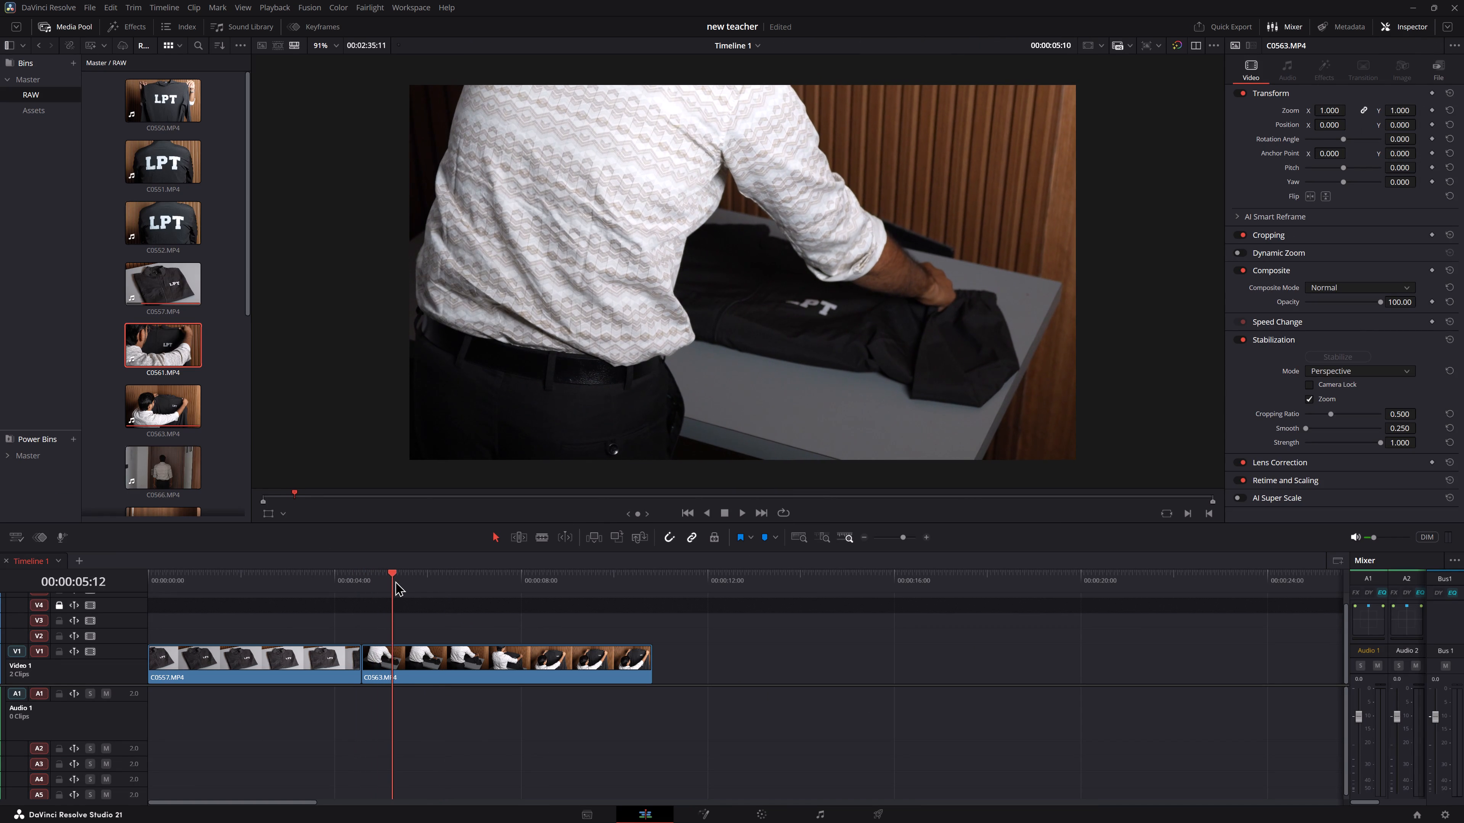
pyautogui.moveTo(395, 581); pyautogui.dragTo(430, 578)
pyautogui.write('1')
# Play the trimmed C0563 clip to 00:00:07:29 and open that frame on the Color page with the timeline hidden.
pyautogui.press('space')
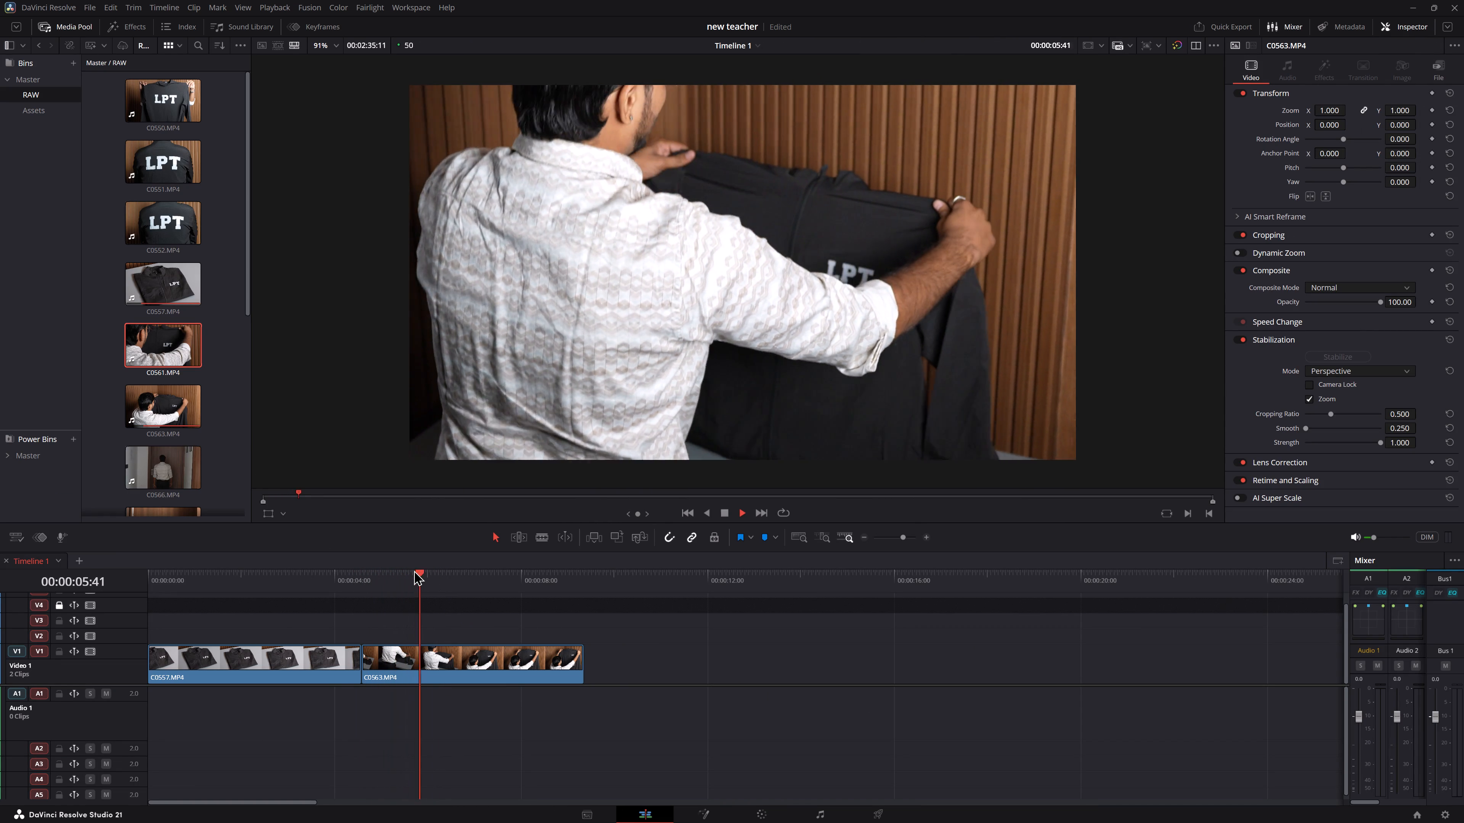
pyautogui.press('space')
pyautogui.press('space')
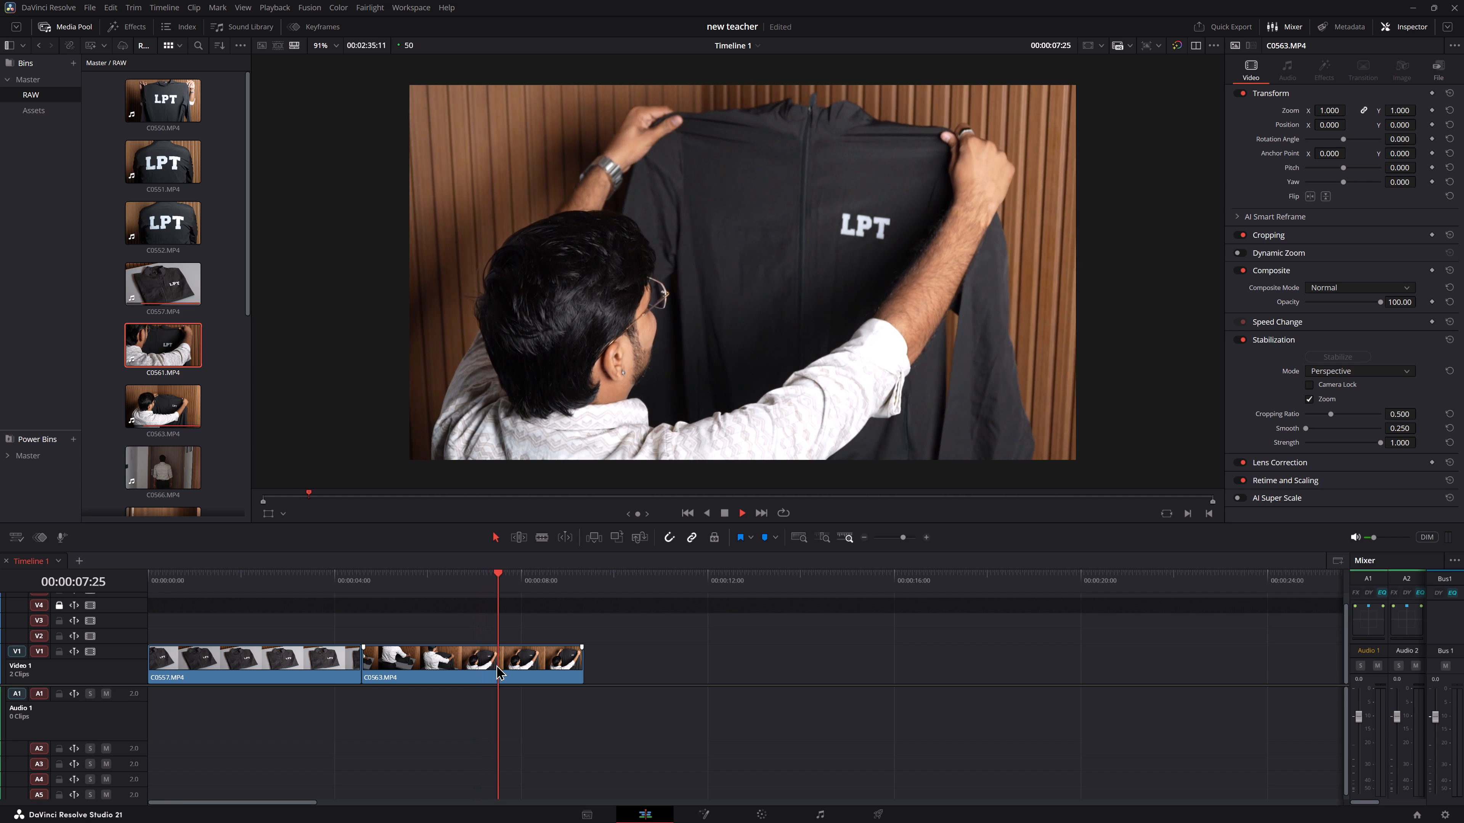
pyautogui.press('space')
pyautogui.click(497, 660)
pyautogui.click(766, 805)
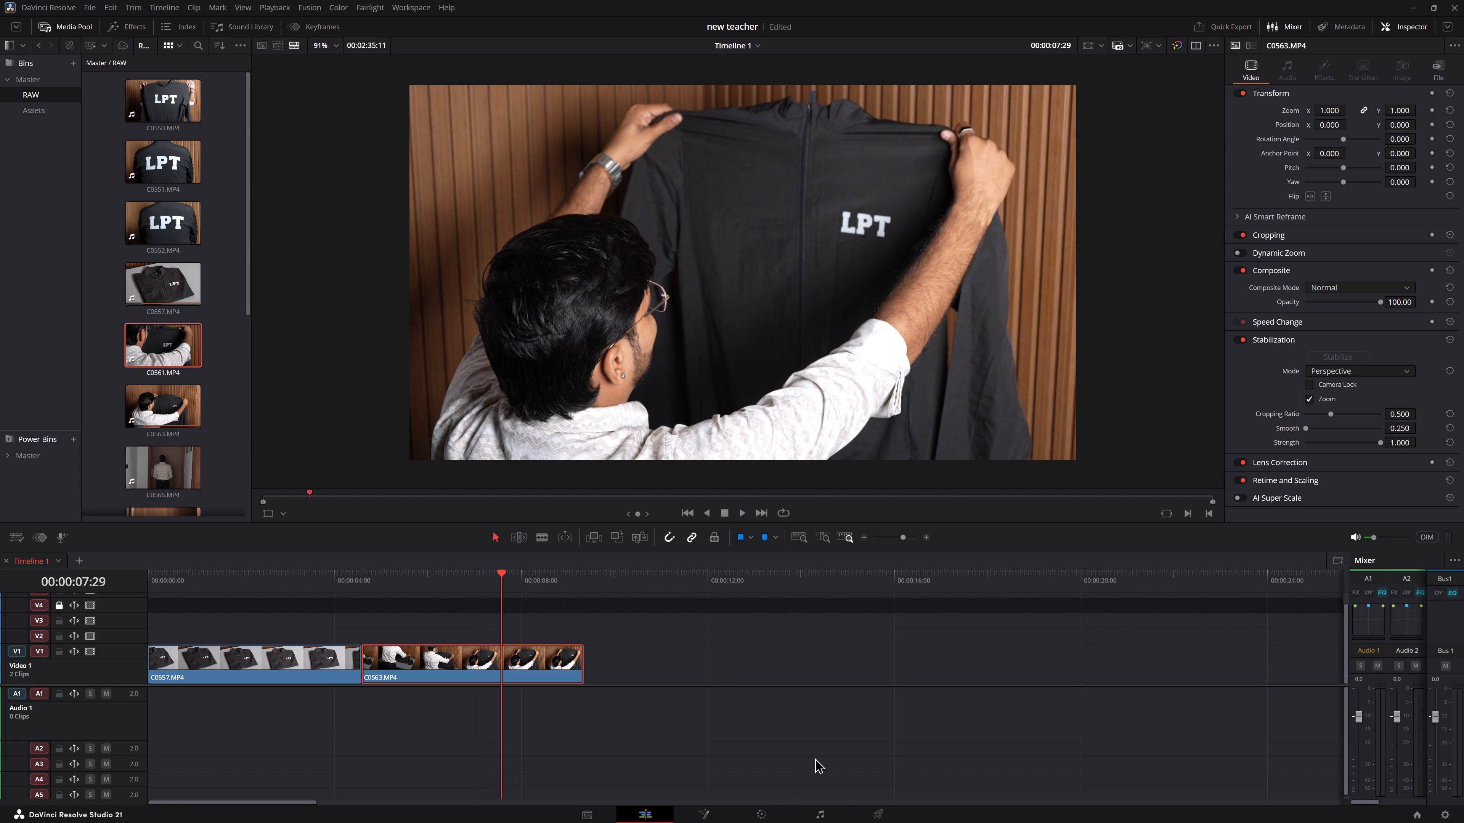
pyautogui.click(759, 814)
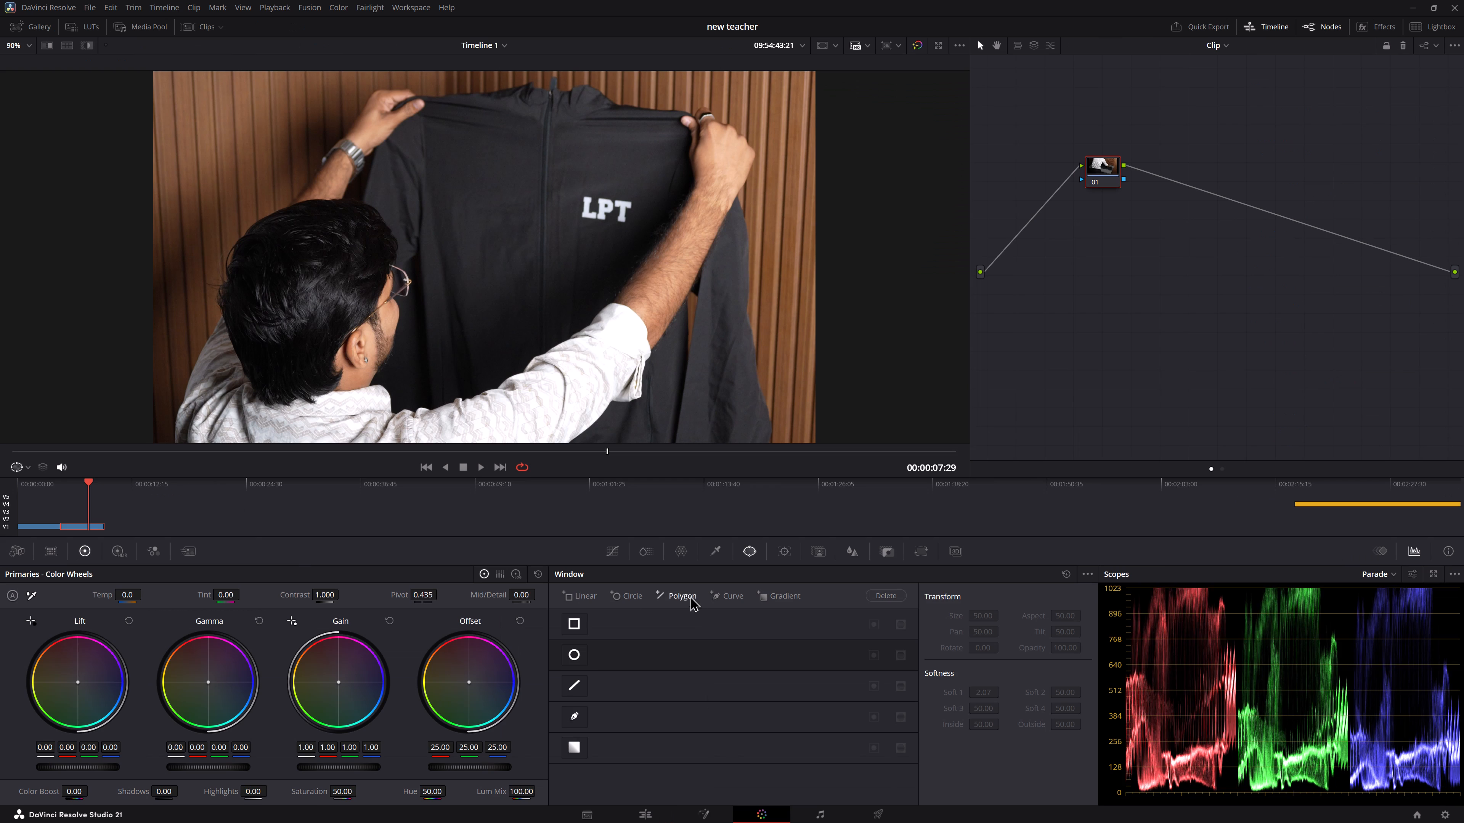
pyautogui.keyDown('alt'); pyautogui.scroll(6, 249, 536); pyautogui.keyUp('alt')
pyautogui.click(1270, 27)
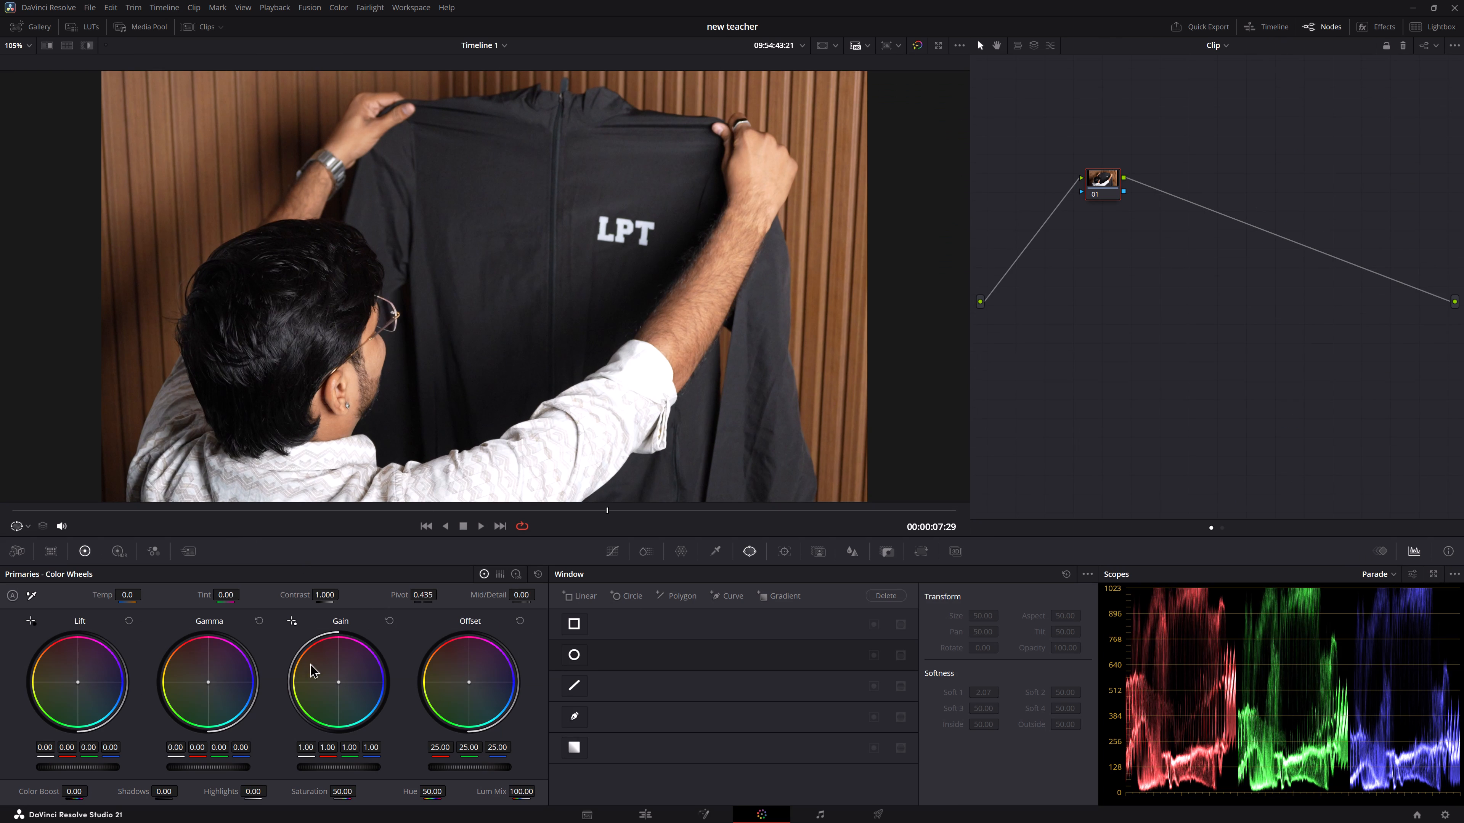
# Raise the primary contrast slightly above 1.000 on node 01 of the black LPT jacket clip.
pyautogui.moveTo(323, 592); pyautogui.dragTo(334, 592)
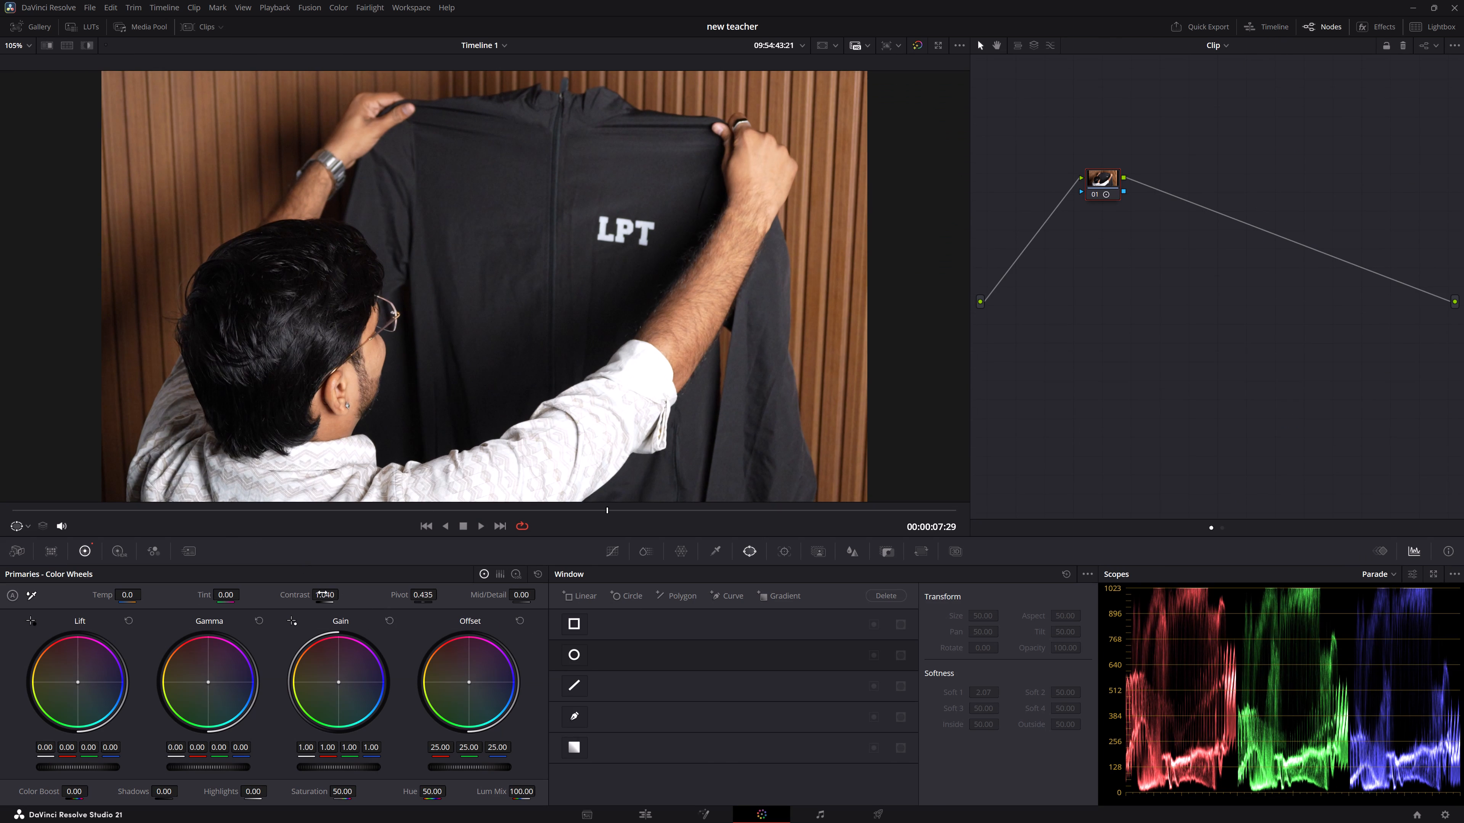
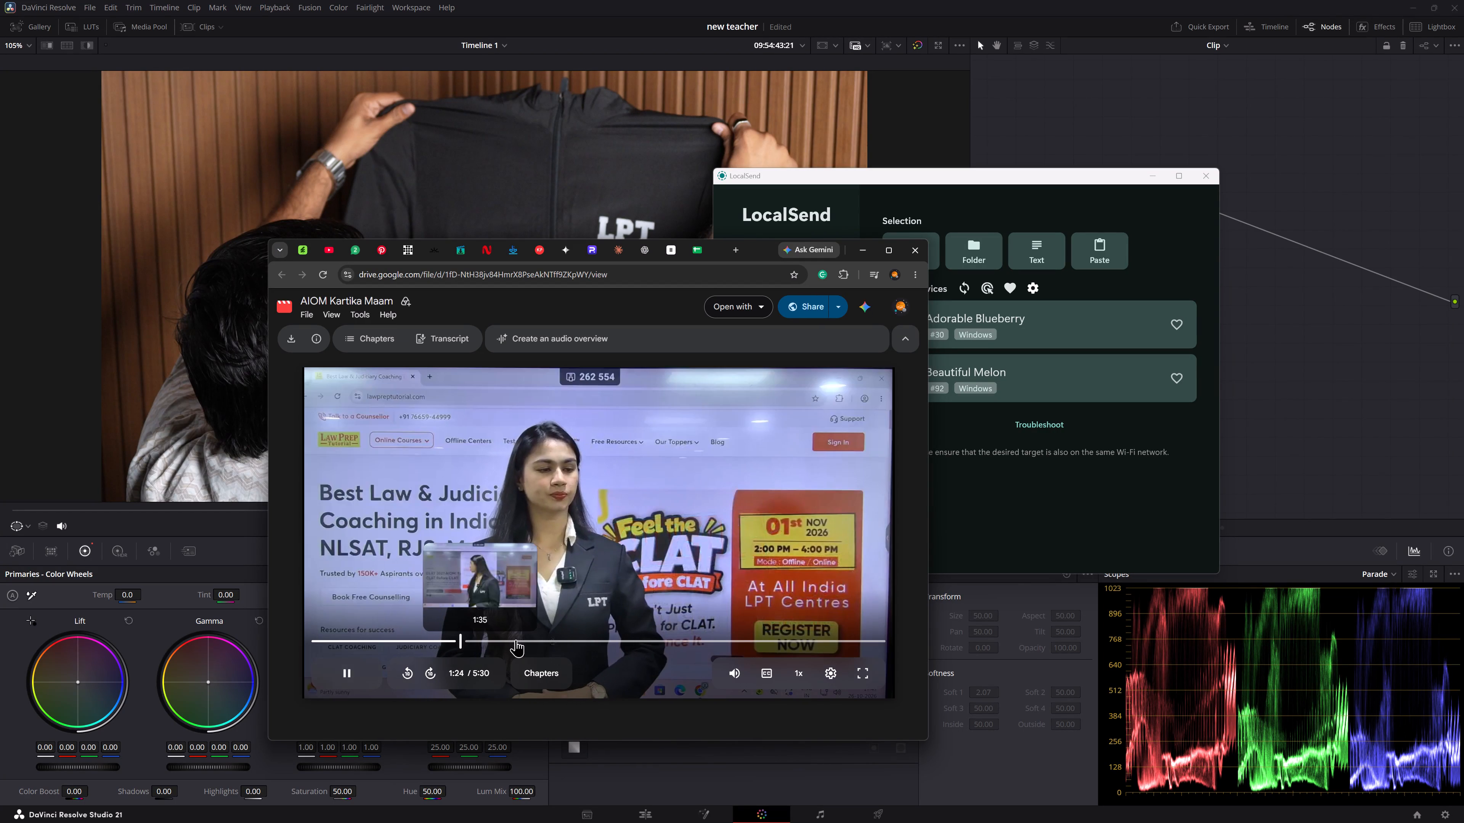
# Skim the AIOM video in Google Drive in Chrome, examining the later form-filling section, and pause it at 3:54.
pyautogui.keyDown('alt'); pyautogui.click(522, 639); pyautogui.keyUp('alt')
pyautogui.keyDown('alt'); pyautogui.click(583, 639); pyautogui.keyUp('alt')
pyautogui.keyDown('alt'); pyautogui.moveTo(634, 638); pyautogui.dragTo(755, 641); pyautogui.keyUp('alt')
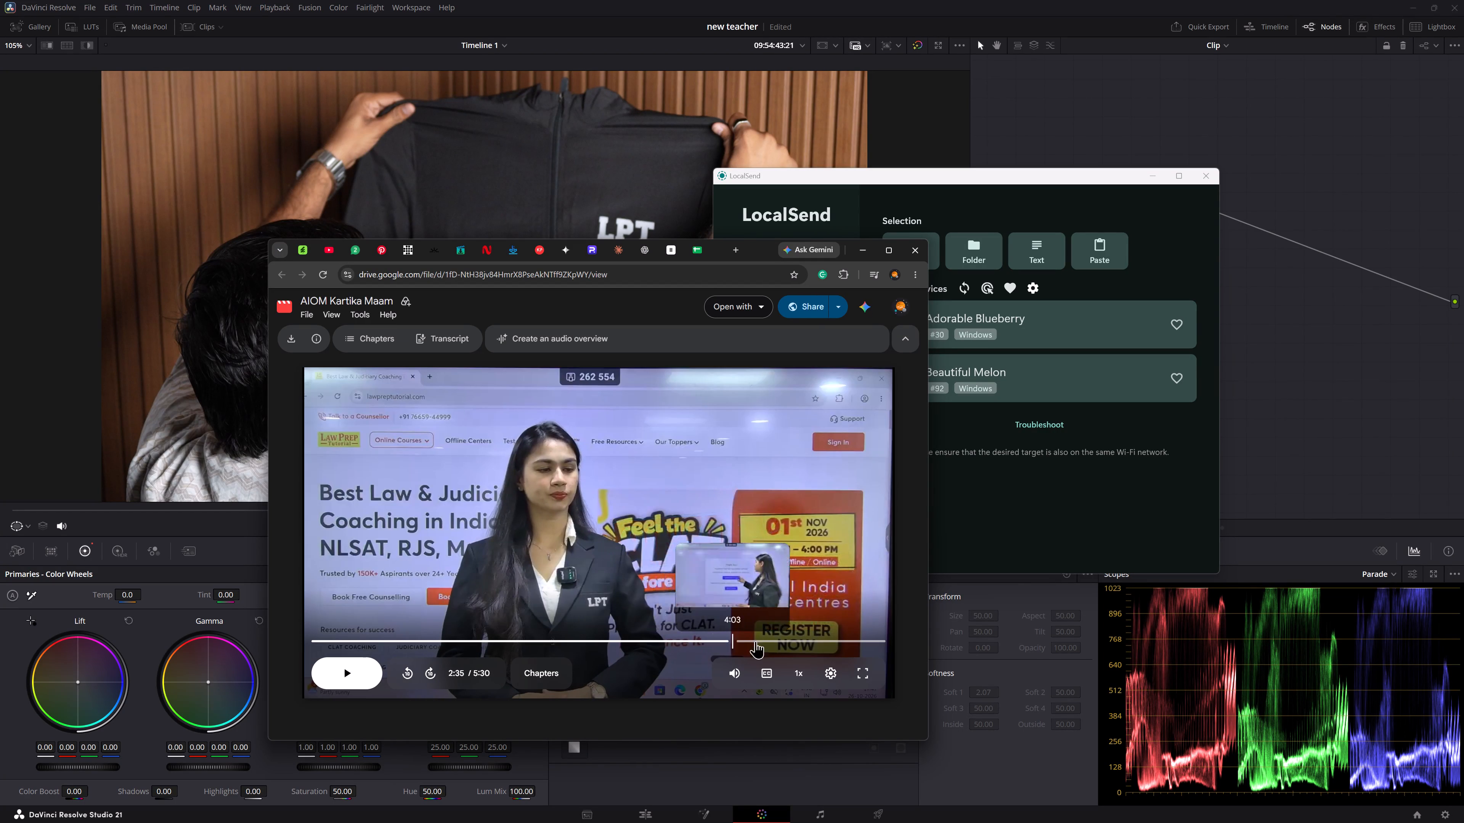
pyautogui.keyDown('alt'); pyautogui.moveTo(755, 641); pyautogui.dragTo(677, 627); pyautogui.keyUp('alt')
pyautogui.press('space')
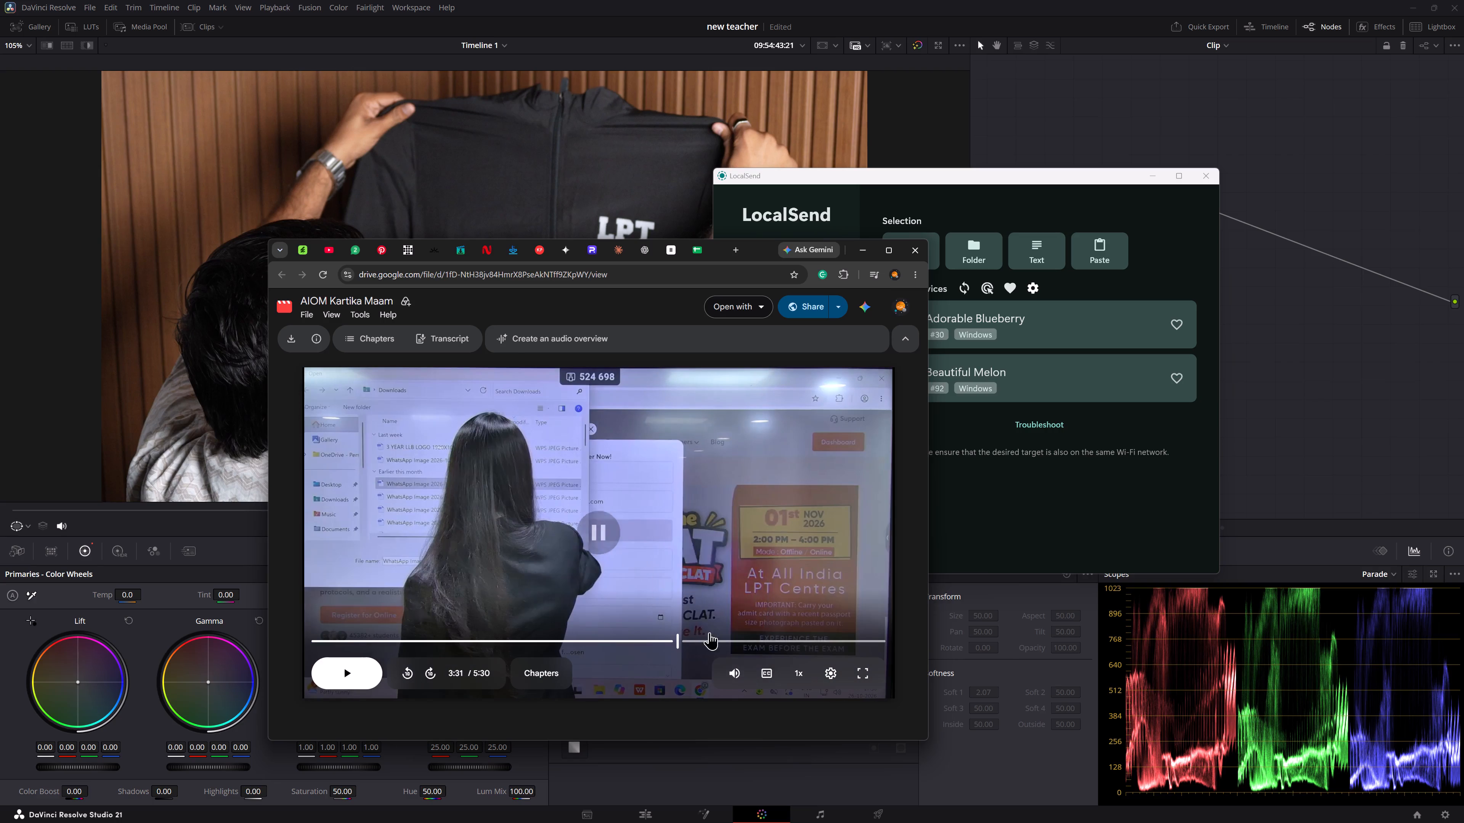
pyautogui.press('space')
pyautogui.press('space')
pyautogui.keyDown('alt'); pyautogui.click(691, 641); pyautogui.keyUp('alt')
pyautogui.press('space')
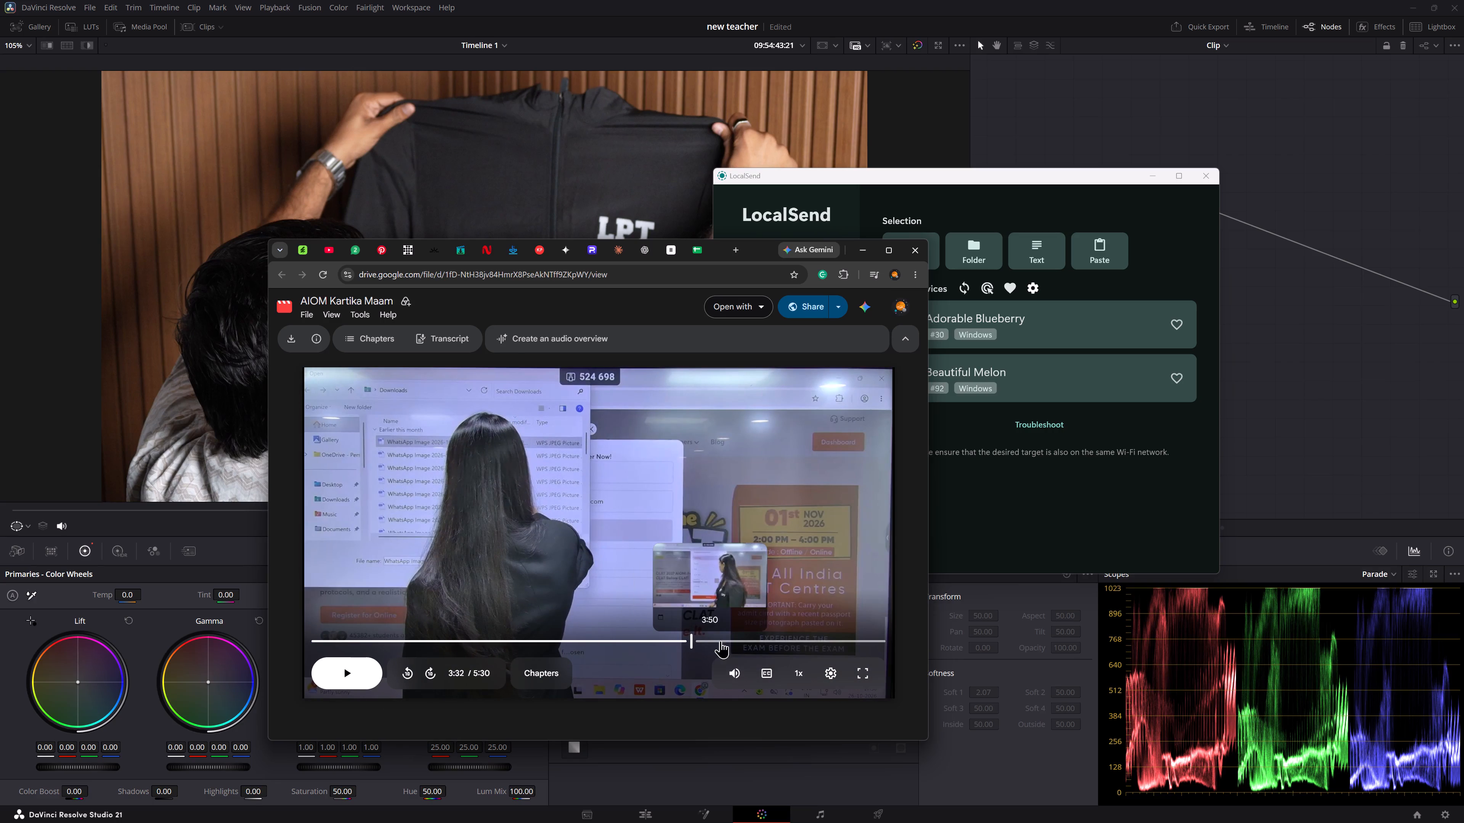
pyautogui.keyDown('alt'); pyautogui.click(704, 644); pyautogui.keyUp('alt')
pyautogui.keyDown('alt'); pyautogui.click(718, 642); pyautogui.keyUp('alt')
pyautogui.keyDown('alt'); pyautogui.moveTo(729, 516); pyautogui.dragTo(728, 543); pyautogui.keyUp('alt')
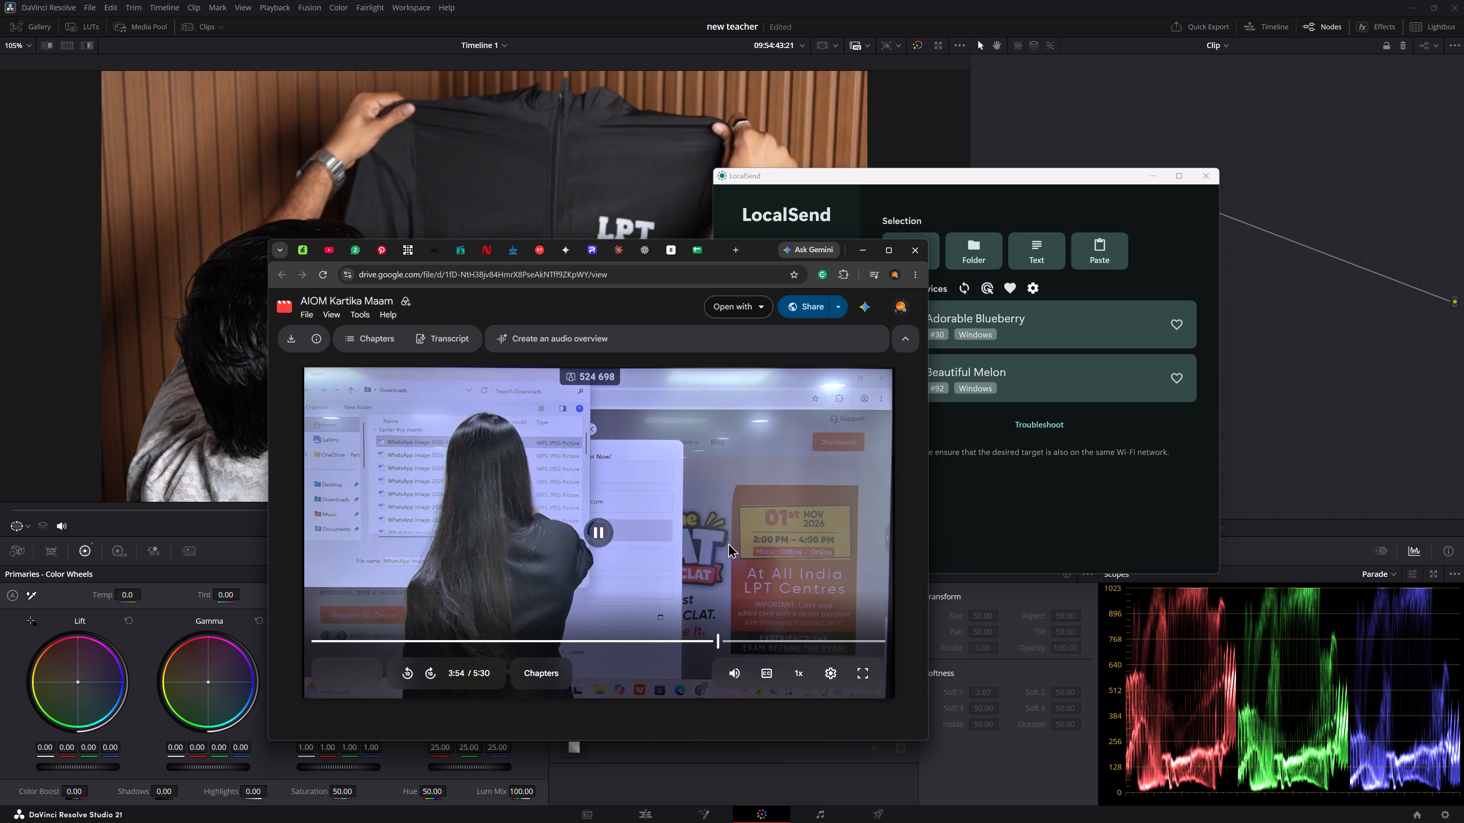
pyautogui.press('Escape')
pyautogui.press('Escape')
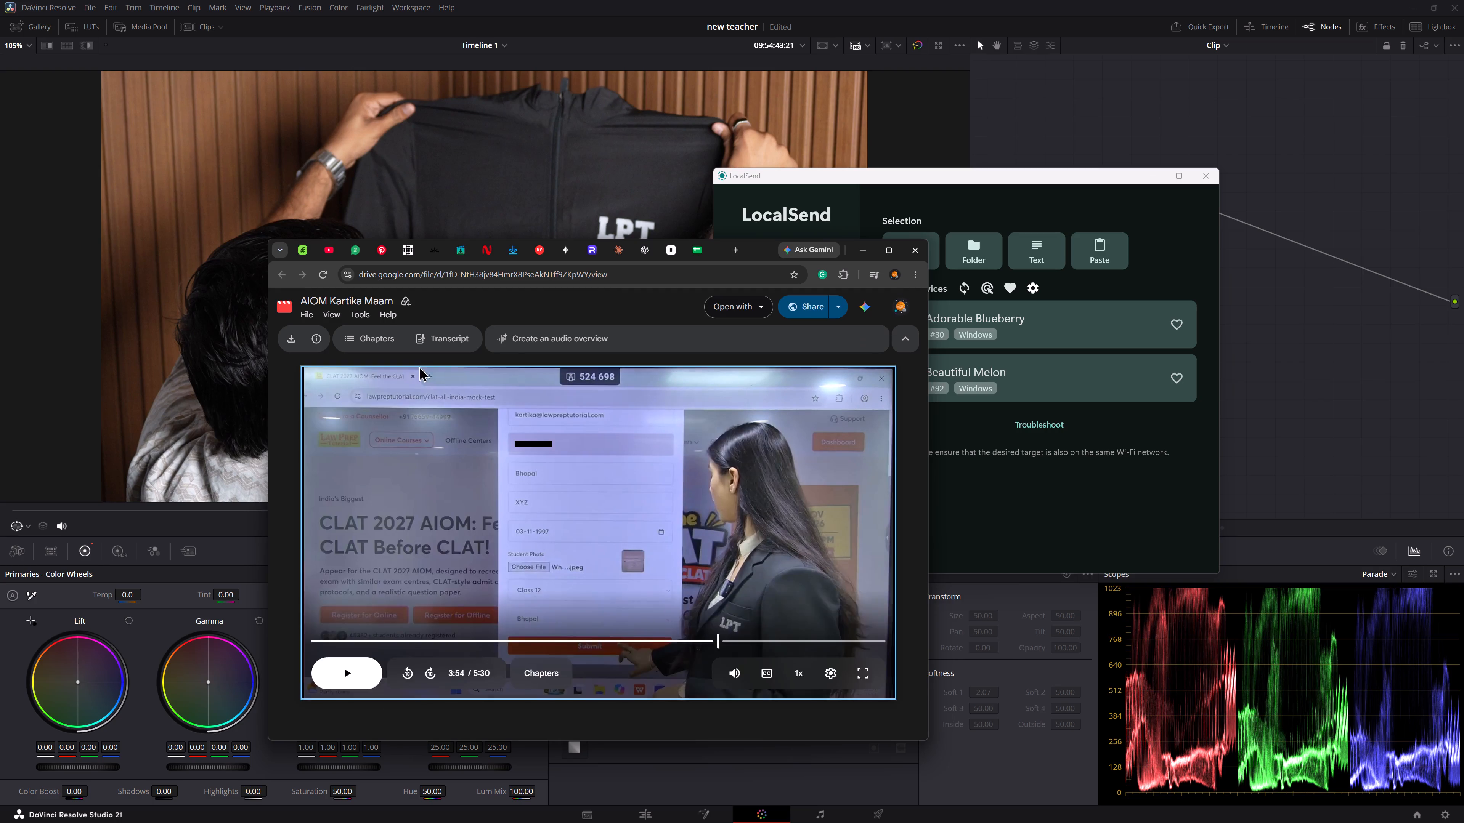
# Widen the Chrome window so that more of its open tabs fit.
pyautogui.keyDown('alt'); pyautogui.moveTo(929, 274); pyautogui.dragTo(1216, 277); pyautogui.keyUp('alt')
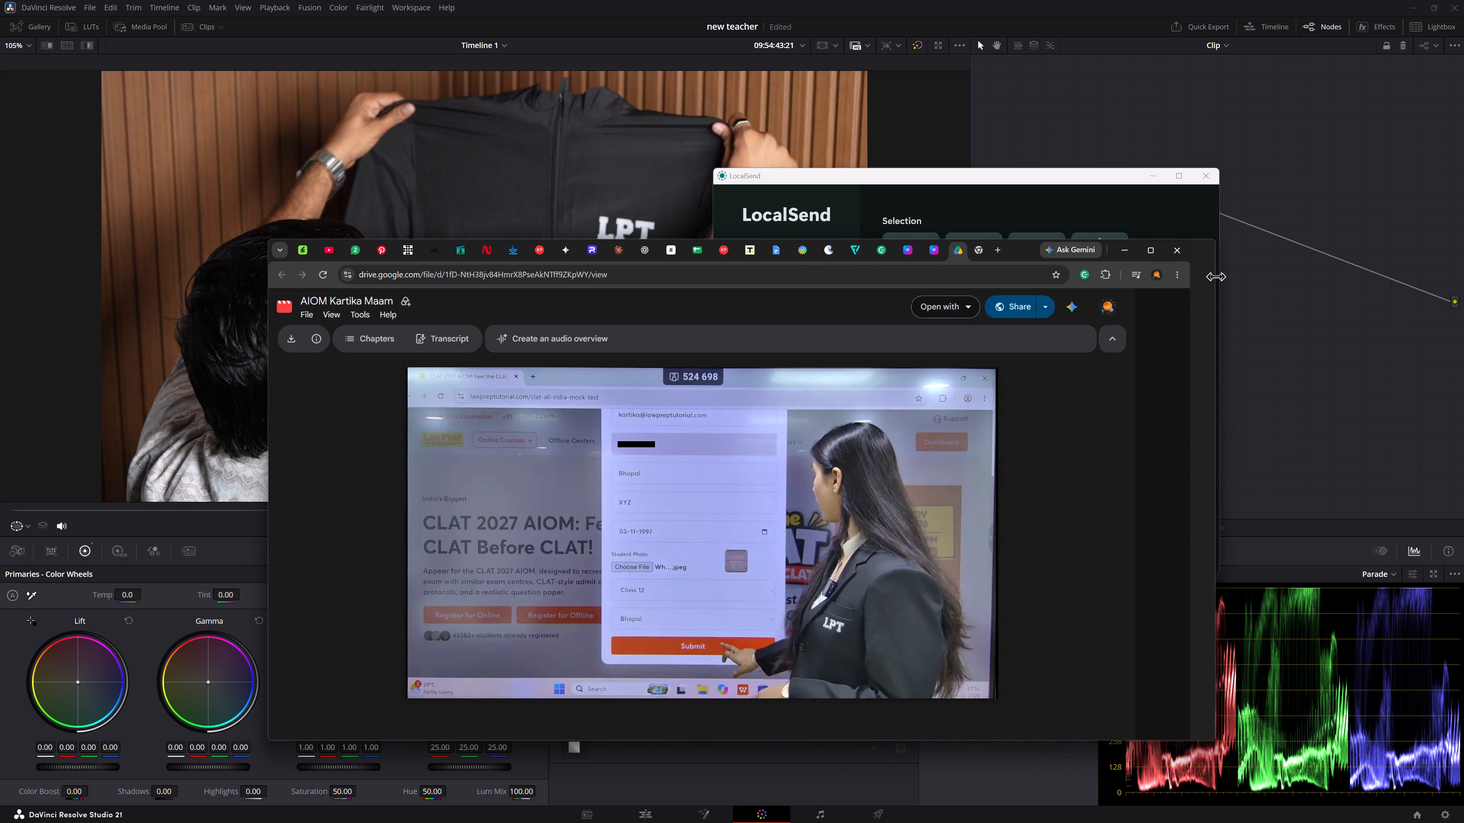
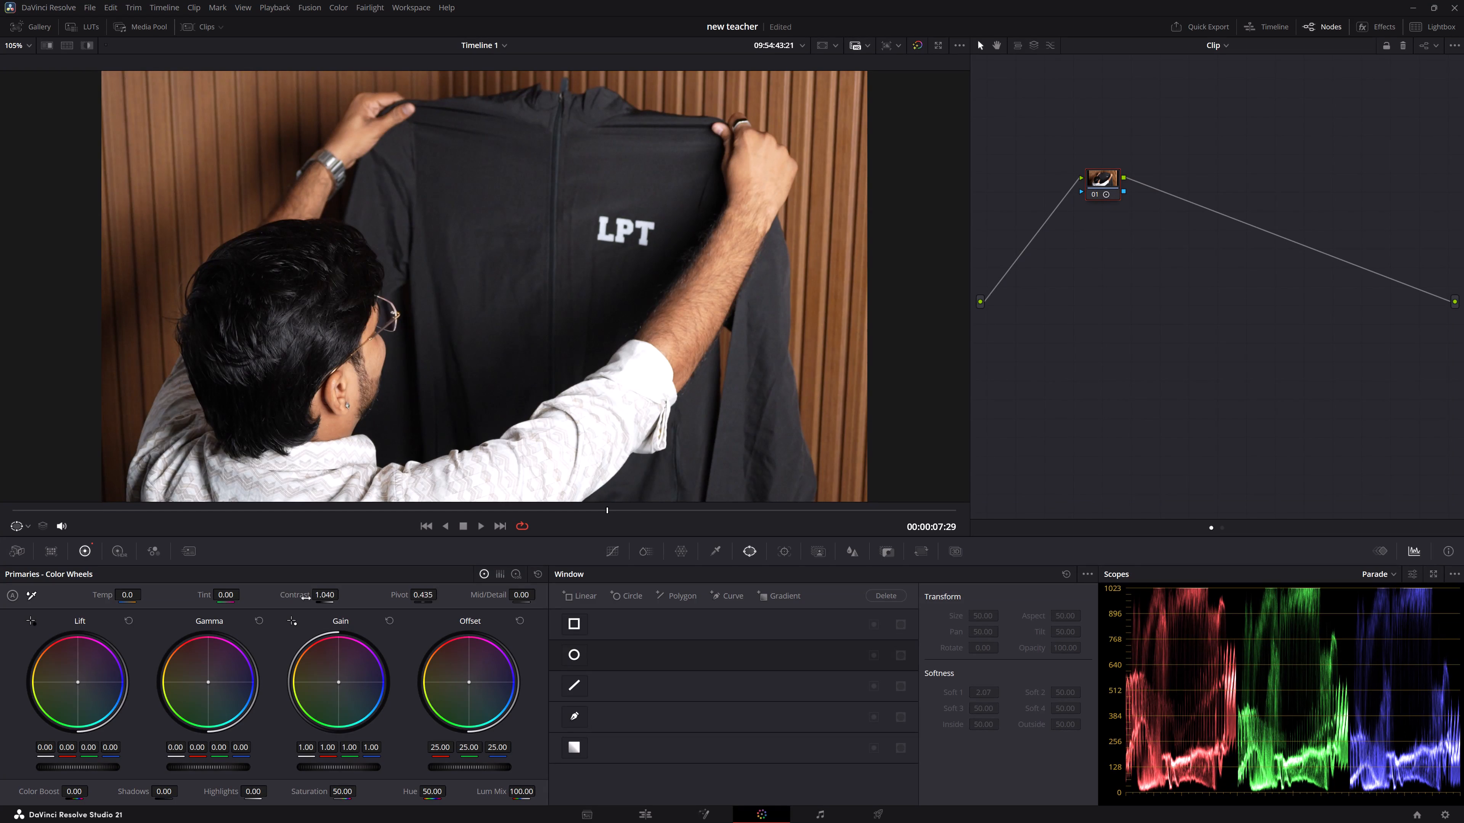
# Reset the primary corrections on node 01, then set Contrast to 1.112 and Mid/Detail to -72.00.
pyautogui.keyDown('alt'); pyautogui.click(540, 570); pyautogui.keyUp('alt')
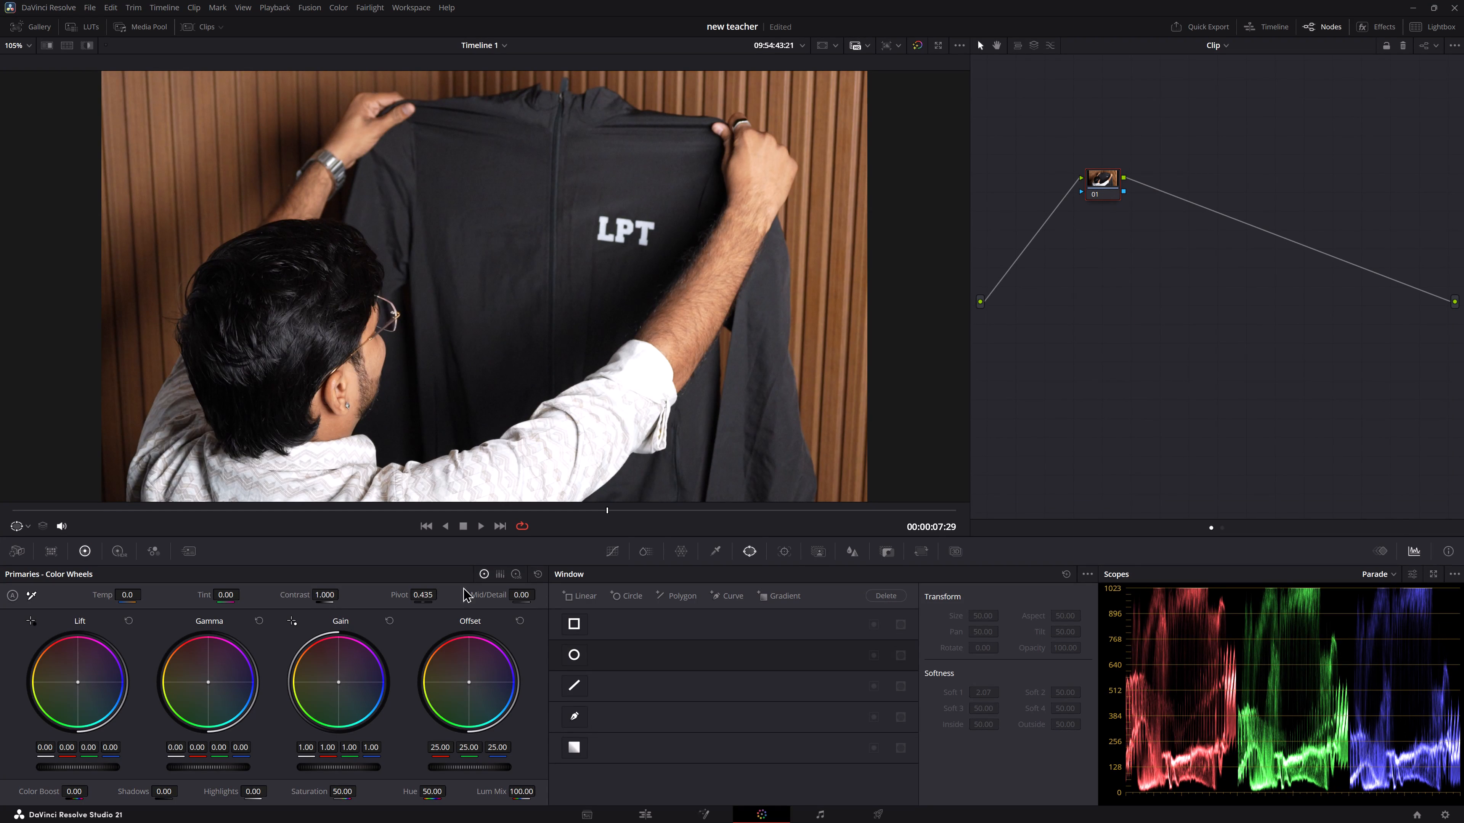
pyautogui.keyDown('alt'); pyautogui.moveTo(324, 596); pyautogui.dragTo(330, 596); pyautogui.keyUp('alt')
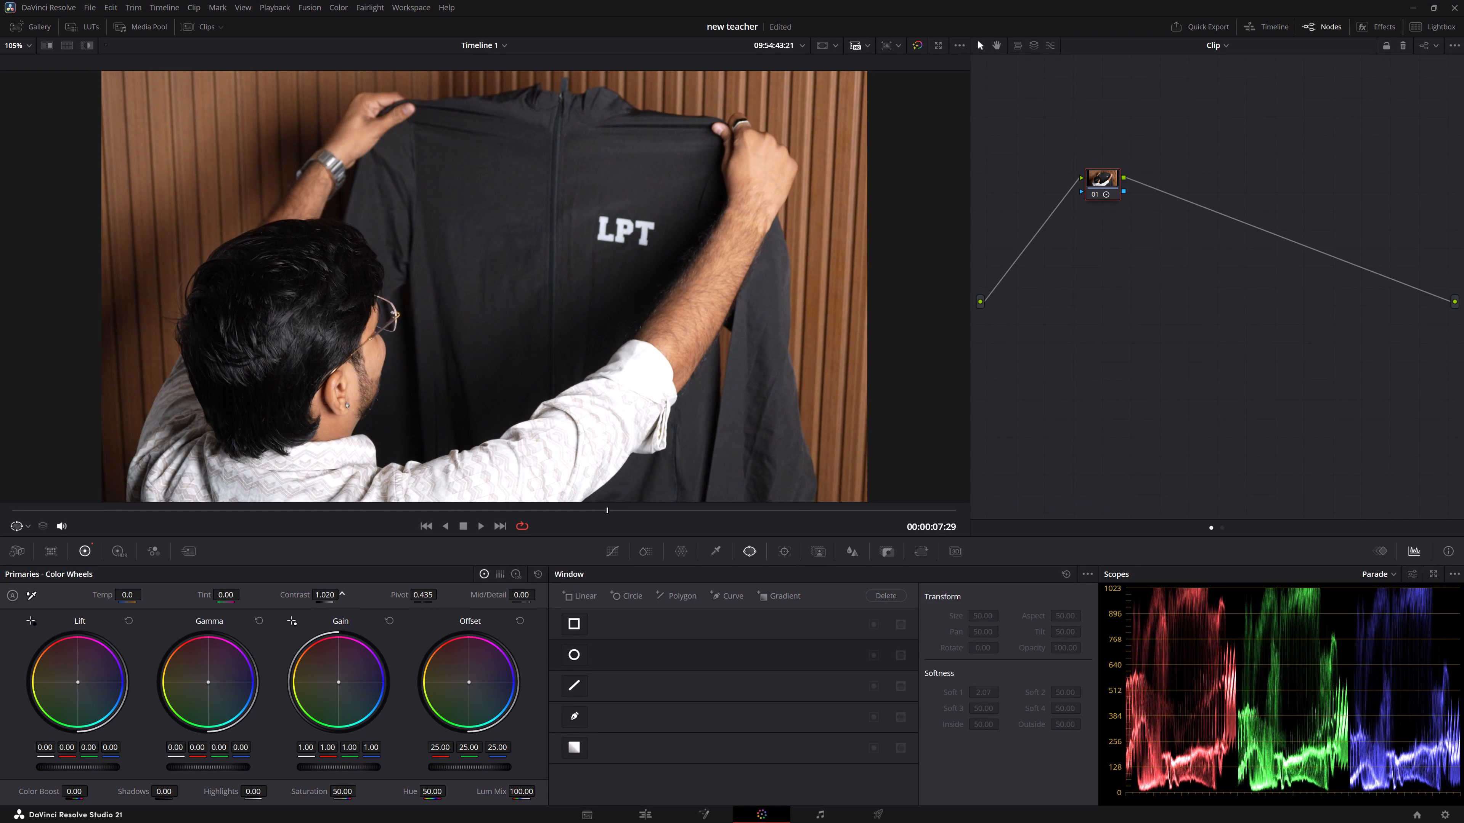
pyautogui.keyDown('alt'); pyautogui.moveTo(330, 596); pyautogui.dragTo(356, 594); pyautogui.keyUp('alt')
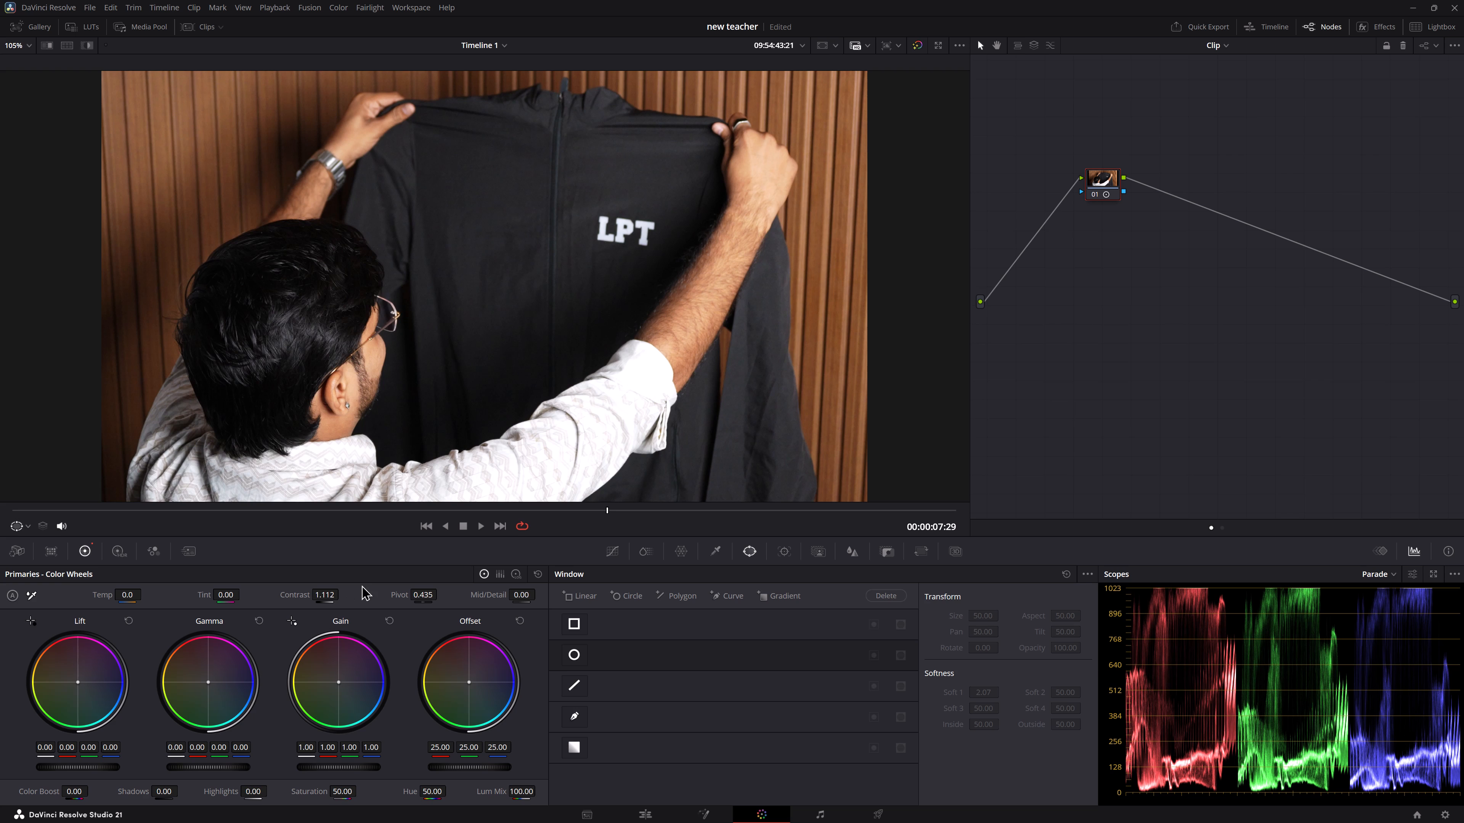
pyautogui.keyDown('alt'); pyautogui.moveTo(517, 592); pyautogui.dragTo(507, 594); pyautogui.keyUp('alt')
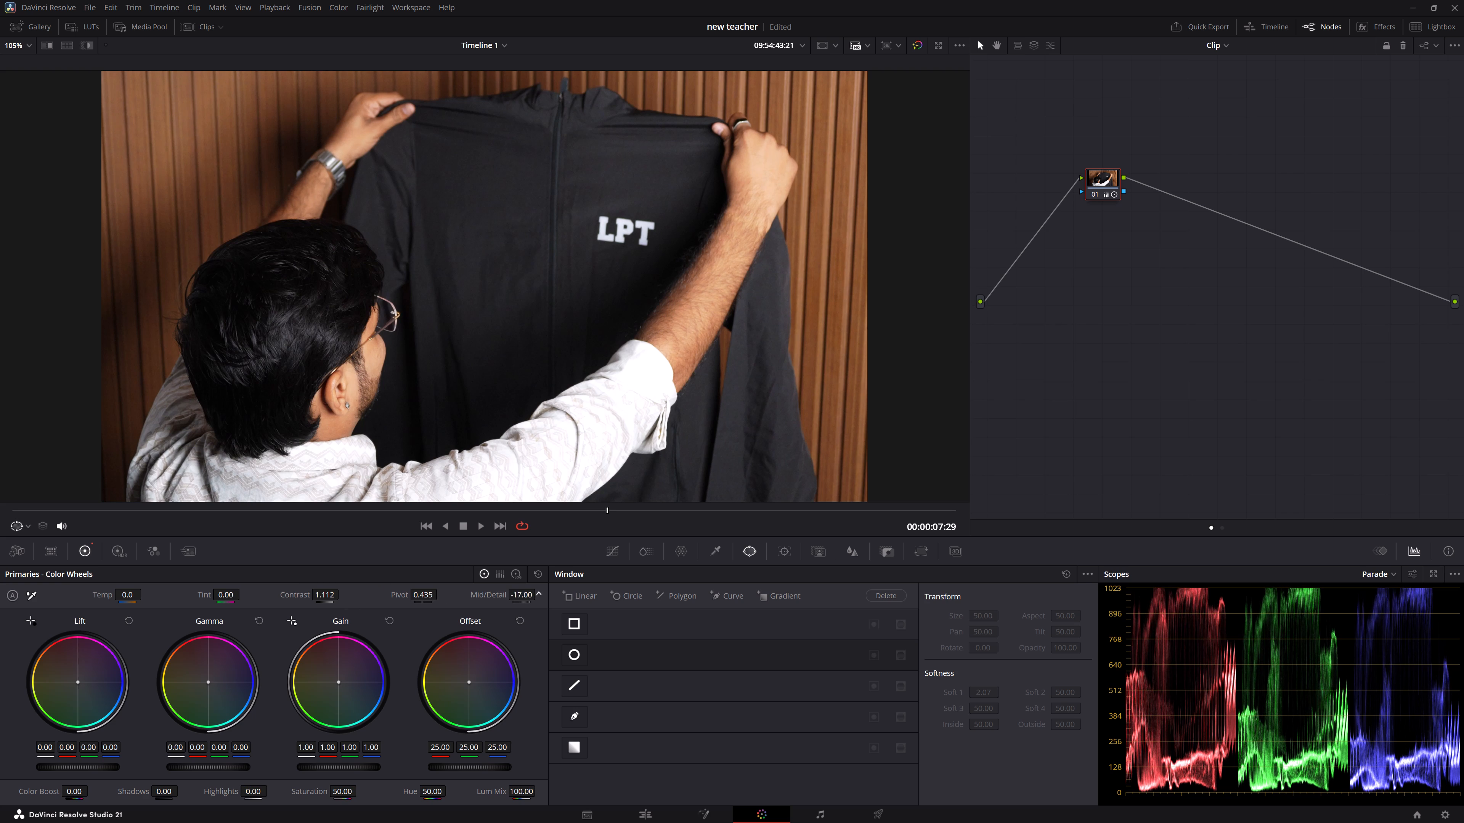
pyautogui.keyDown('alt'); pyautogui.moveTo(507, 594); pyautogui.dragTo(388, 596); pyautogui.keyUp('alt')
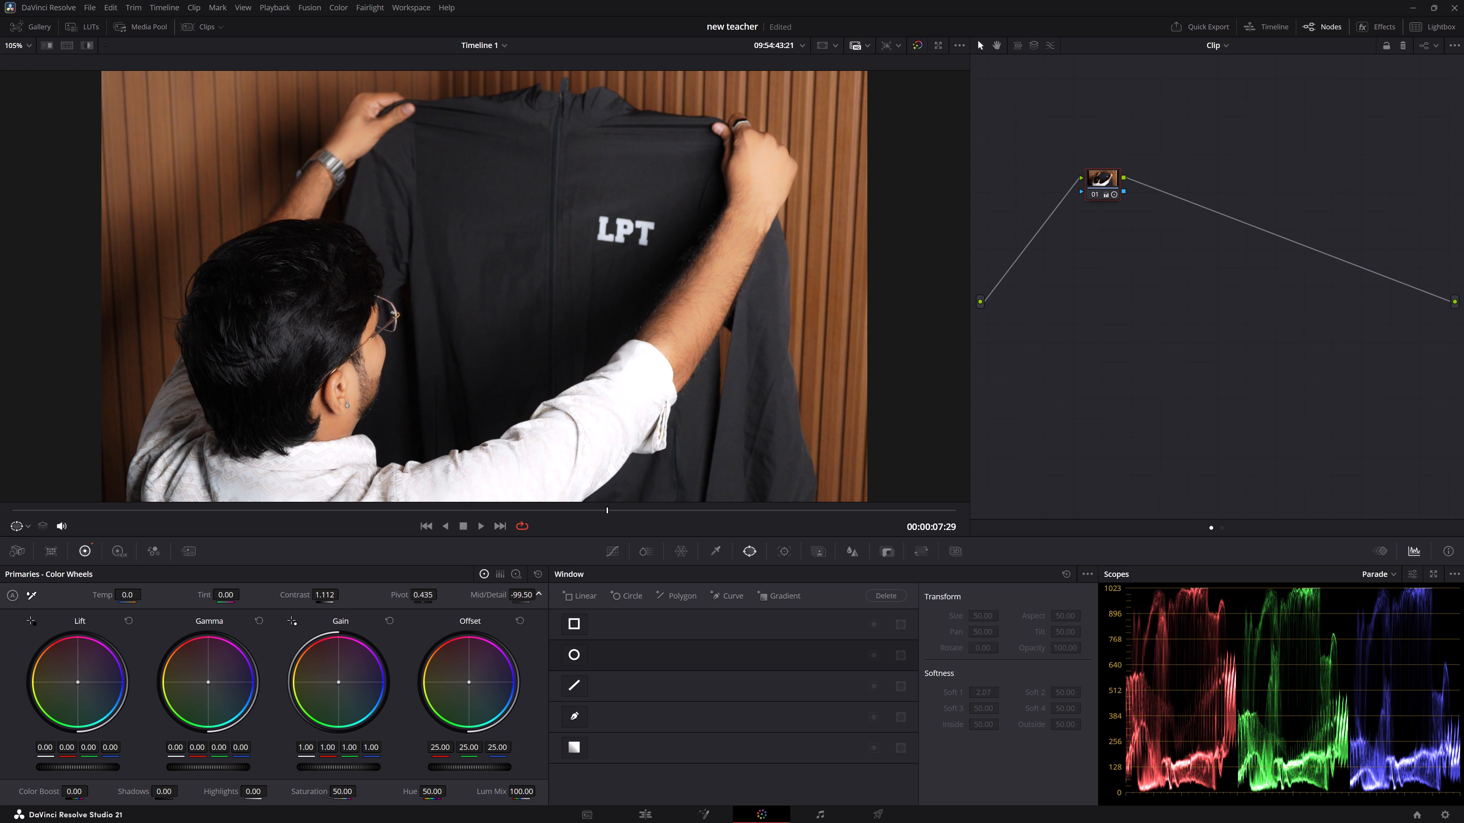
pyautogui.keyDown('alt'); pyautogui.moveTo(388, 596); pyautogui.dragTo(419, 597); pyautogui.keyUp('alt')
pyautogui.press('space')
pyautogui.press('space')
# Balance clip C0563's tones with Lift at -0.02, Gamma at 0.00 and Gain at 0.99.
pyautogui.keyDown('alt'); pyautogui.moveTo(113, 767); pyautogui.dragTo(93, 750); pyautogui.keyUp('alt')
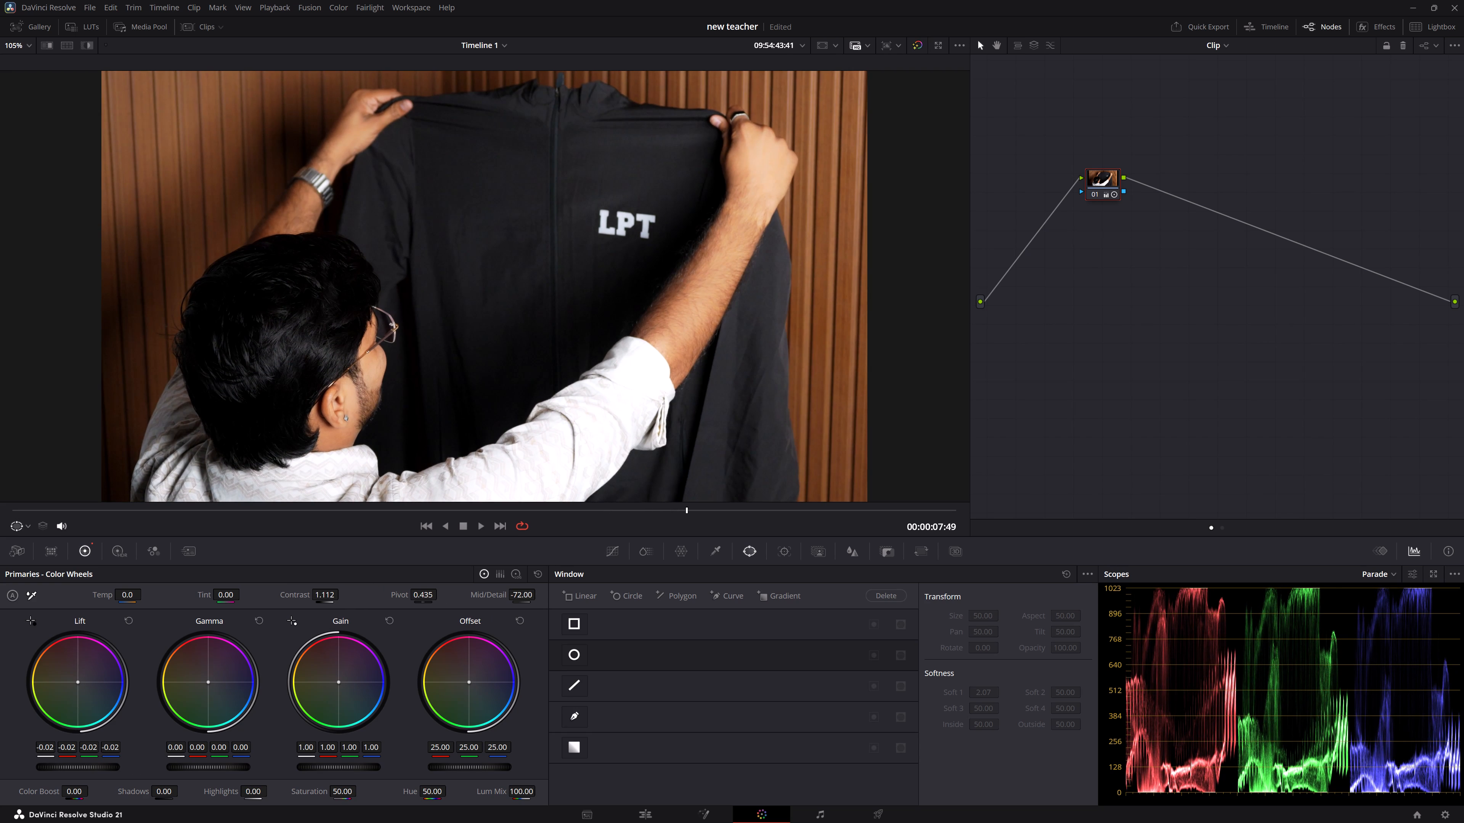
pyautogui.keyDown('alt'); pyautogui.moveTo(93, 750); pyautogui.dragTo(90, 742); pyautogui.keyUp('alt')
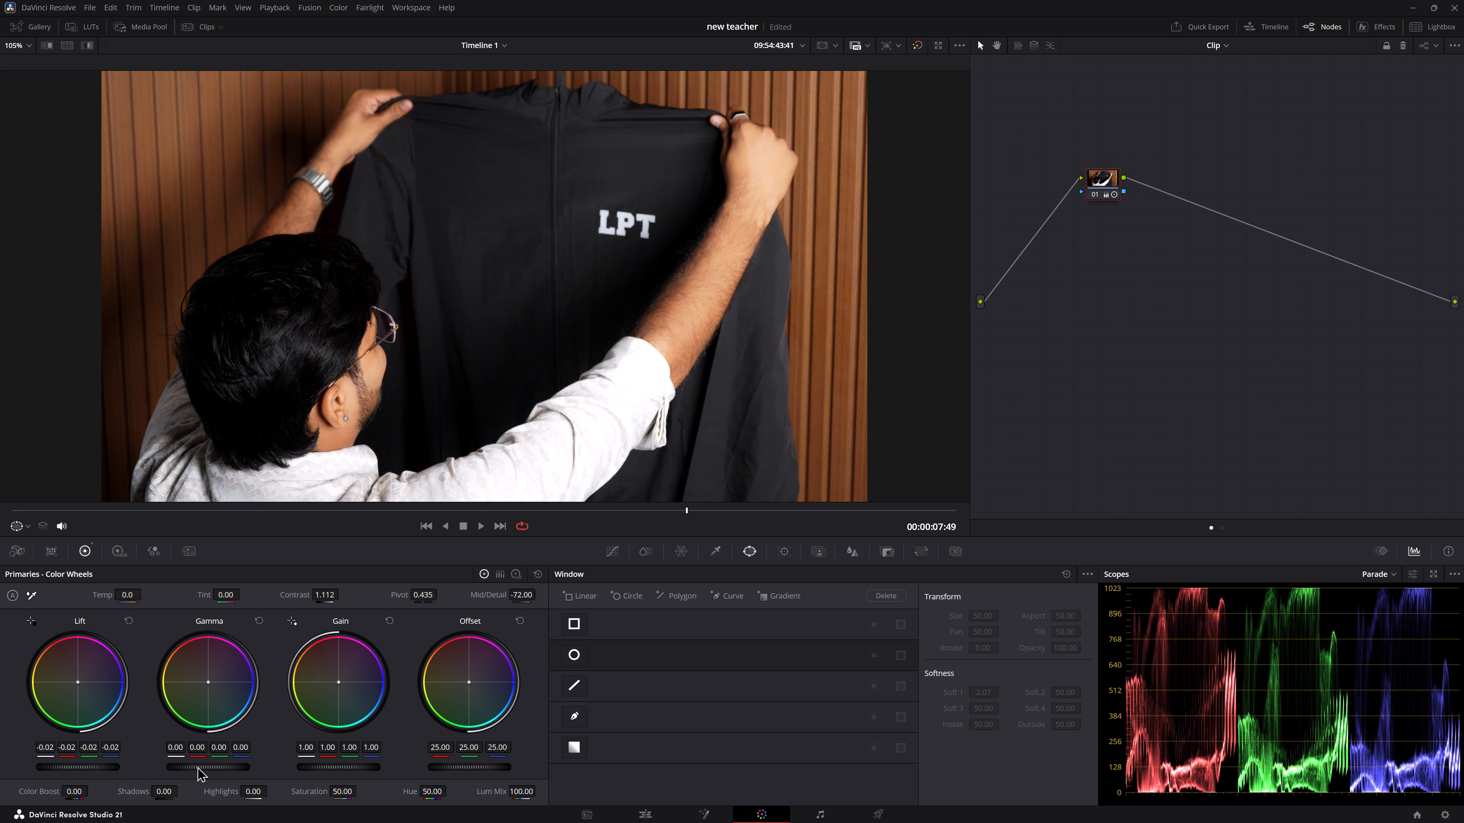
pyautogui.keyDown('alt'); pyautogui.moveTo(197, 766); pyautogui.dragTo(201, 755); pyautogui.keyUp('alt')
pyautogui.keyDown('alt'); pyautogui.moveTo(201, 755); pyautogui.dragTo(213, 752); pyautogui.keyUp('alt')
pyautogui.keyDown('alt'); pyautogui.moveTo(338, 770); pyautogui.dragTo(326, 769); pyautogui.keyUp('alt')
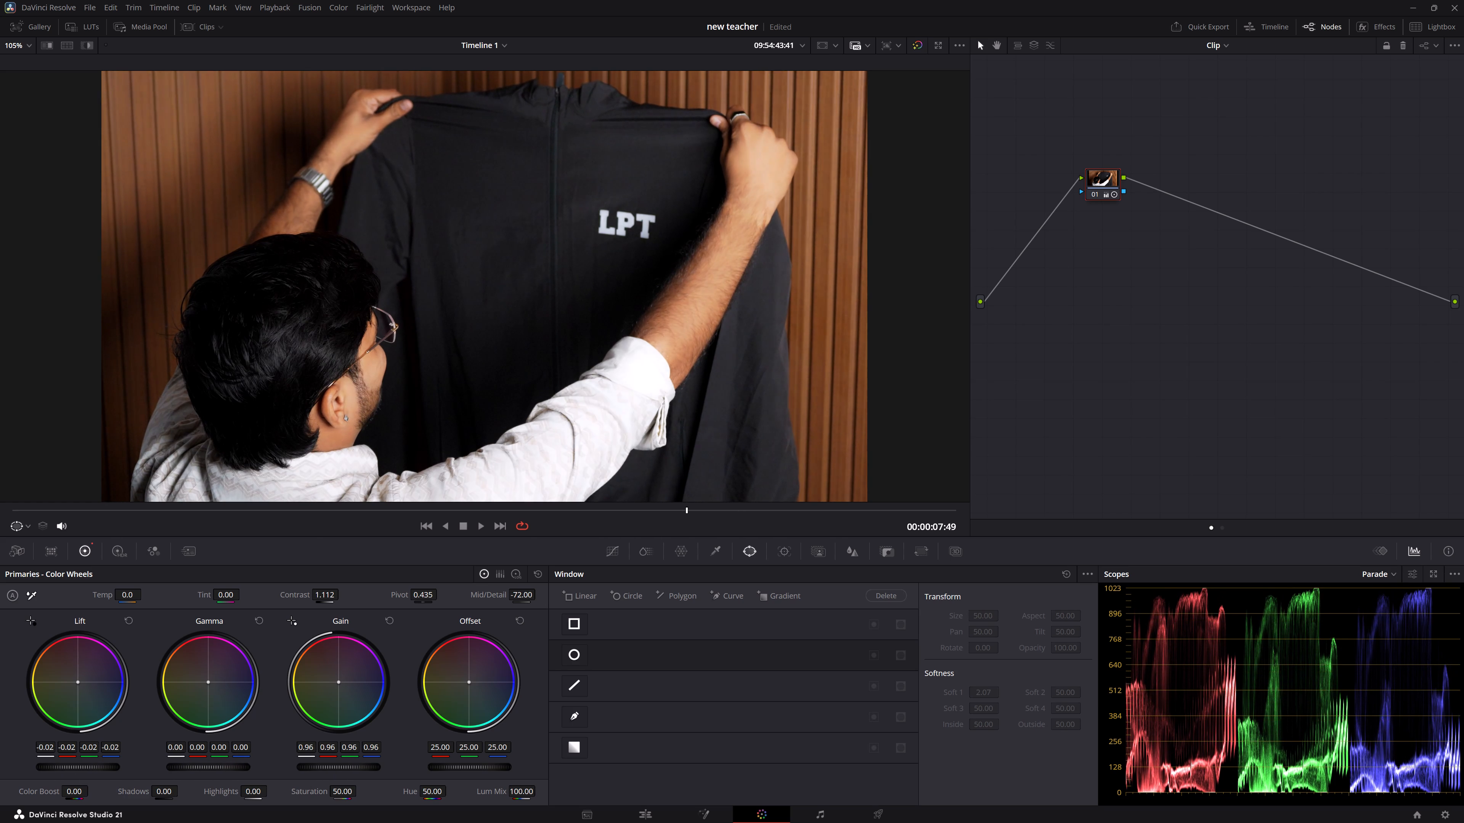
pyautogui.keyDown('alt'); pyautogui.moveTo(326, 769); pyautogui.dragTo(337, 764); pyautogui.keyUp('alt')
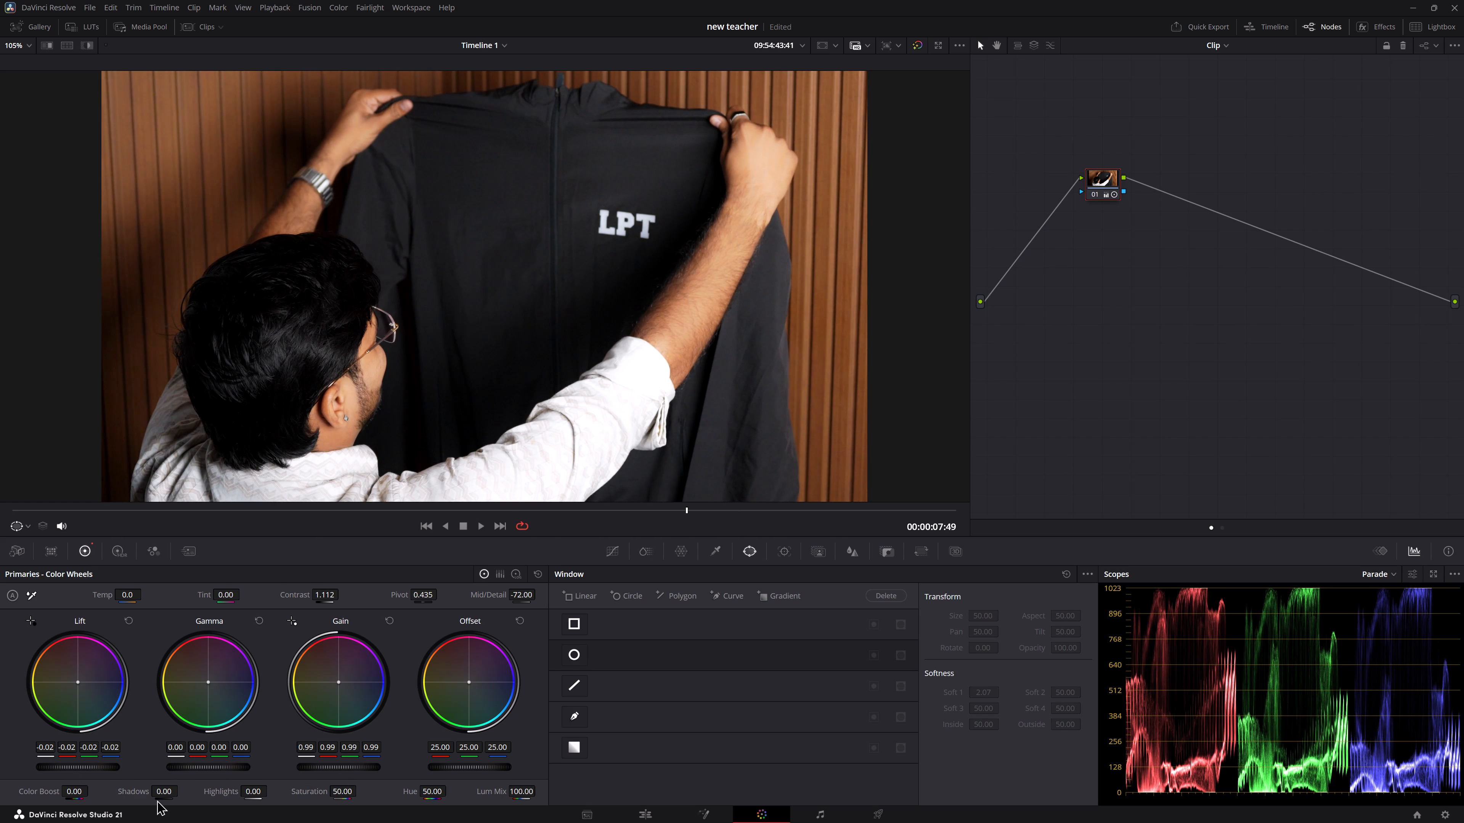
# Set Shadows to 10.50 and Highlights to -31.50 on node 01, playing the clip to check the grade.
pyautogui.keyDown('alt'); pyautogui.moveTo(157, 796); pyautogui.dragTo(182, 794); pyautogui.keyUp('alt')
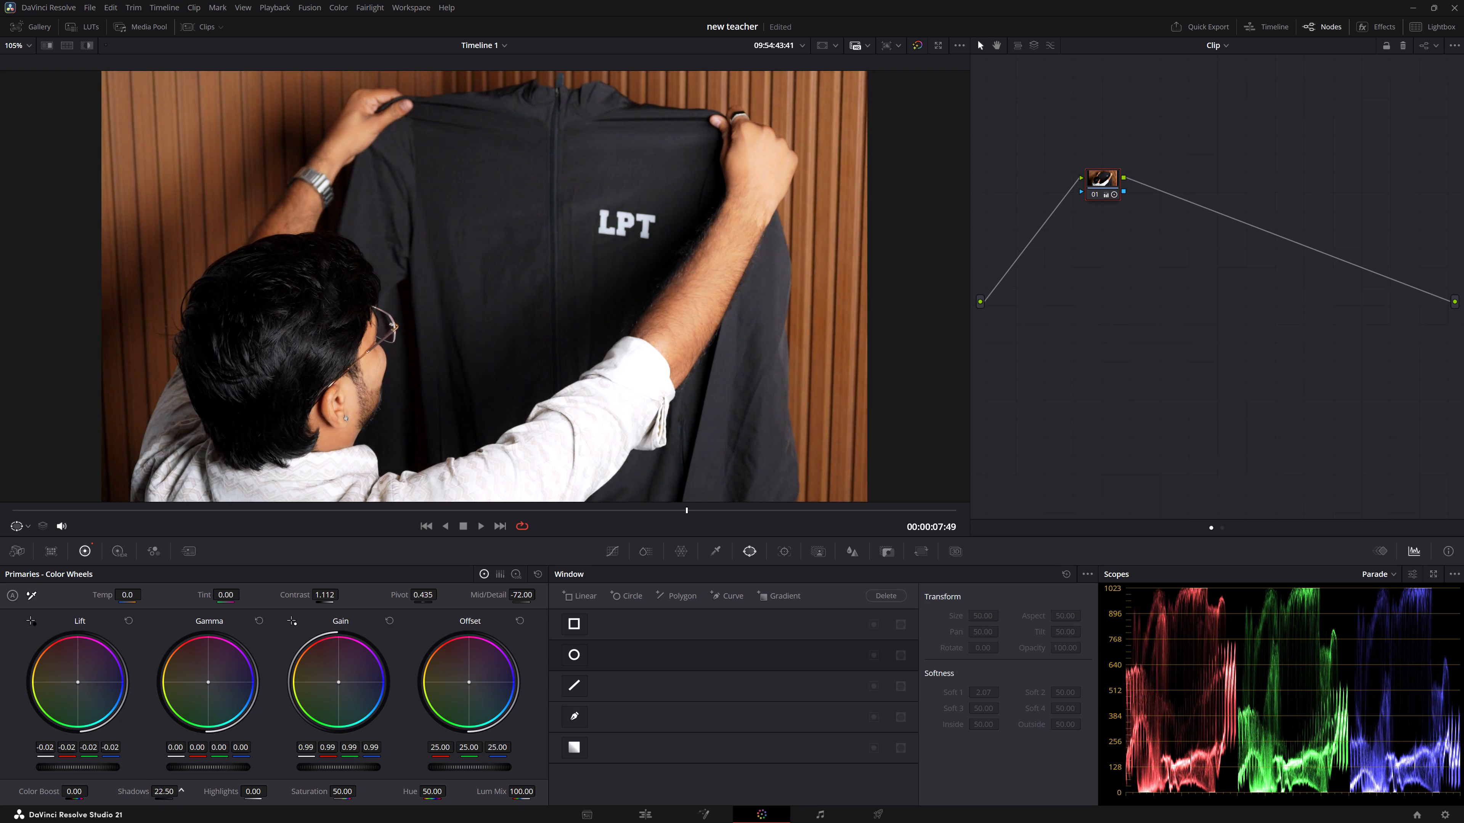
pyautogui.keyDown('alt'); pyautogui.moveTo(182, 794); pyautogui.dragTo(169, 794); pyautogui.keyUp('alt')
pyautogui.press('space')
pyautogui.press('space')
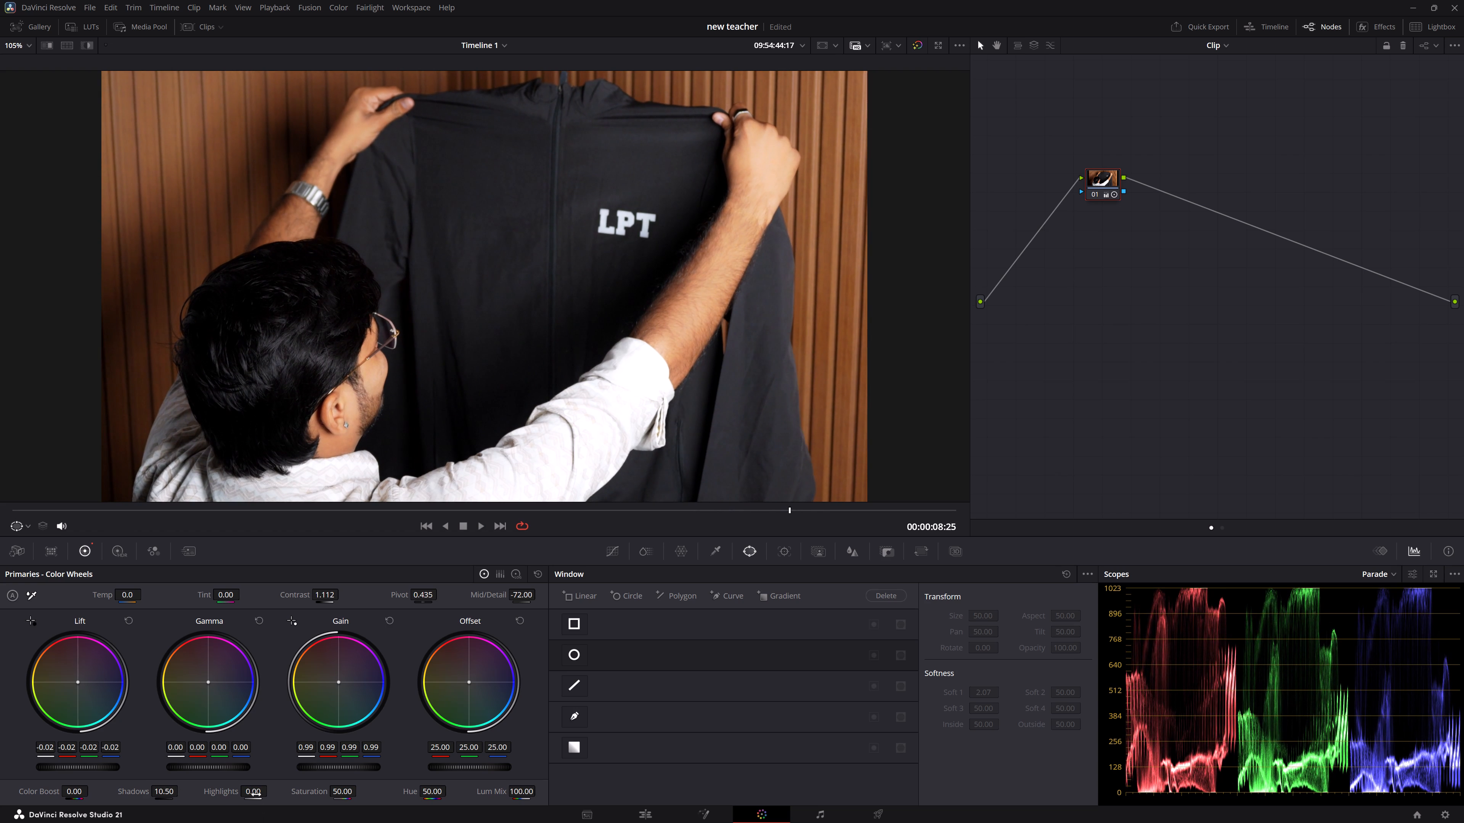
pyautogui.keyDown('alt'); pyautogui.moveTo(256, 794); pyautogui.dragTo(223, 779); pyautogui.keyUp('alt')
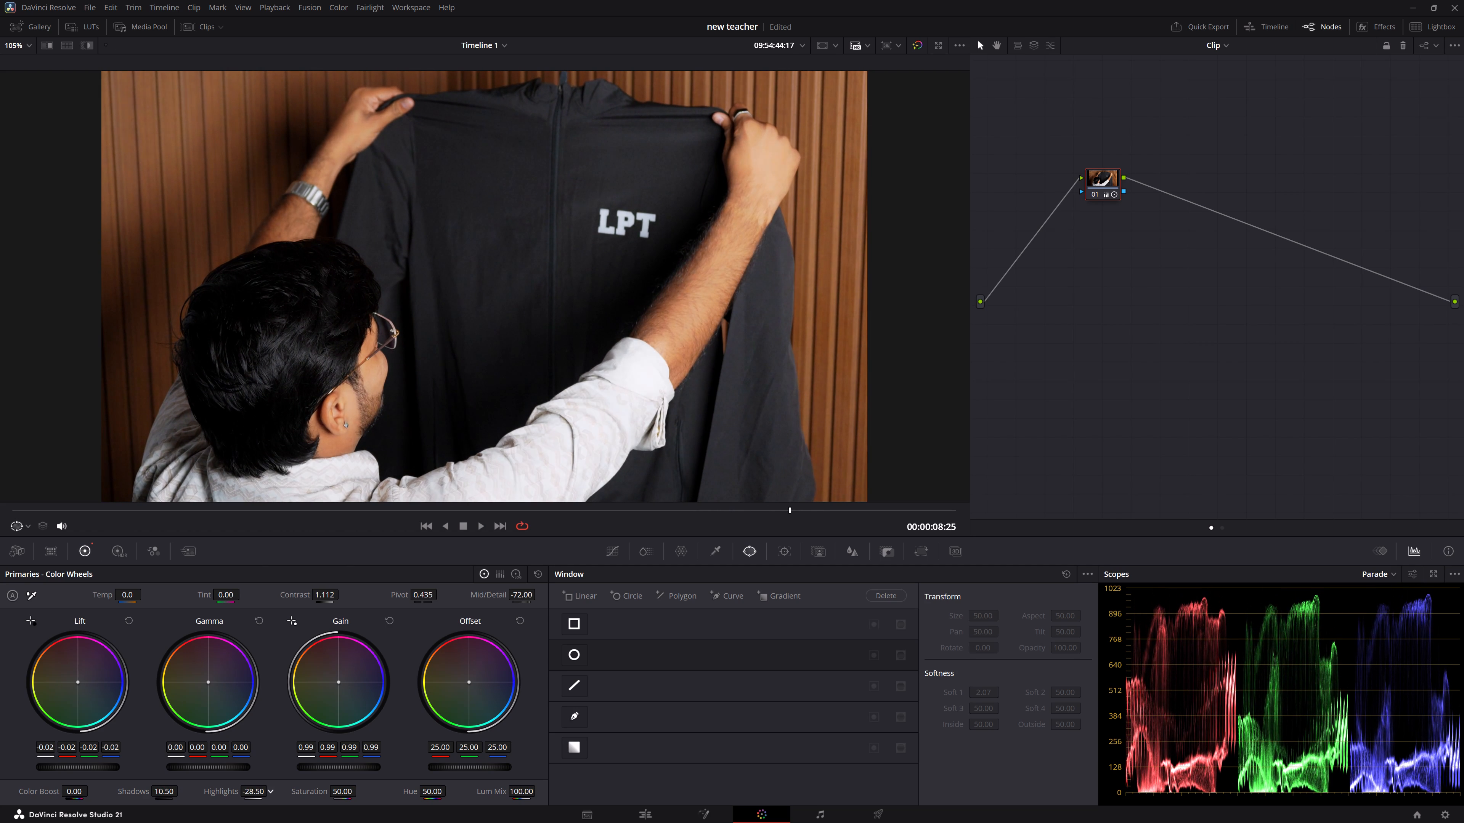
pyautogui.keyDown('alt'); pyautogui.moveTo(223, 779); pyautogui.dragTo(220, 776); pyautogui.keyUp('alt')
pyautogui.press('space')
pyautogui.press('space')
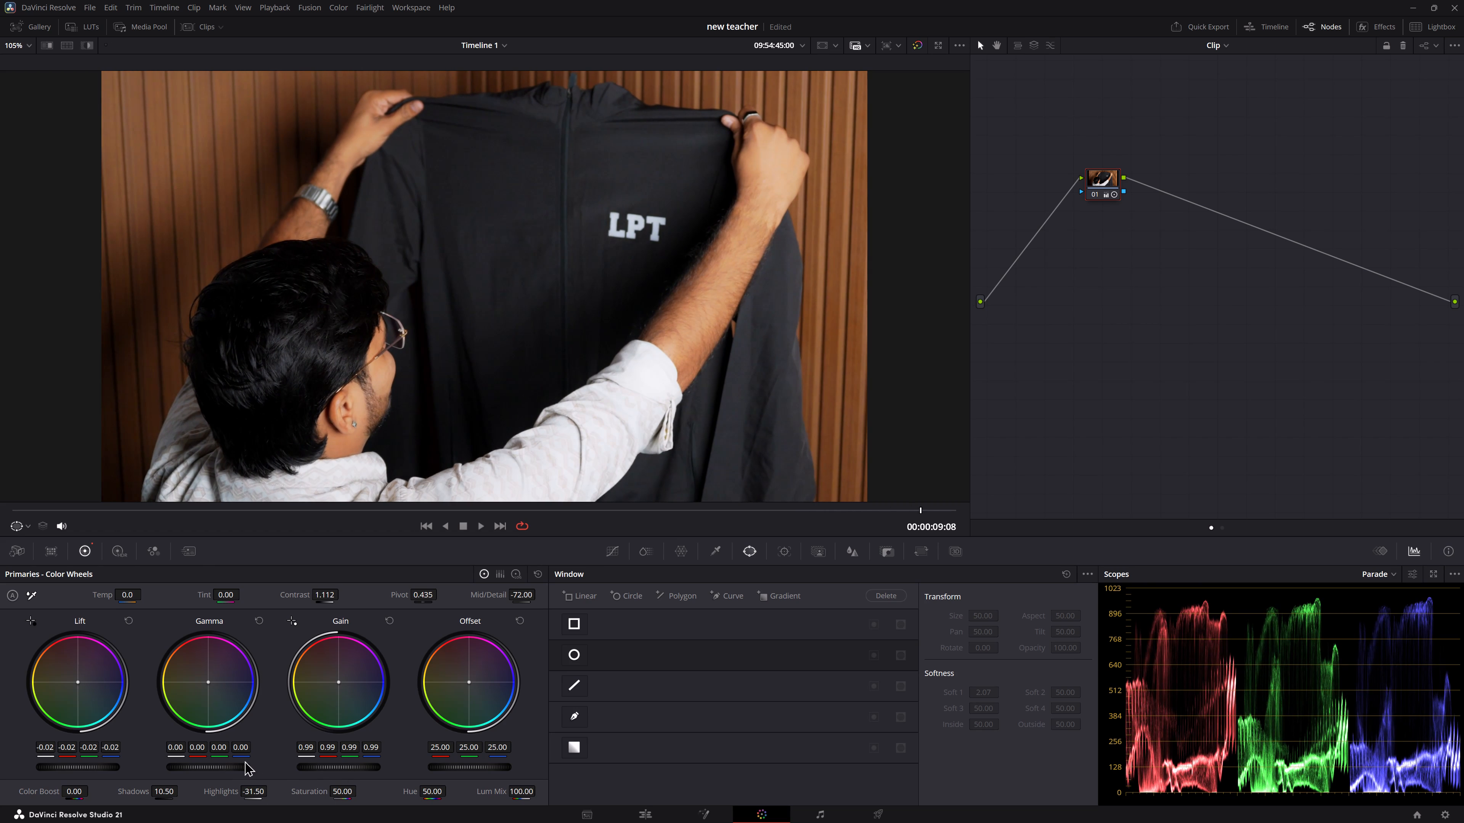
pyautogui.press('space')
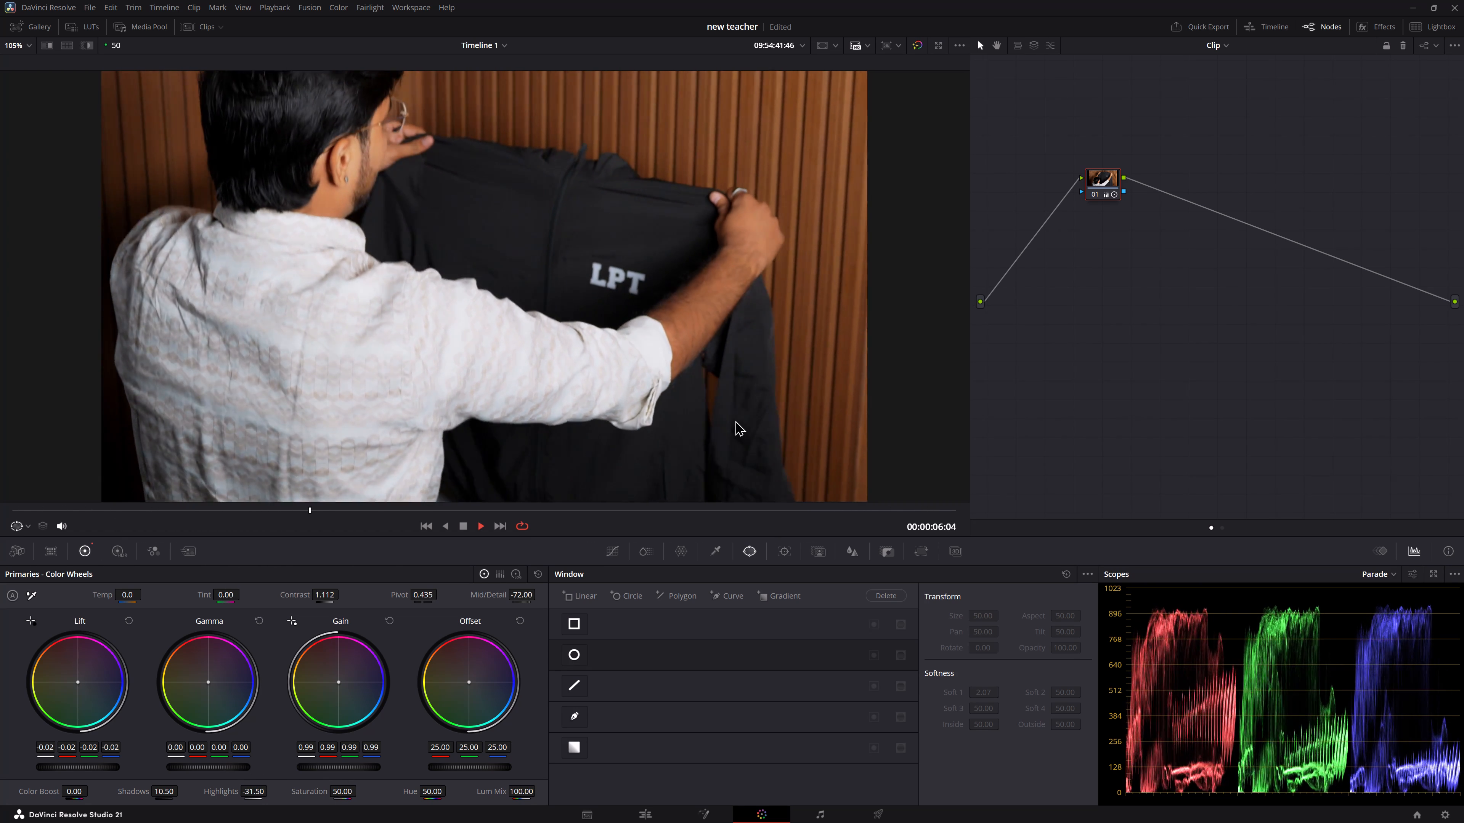
pyautogui.press('space')
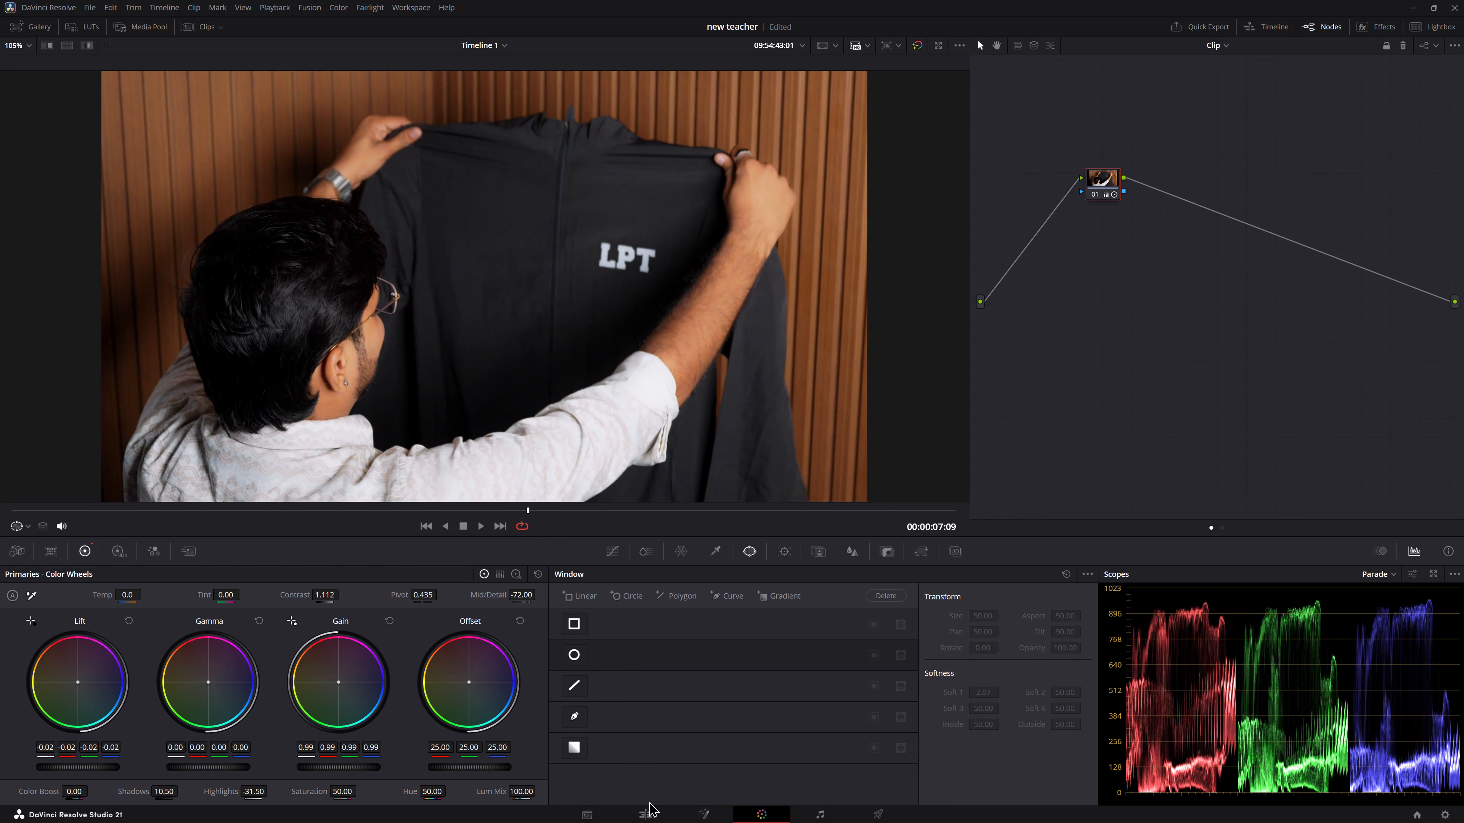
# Return to the Edit page and play through the cut from C0557 into the graded C0563 to check how they match.
pyautogui.keyDown('alt'); pyautogui.click(651, 810); pyautogui.keyUp('alt')
pyautogui.keyDown('alt'); pyautogui.moveTo(434, 574); pyautogui.dragTo(268, 585); pyautogui.keyUp('alt')
pyautogui.press('space')
pyautogui.keyDown('alt'); pyautogui.click(353, 579); pyautogui.keyUp('alt')
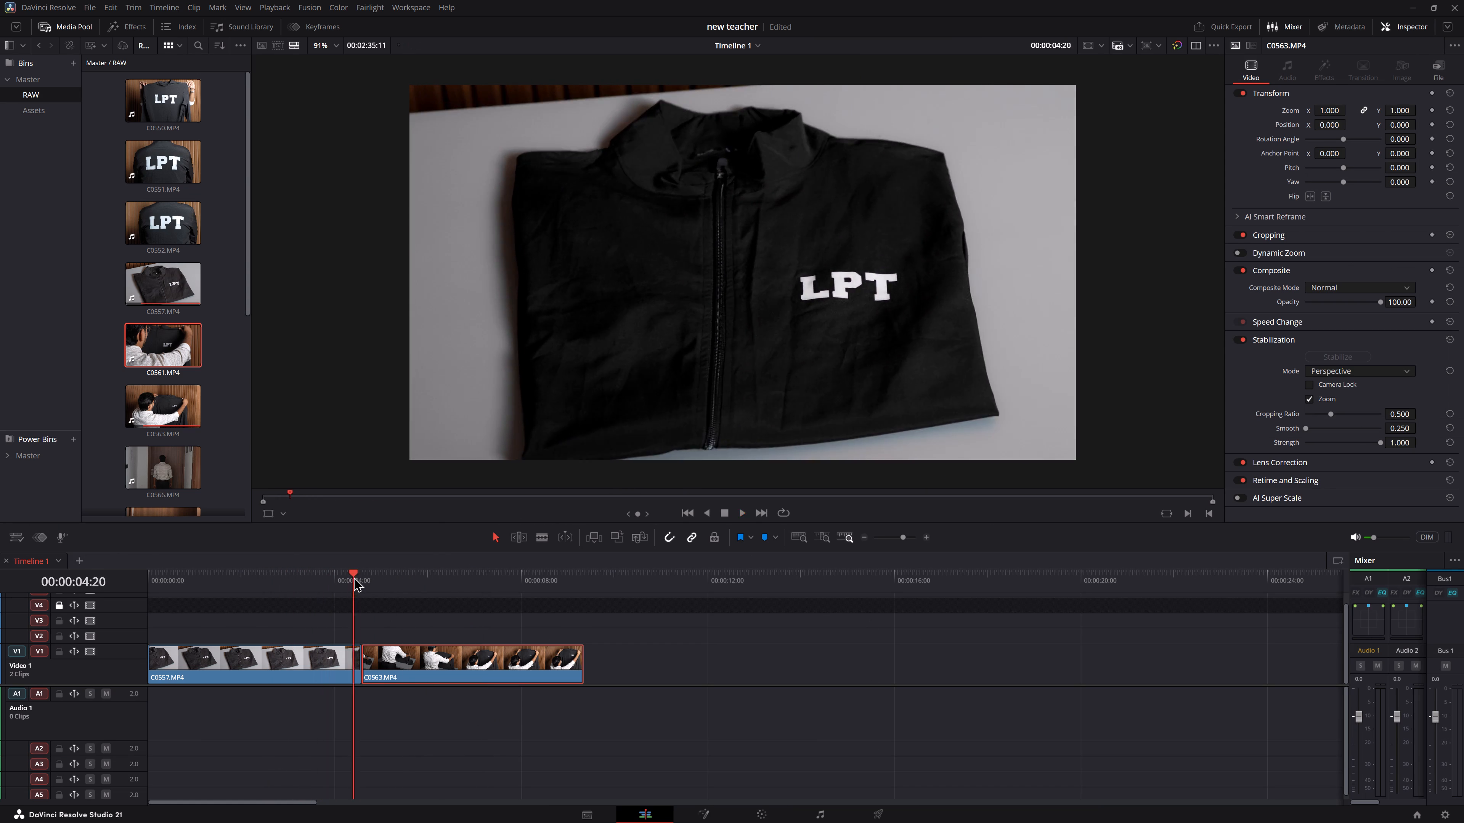
pyautogui.press('space')
pyautogui.keyDown('alt'); pyautogui.click(320, 575); pyautogui.keyUp('alt')
pyautogui.press('space')
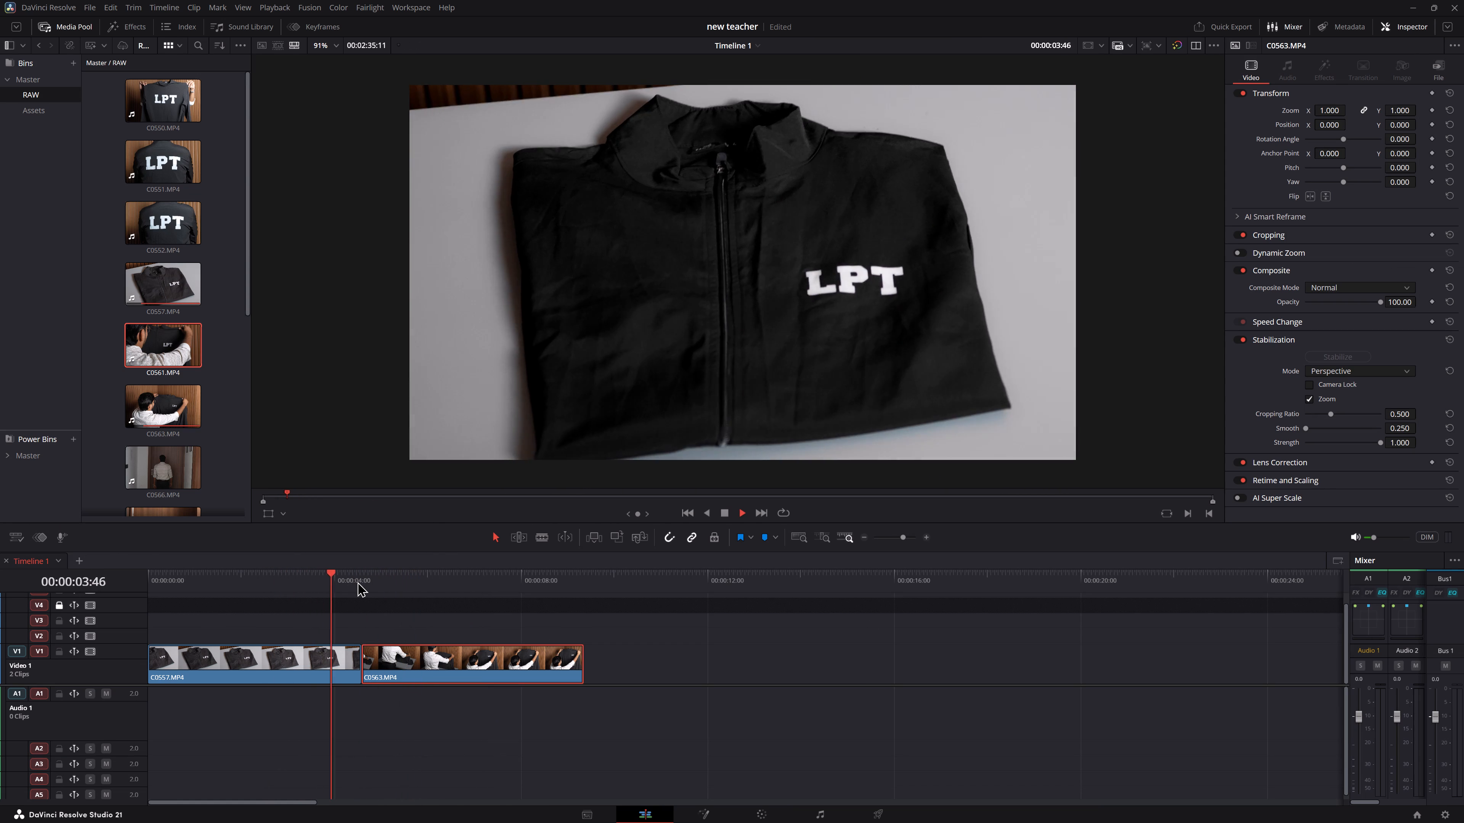
pyautogui.press('space')
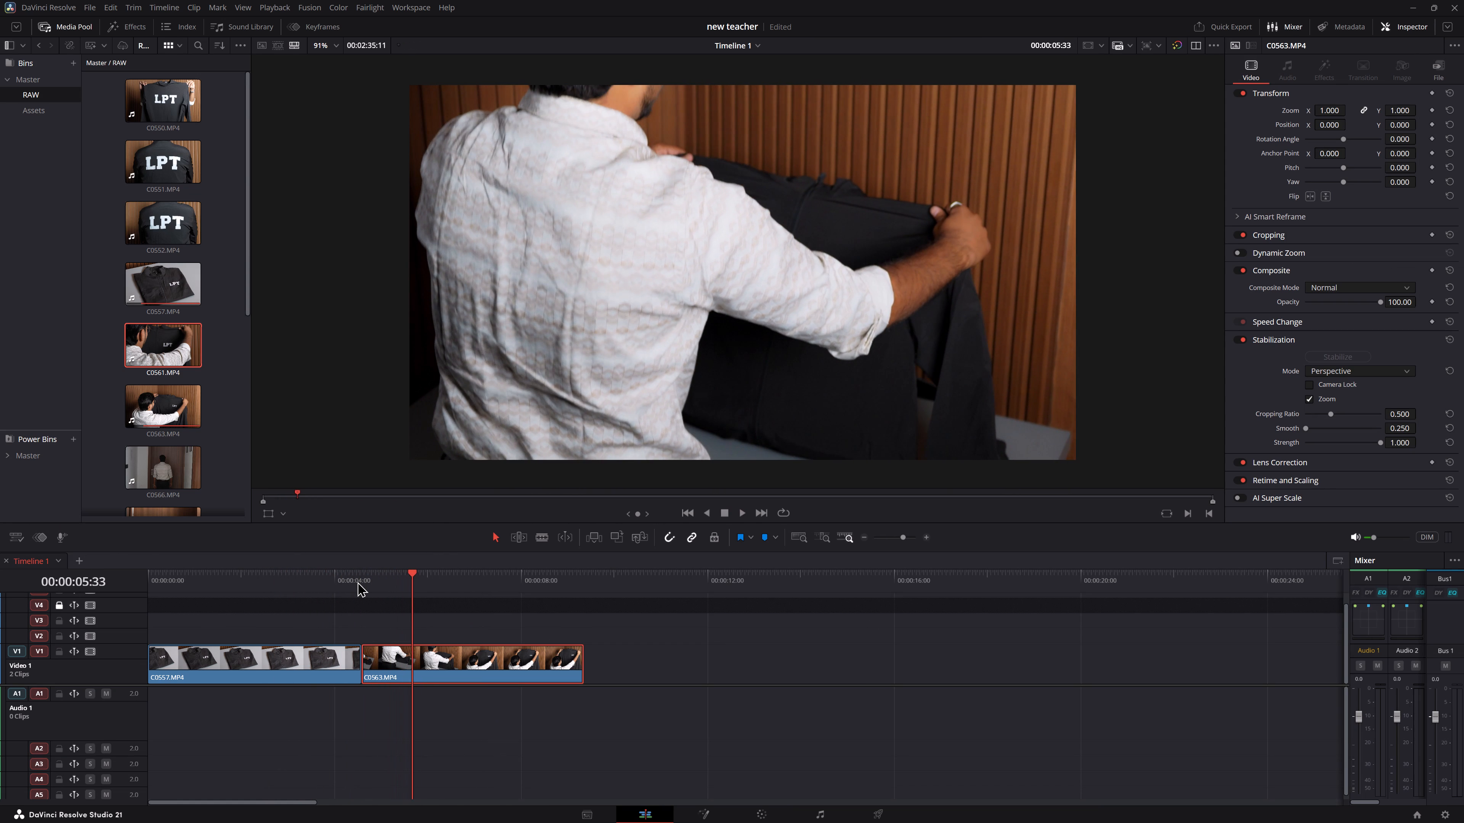
pyautogui.press('space')
pyautogui.press('space')
pyautogui.press('space')
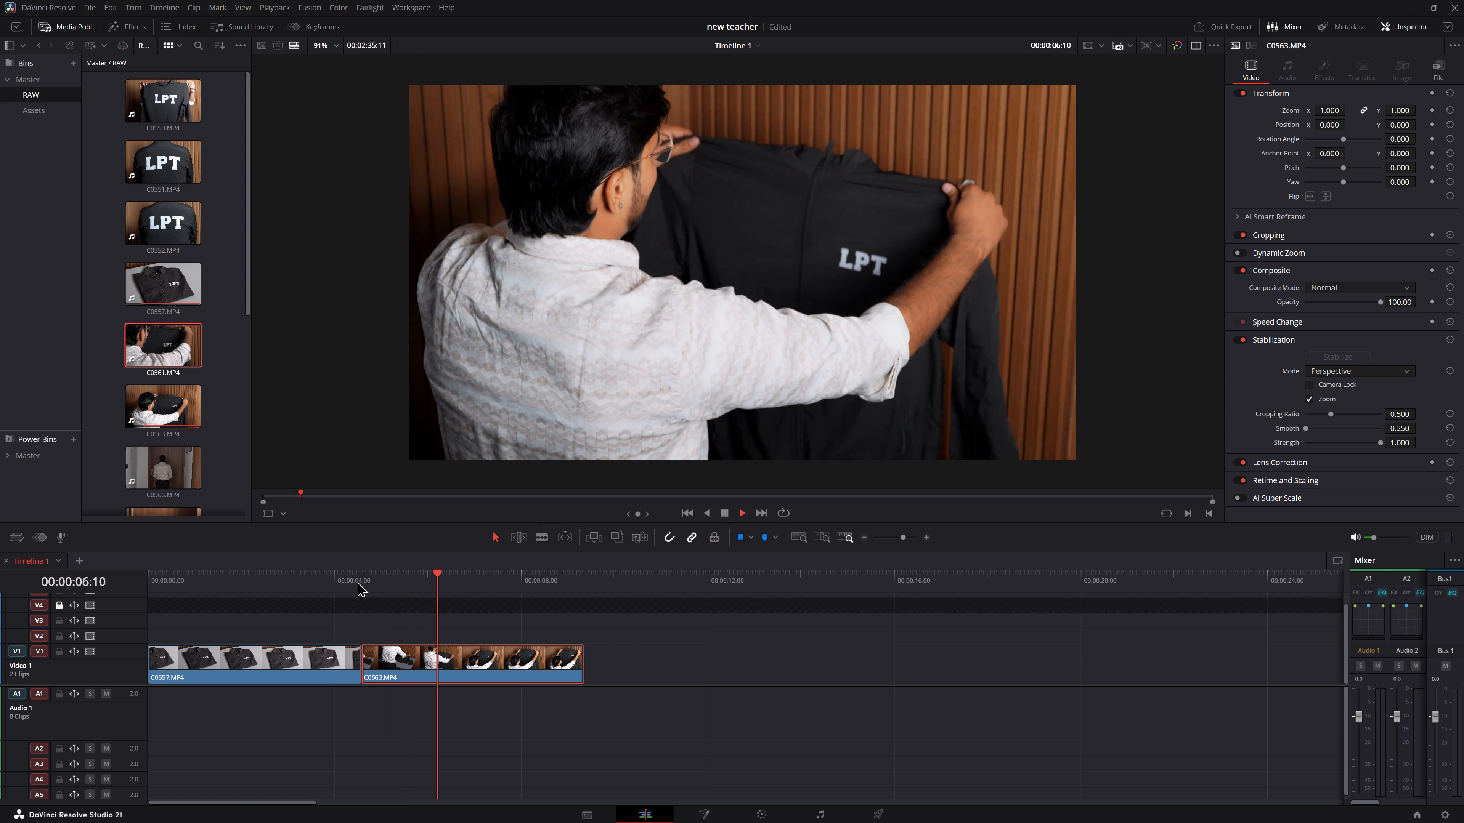
pyautogui.press('space')
pyautogui.press('space')
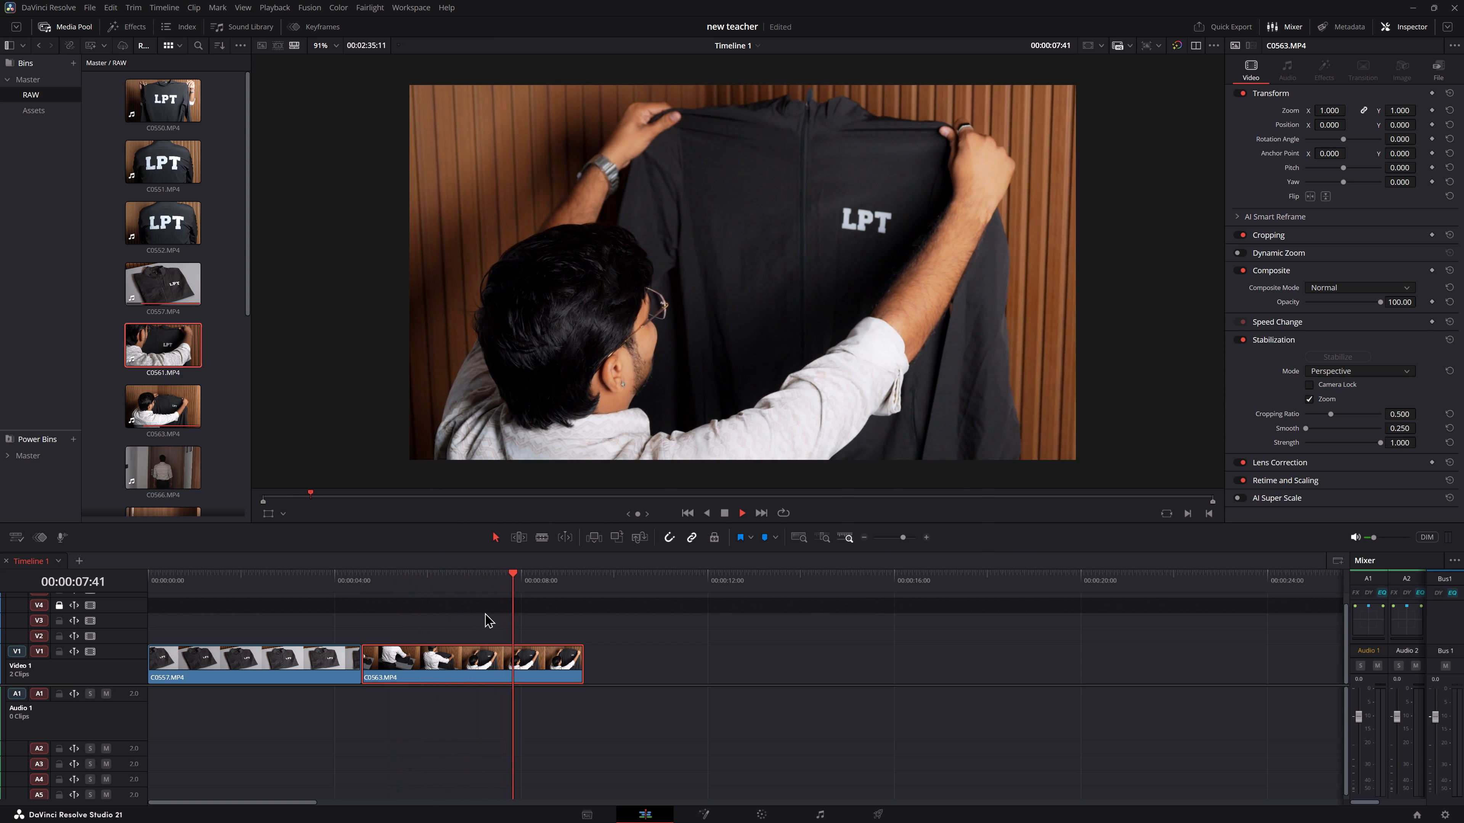
pyautogui.press('space')
pyautogui.press('space')
pyautogui.press('space')
pyautogui.press('space')
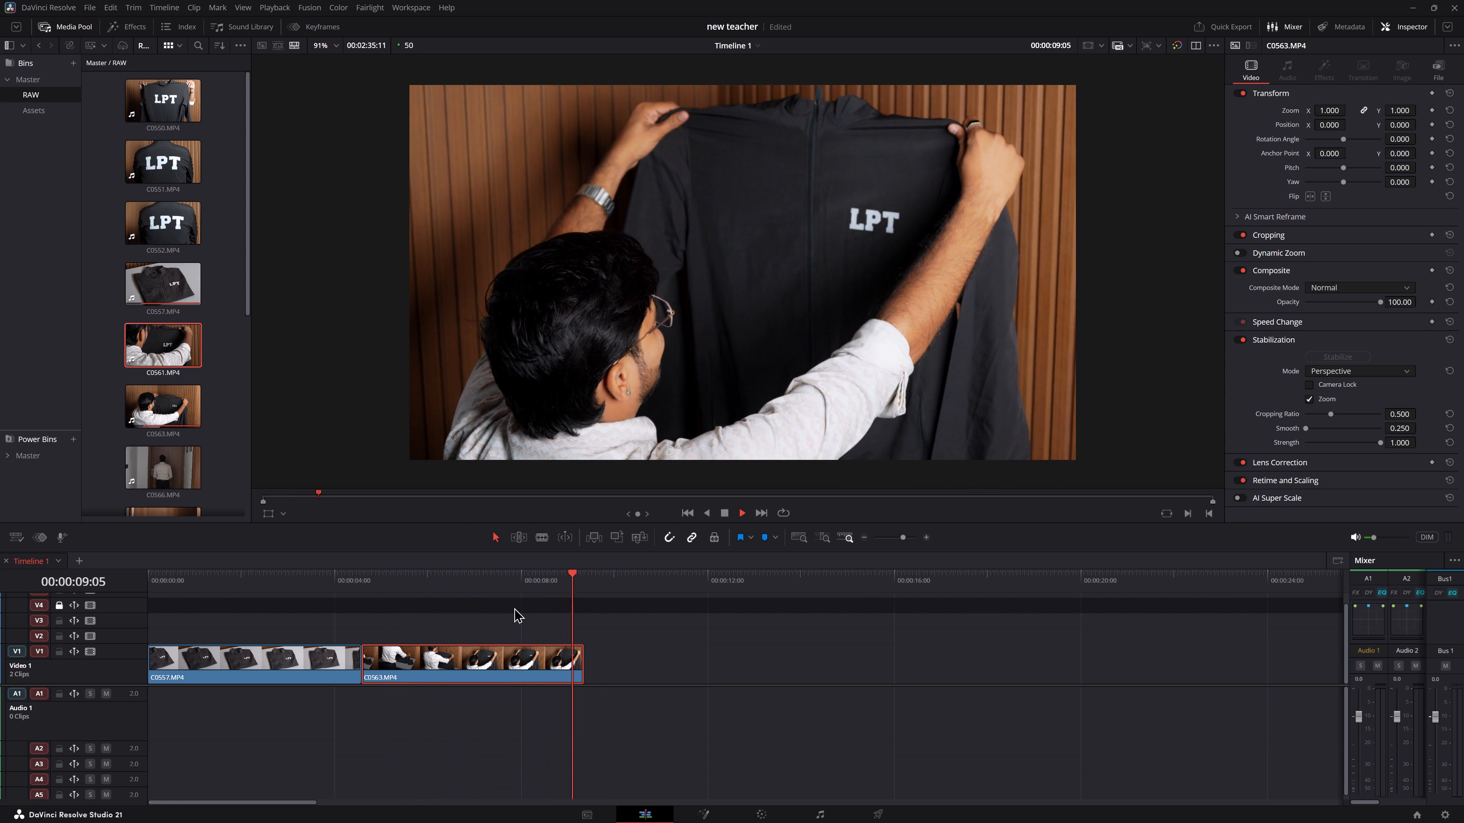
pyautogui.press('space')
pyautogui.keyDown('alt'); pyautogui.click(689, 781); pyautogui.keyUp('alt')
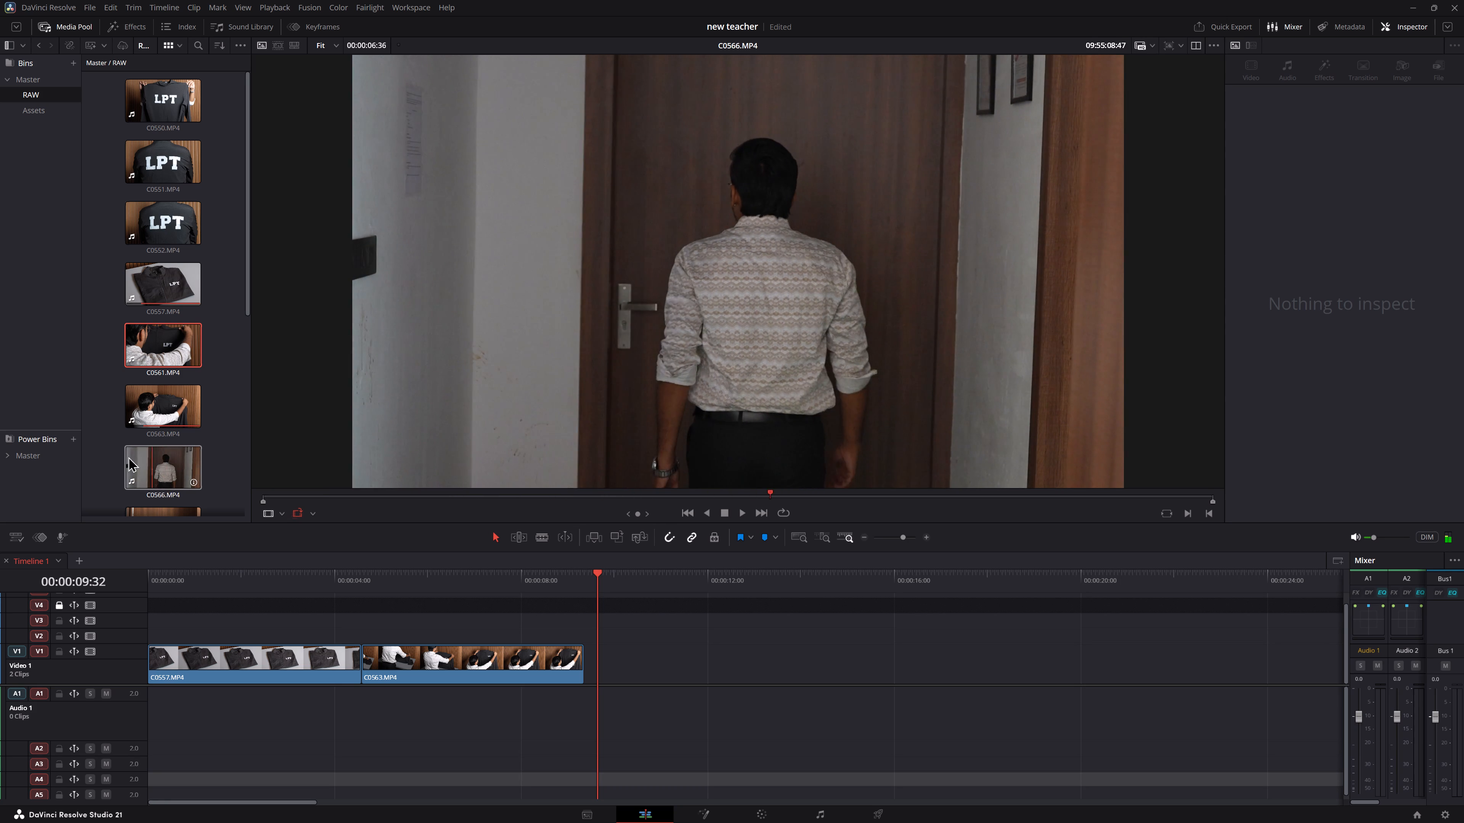
# Realign Compound Clip 1's audio on track A4 with its video on the locked V4 track.
pyautogui.keyDown('alt'); pyautogui.scroll(-1, 151, 392); pyautogui.keyUp('alt')
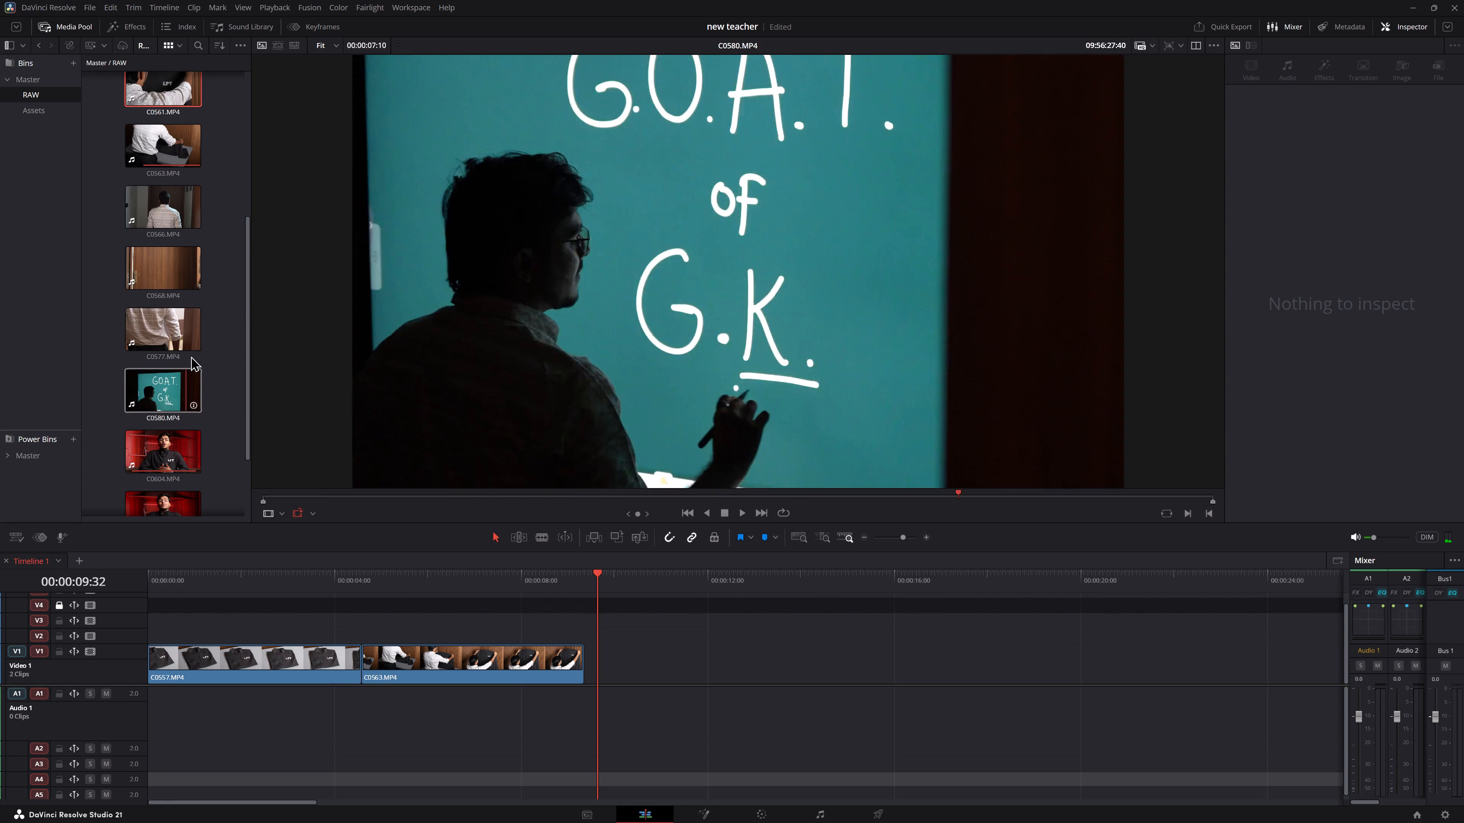
pyautogui.keyDown('alt'); pyautogui.scroll(-7, 737, 669); pyautogui.keyUp('alt')
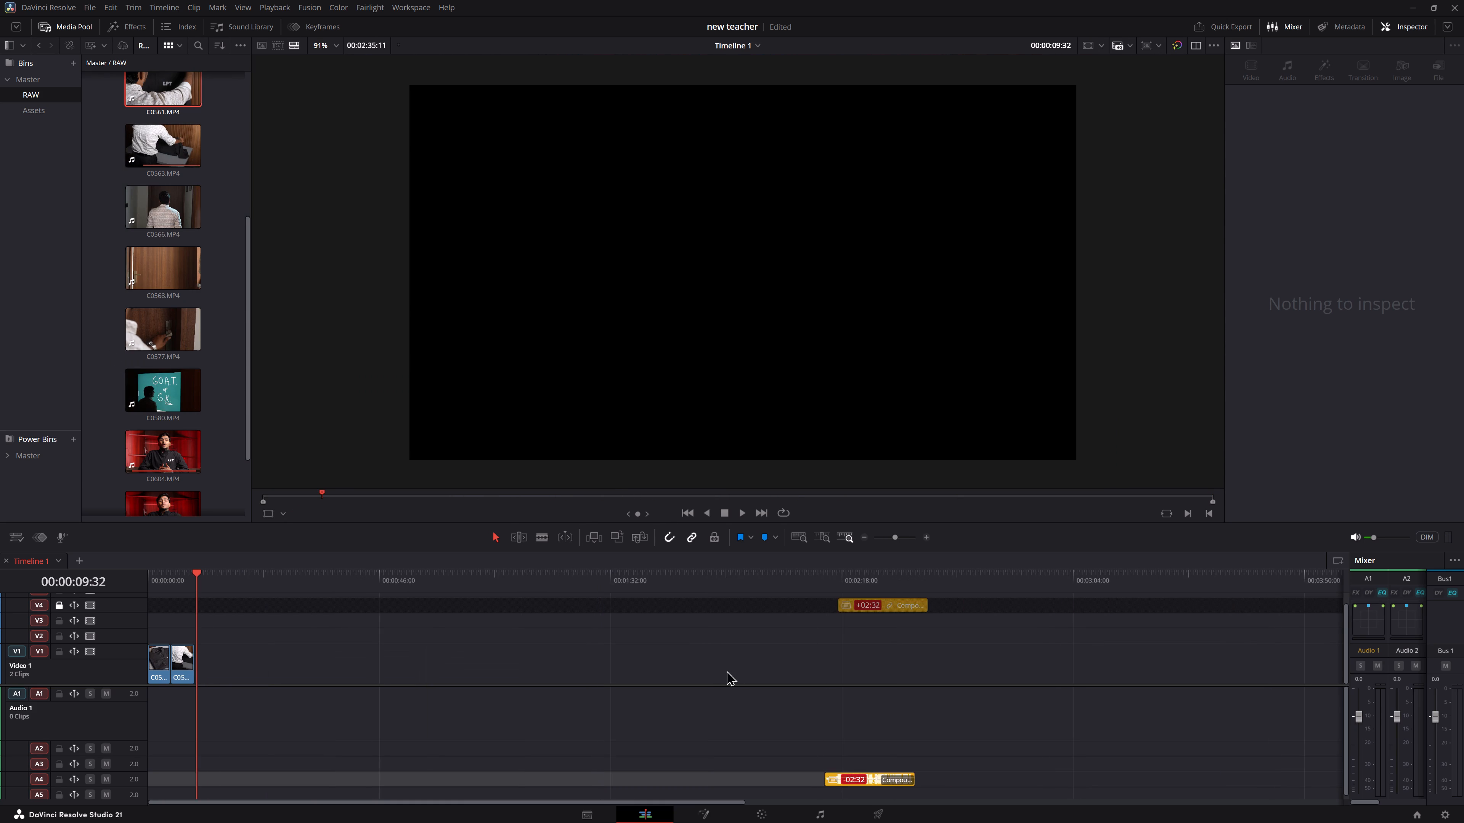
pyautogui.keyDown('alt'); pyautogui.scroll(7, 655, 665); pyautogui.keyUp('alt')
pyautogui.keyDown('alt'); pyautogui.scroll(-5, 649, 666); pyautogui.keyUp('alt')
pyautogui.moveTo(962, 604); pyautogui.dragTo(954, 604)
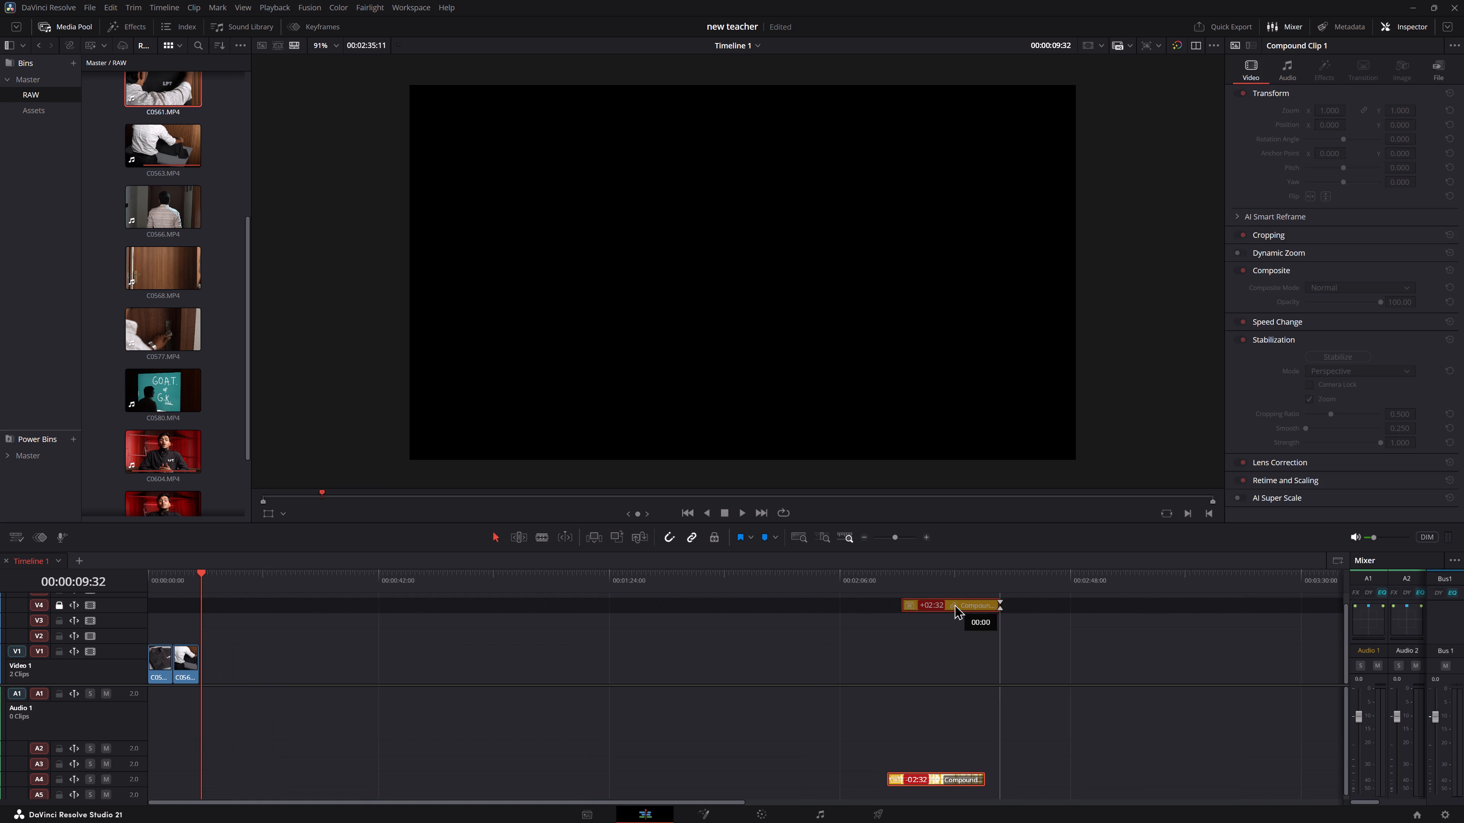
pyautogui.moveTo(954, 604); pyautogui.dragTo(973, 604)
pyautogui.click(1031, 684)
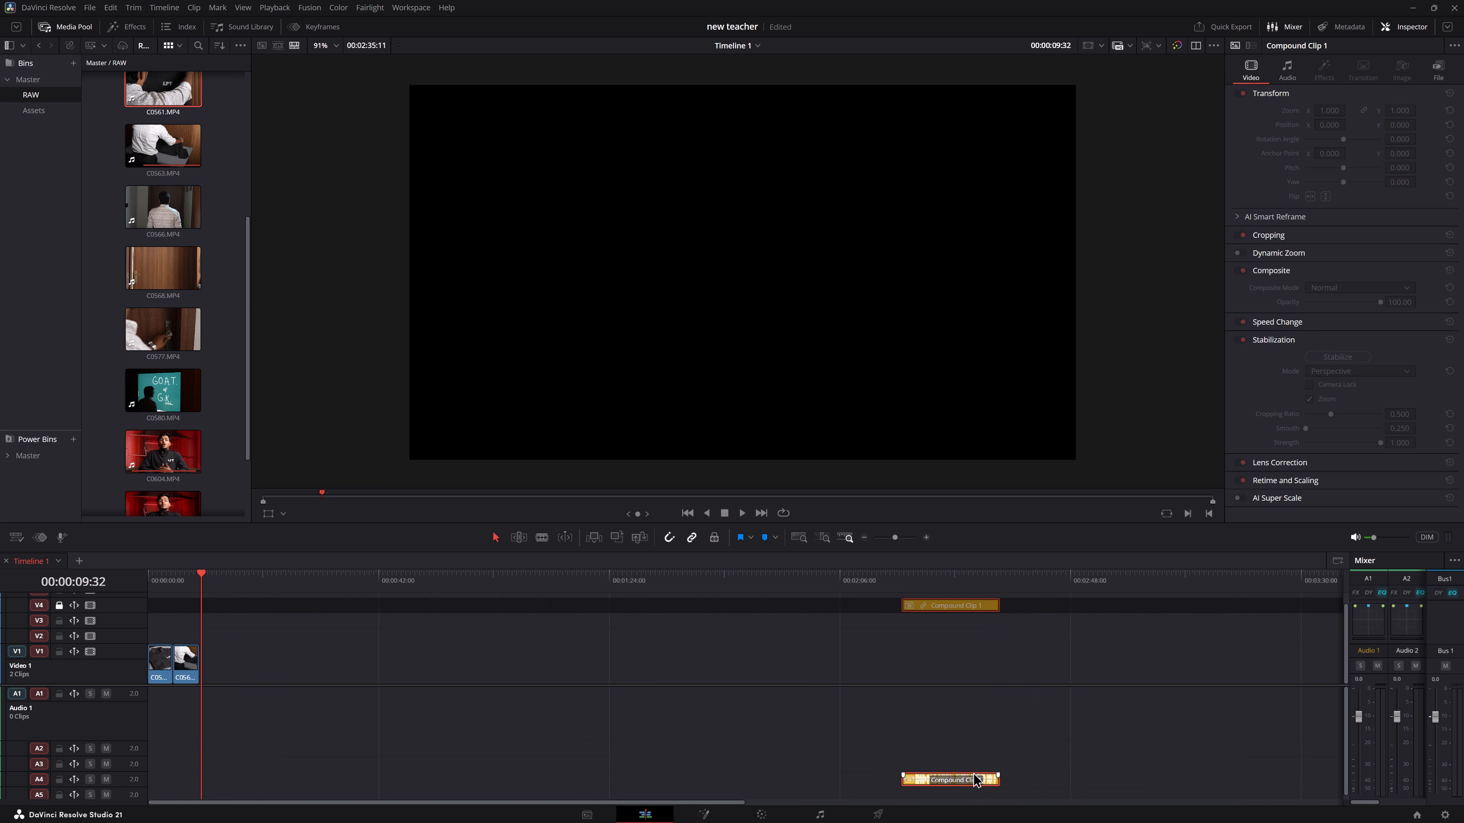
# Unlock track V4 and move Compound Clip 1 down to tracks V1 and A1, about three seconds earlier.
pyautogui.click(54, 604)
pyautogui.moveTo(952, 604); pyautogui.dragTo(935, 682)
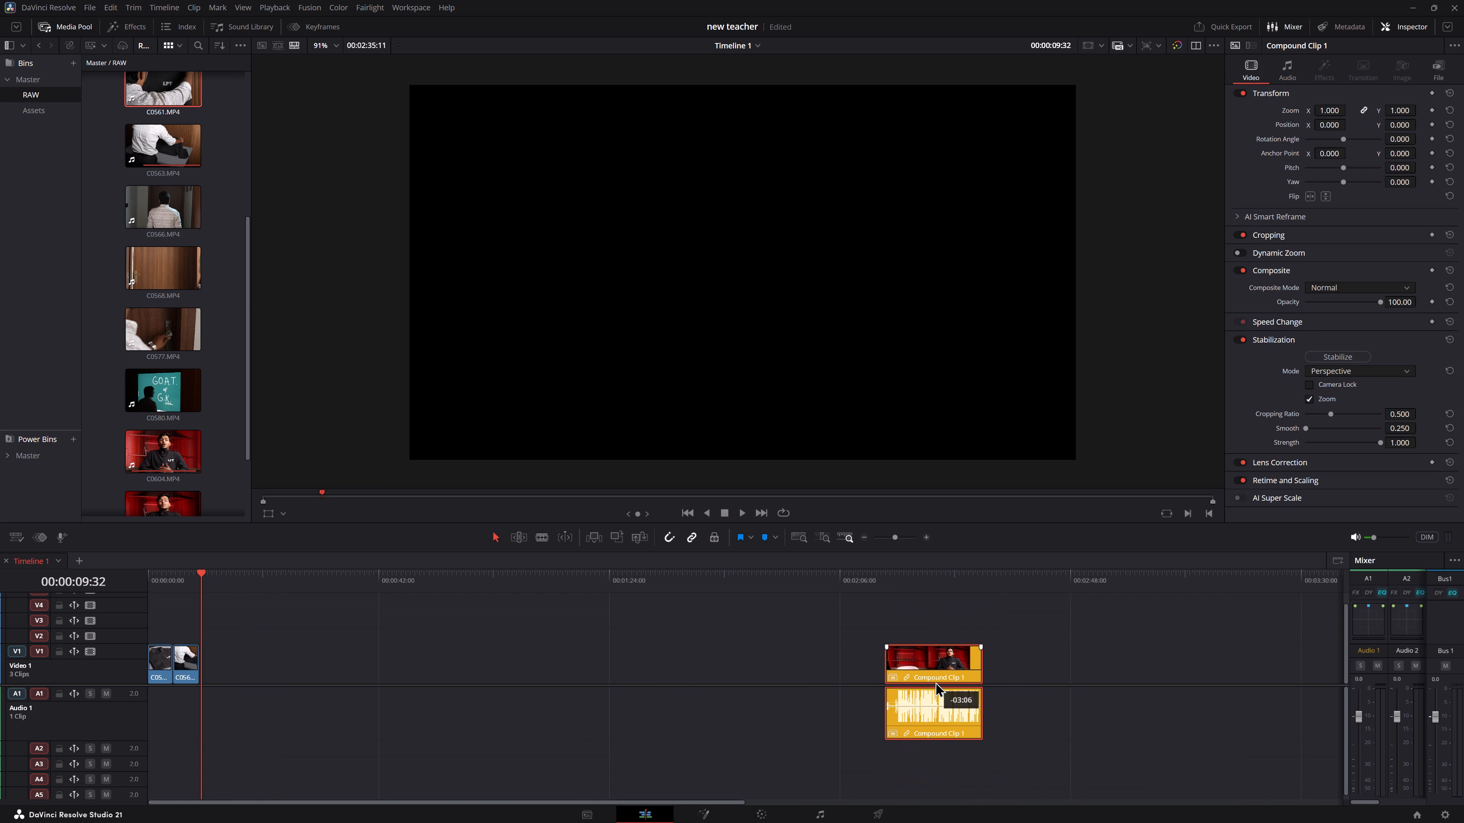
pyautogui.moveTo(935, 682); pyautogui.dragTo(934, 681)
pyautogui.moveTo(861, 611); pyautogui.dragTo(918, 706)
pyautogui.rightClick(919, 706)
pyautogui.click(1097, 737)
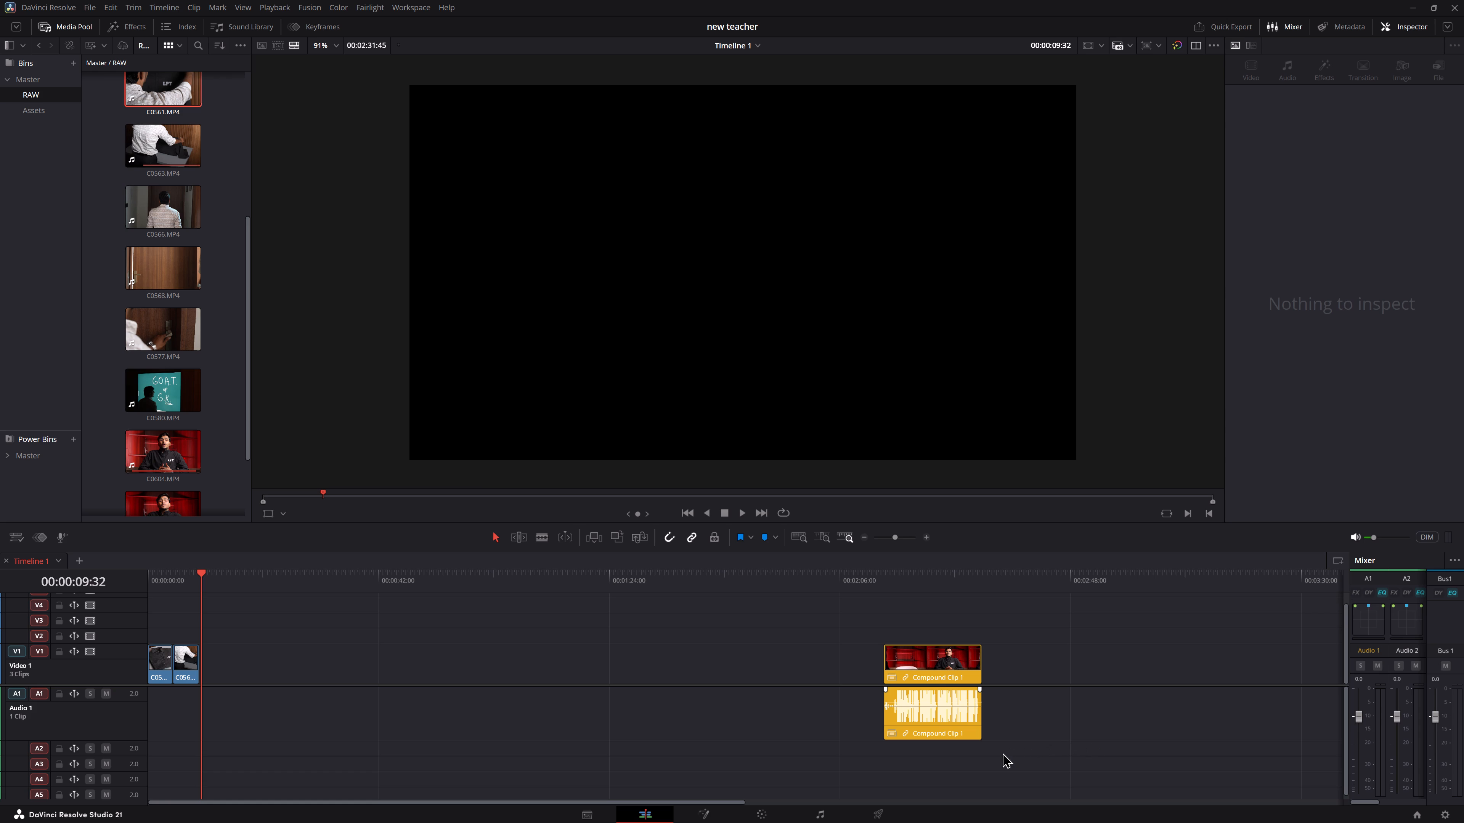
# Play the timeline from its start to 00:00:07:41 and apply output blanking of 2.0.
pyautogui.moveTo(164, 574); pyautogui.dragTo(138, 574)
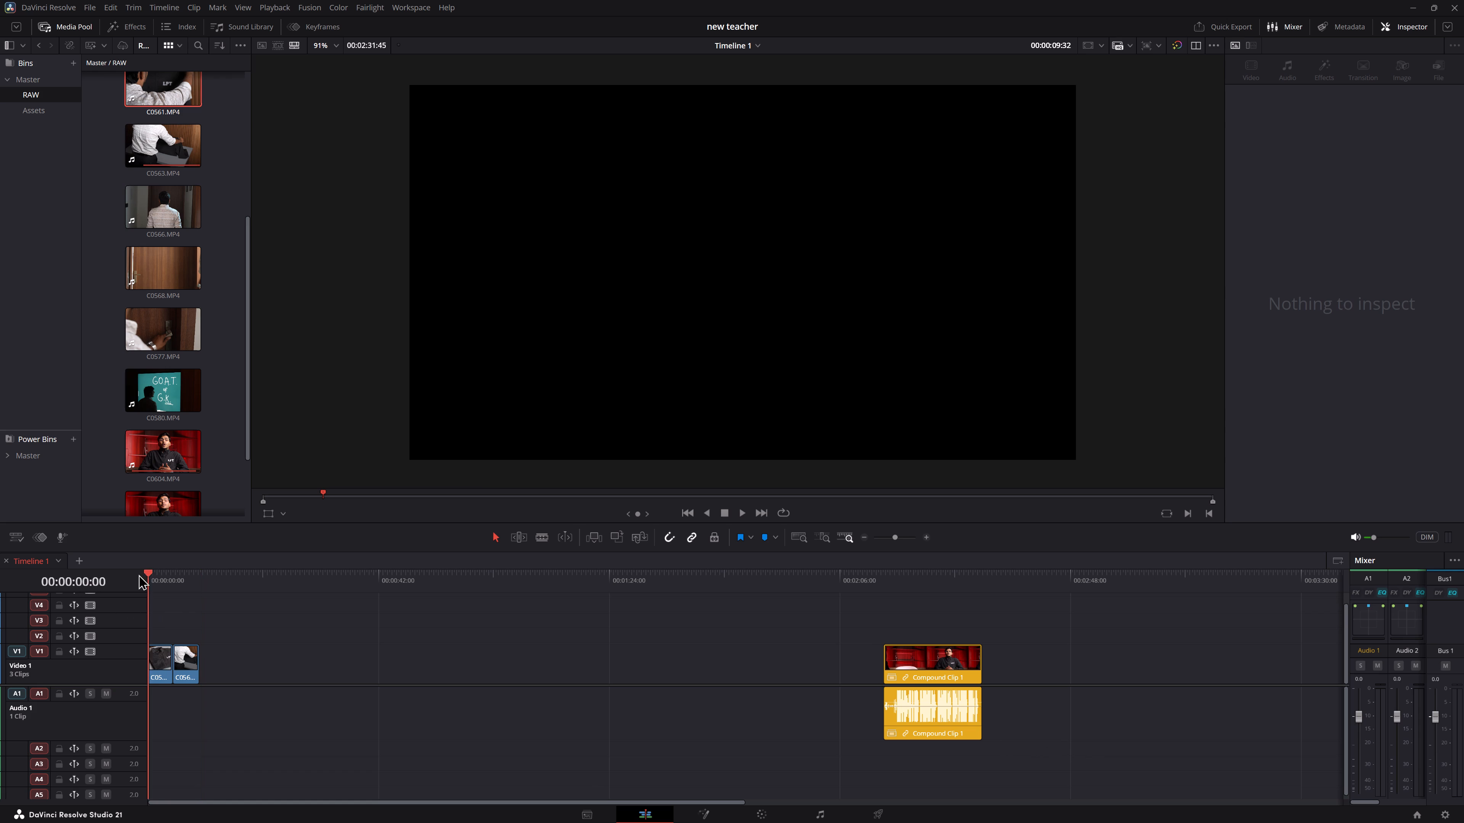
pyautogui.moveTo(138, 574); pyautogui.dragTo(133, 574)
pyautogui.press('space')
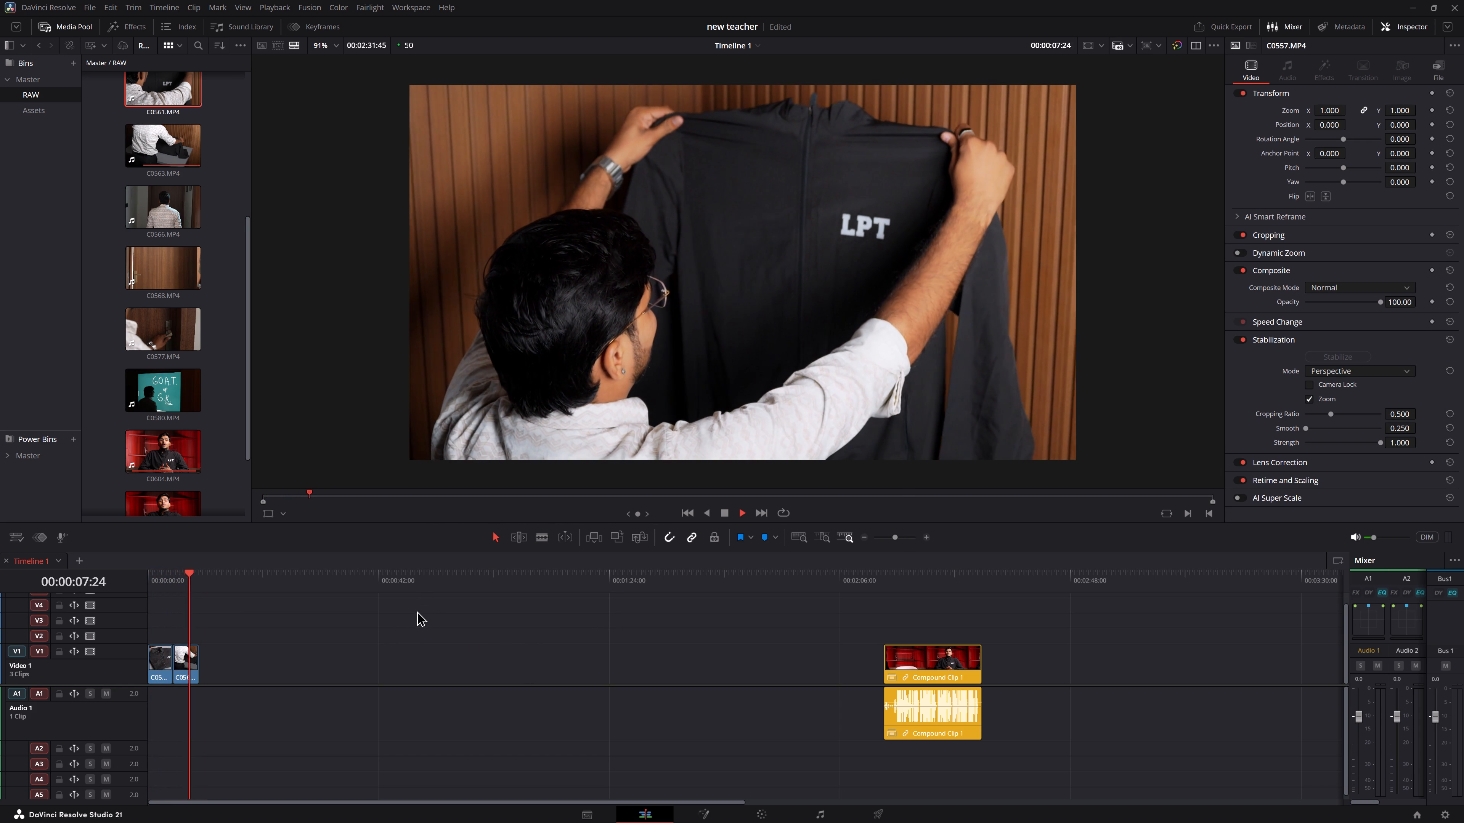
pyautogui.press('space')
pyautogui.click(269, 667)
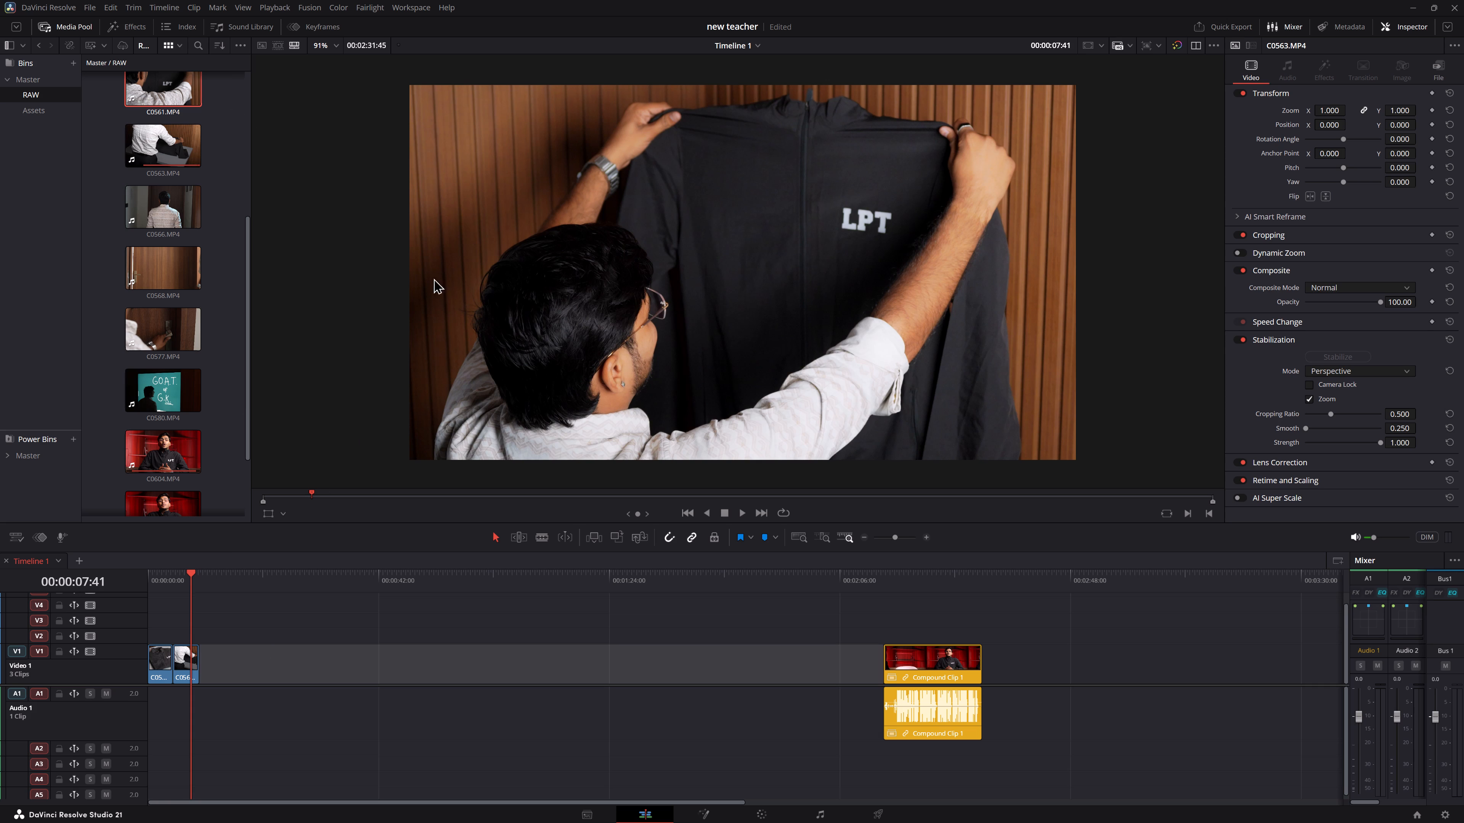
pyautogui.click(163, 3)
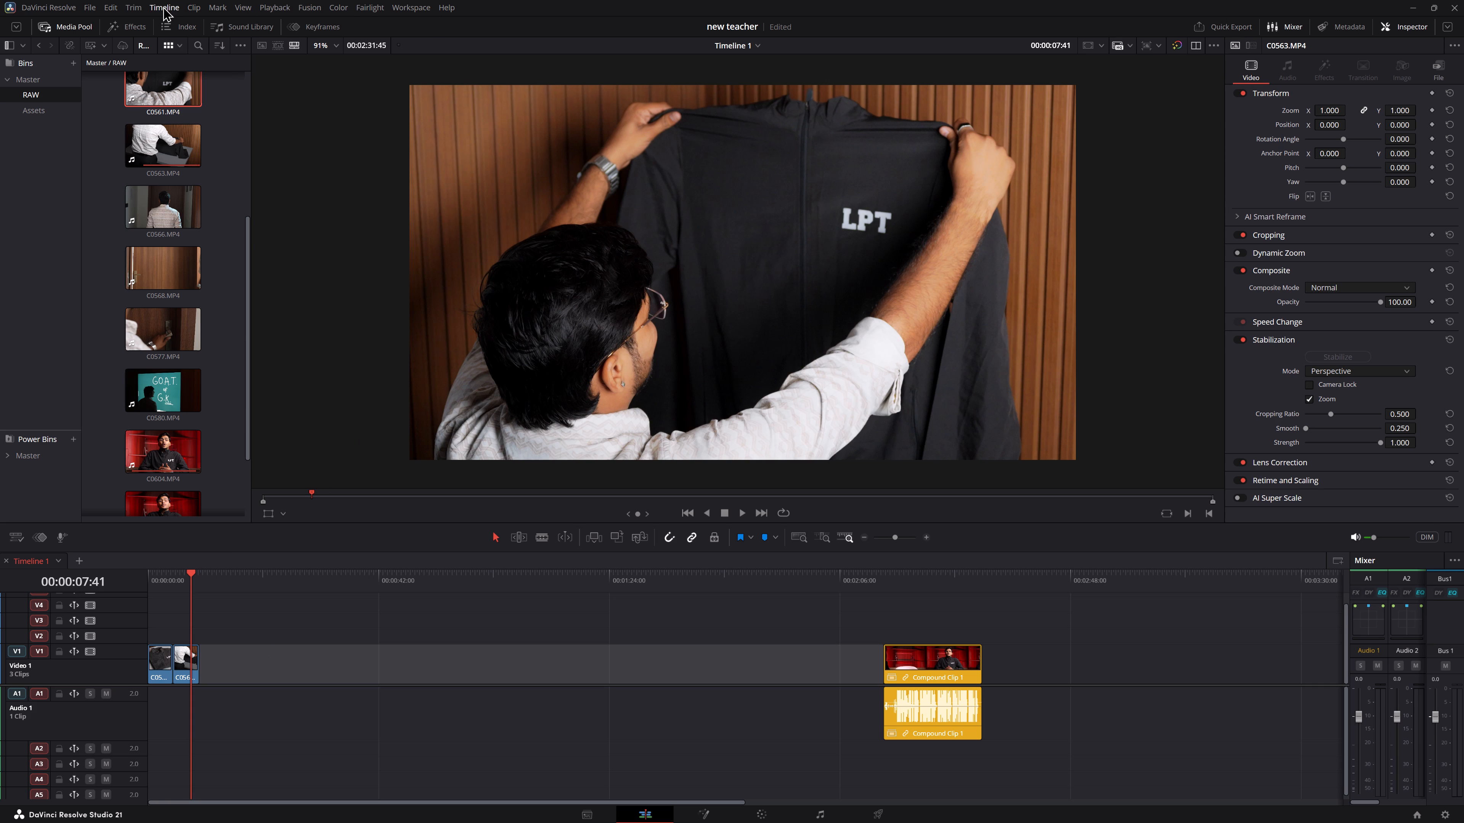
pyautogui.click(164, 7)
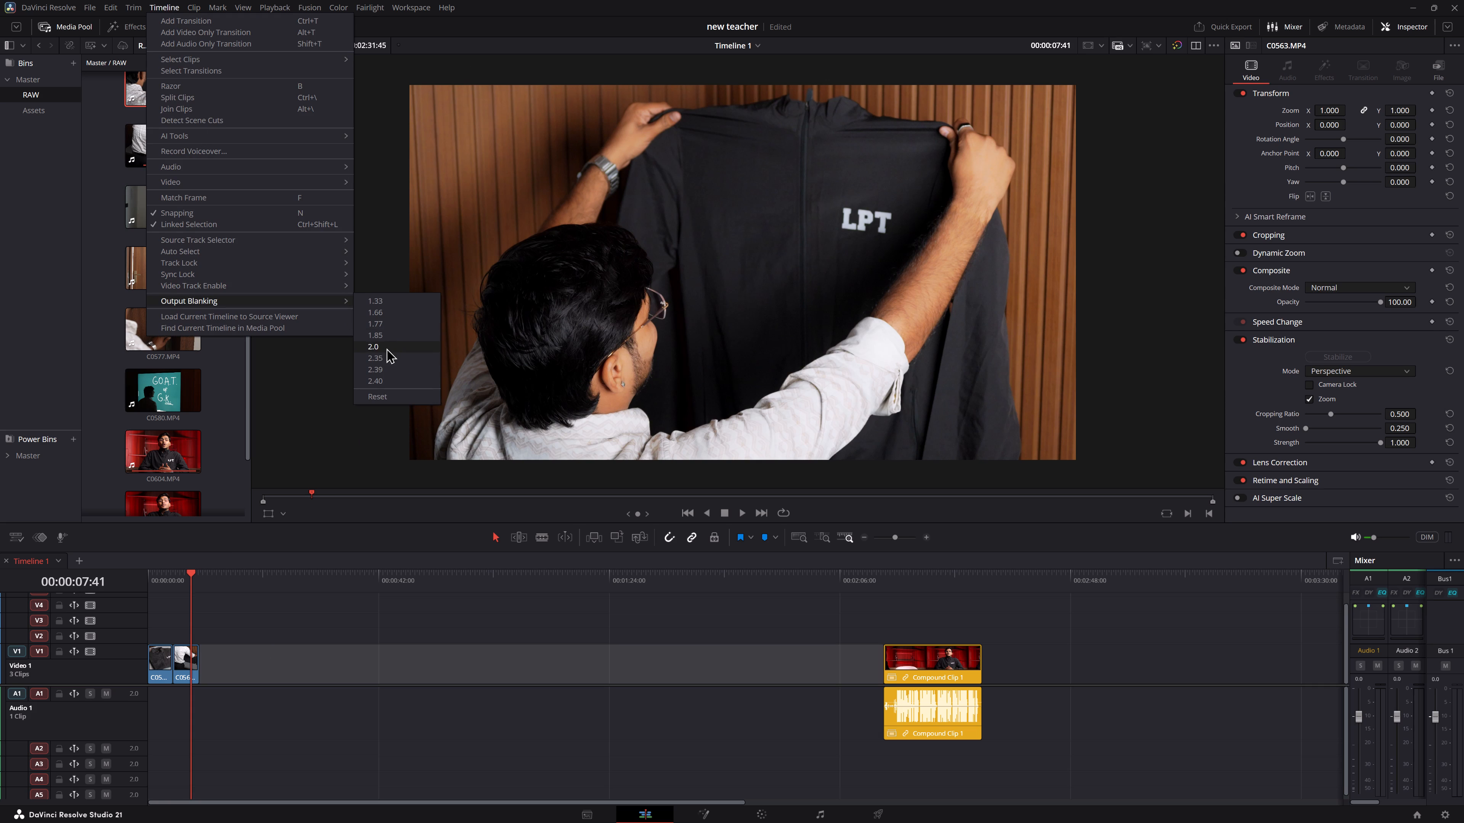
pyautogui.click(386, 347)
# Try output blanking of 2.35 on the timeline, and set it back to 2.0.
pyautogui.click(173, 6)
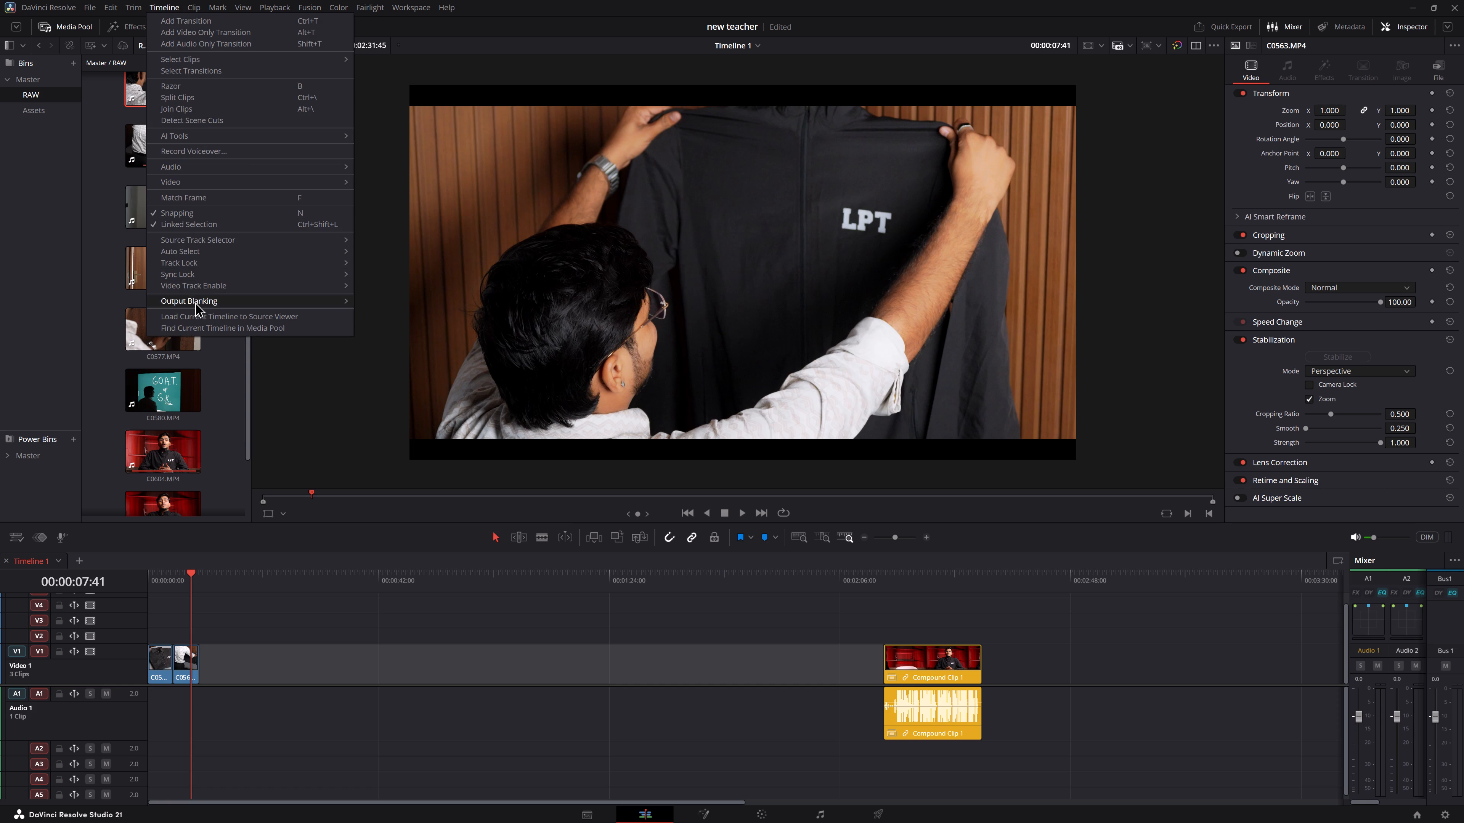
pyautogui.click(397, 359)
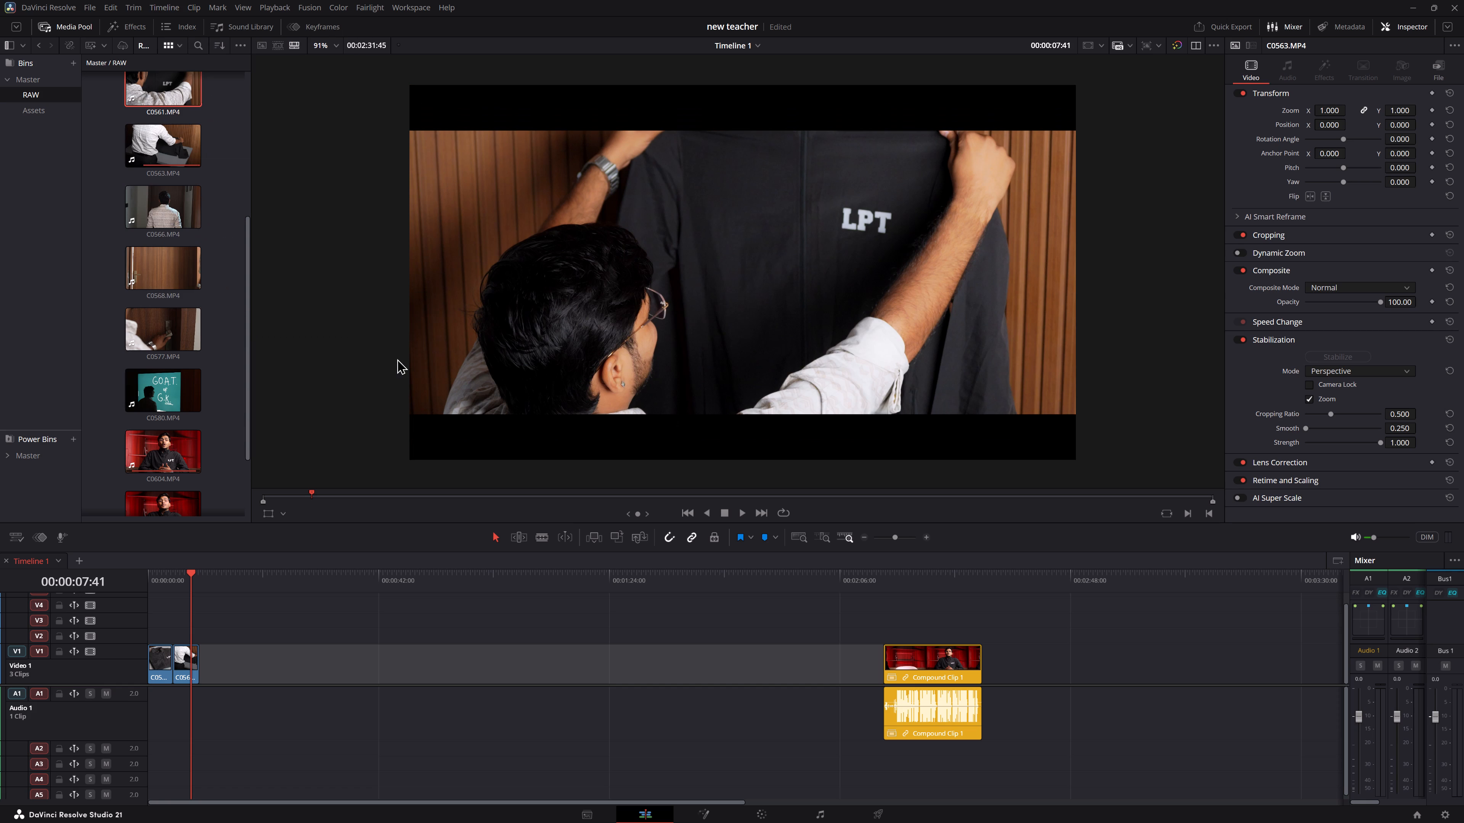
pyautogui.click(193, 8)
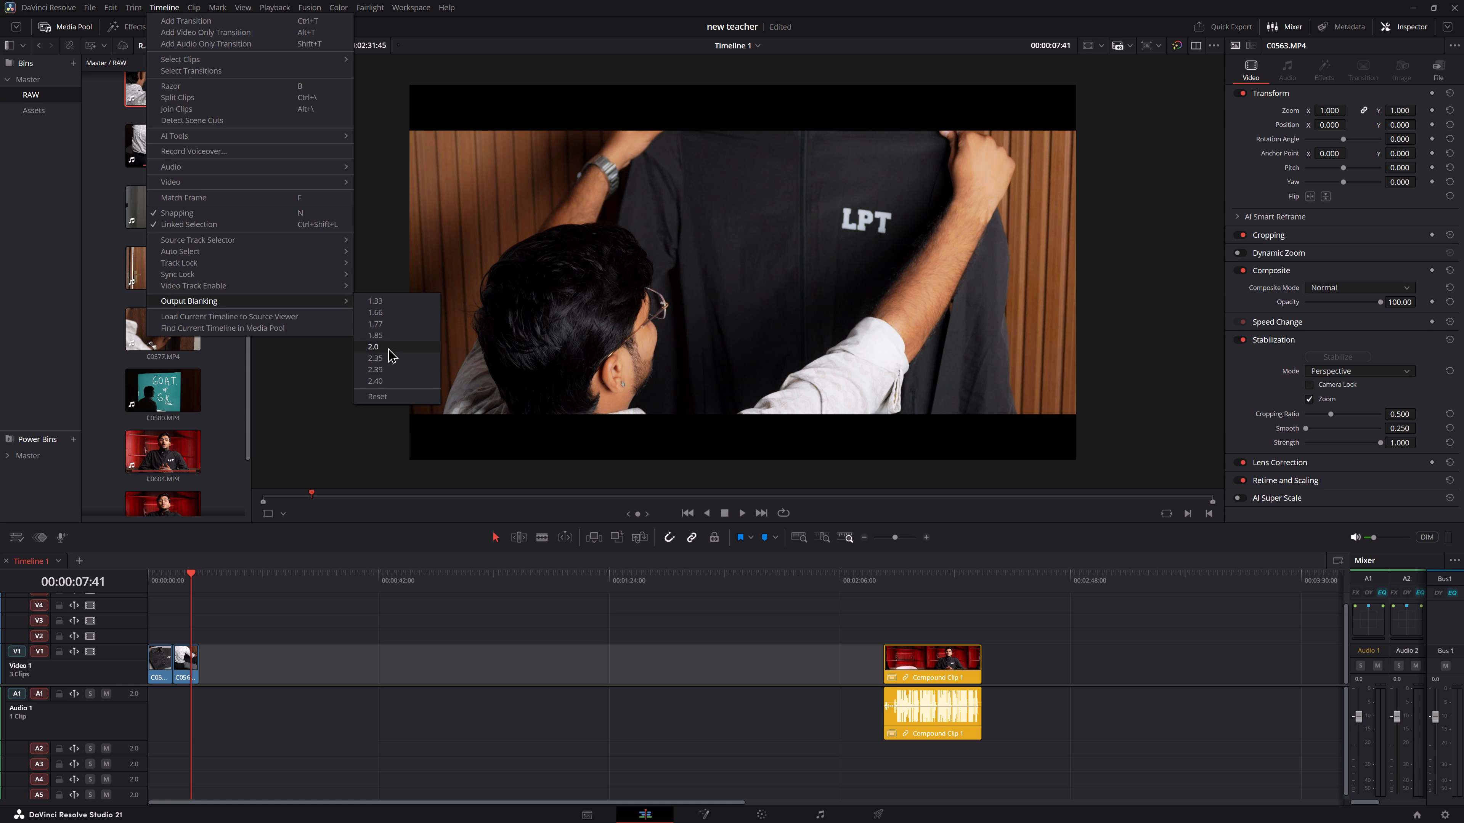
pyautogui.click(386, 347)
# Play Compound Clip 1 from 00:02:23:09 to check its framing with the blanking bars.
pyautogui.click(934, 582)
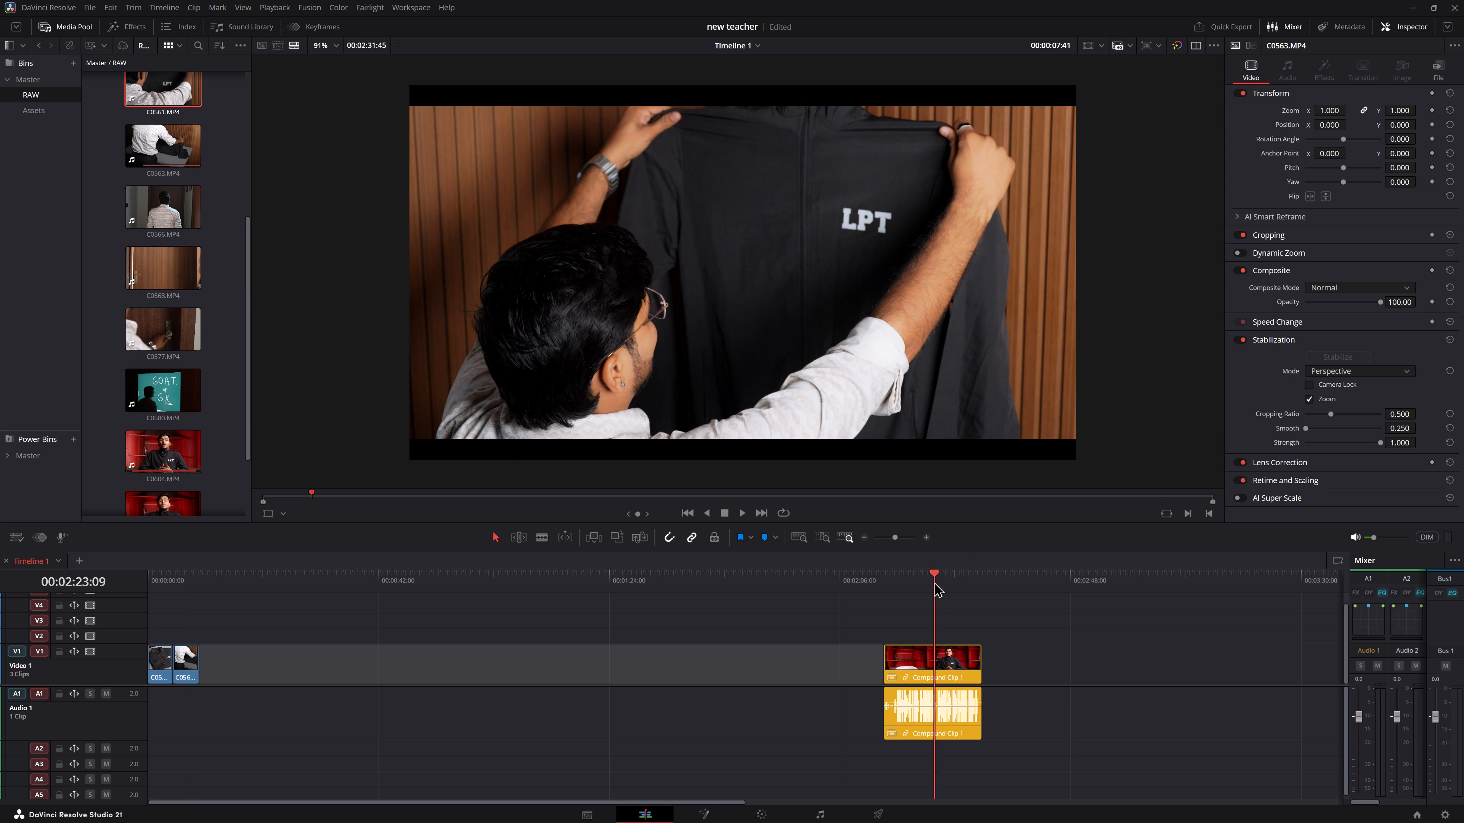
pyautogui.click(934, 582)
pyautogui.press('space')
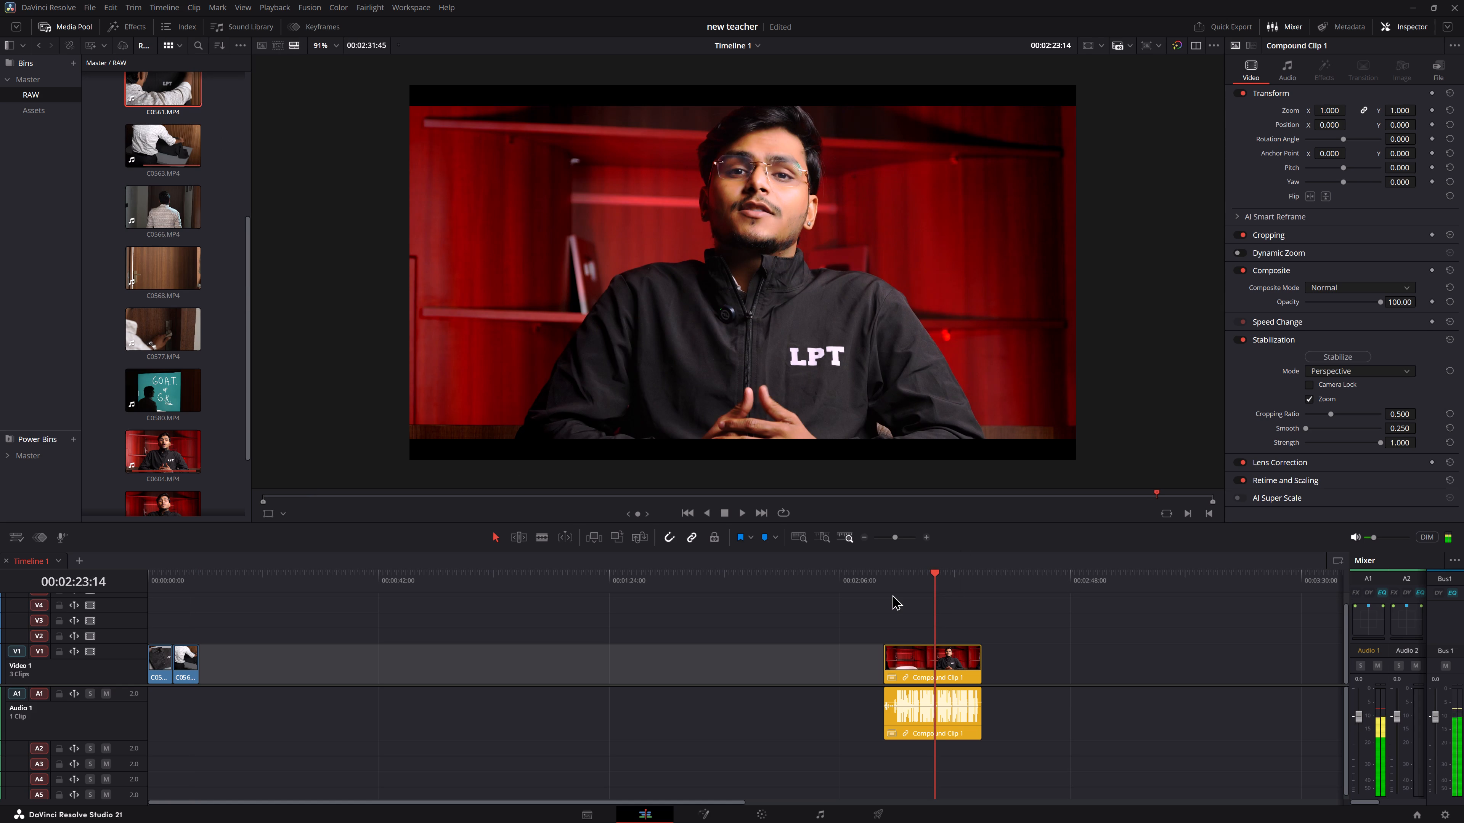
pyautogui.press('space')
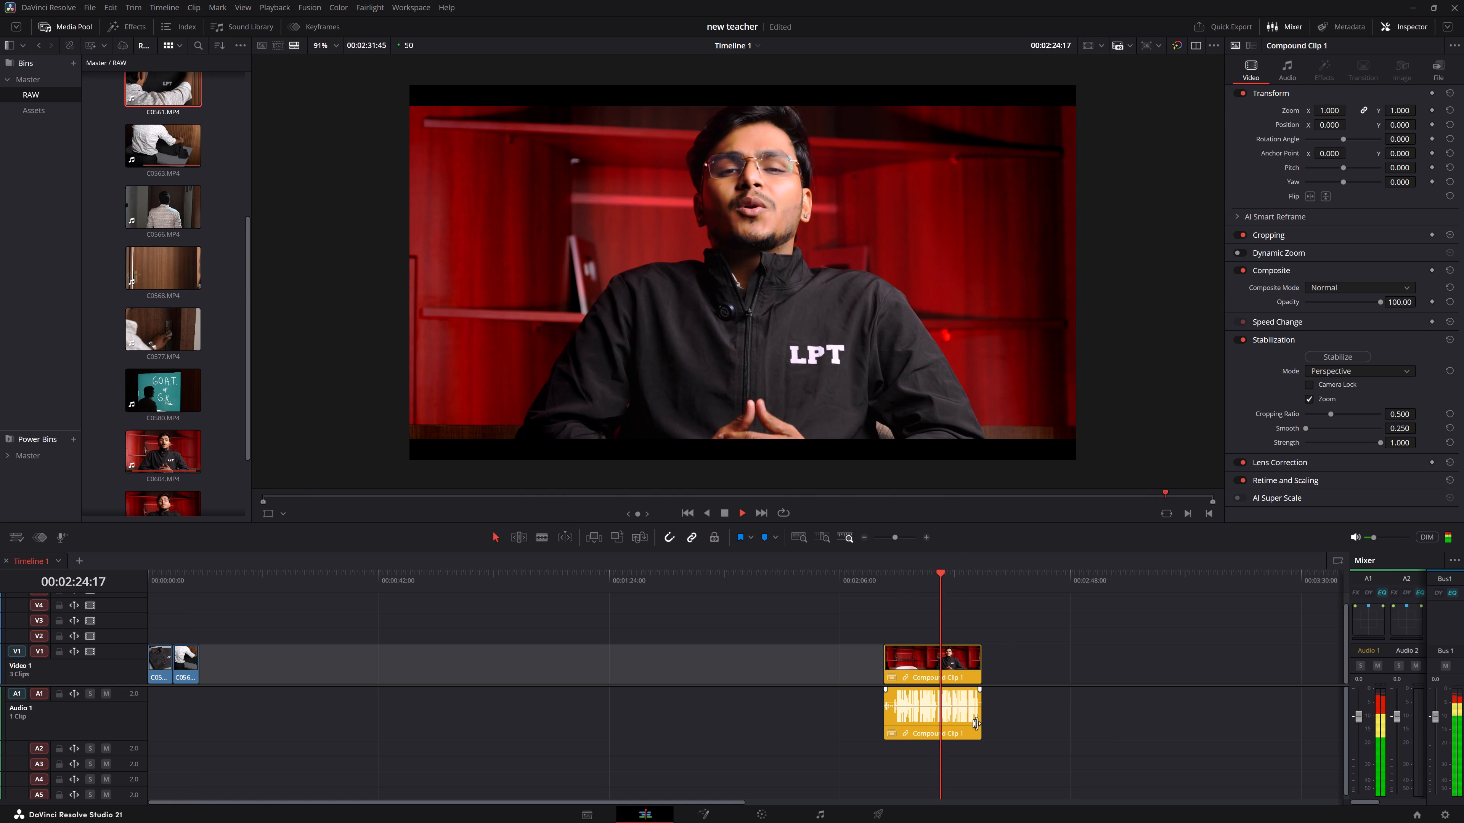
pyautogui.press('space')
pyautogui.click(939, 659)
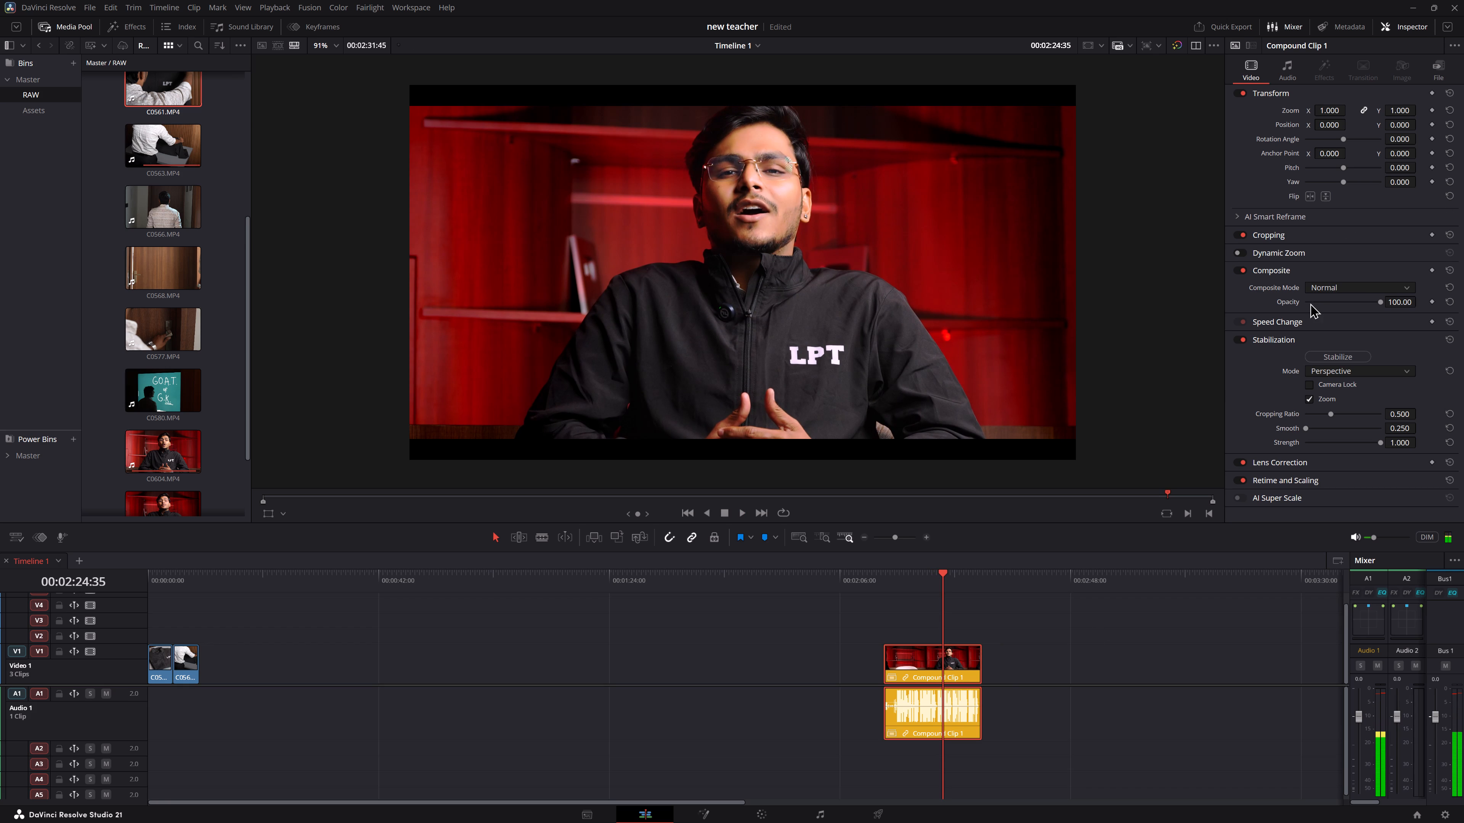
# Play C0557 and C0563 from the timeline start to review the opening with the blanking bars.
pyautogui.moveTo(270, 582); pyautogui.dragTo(98, 582)
pyautogui.press('space')
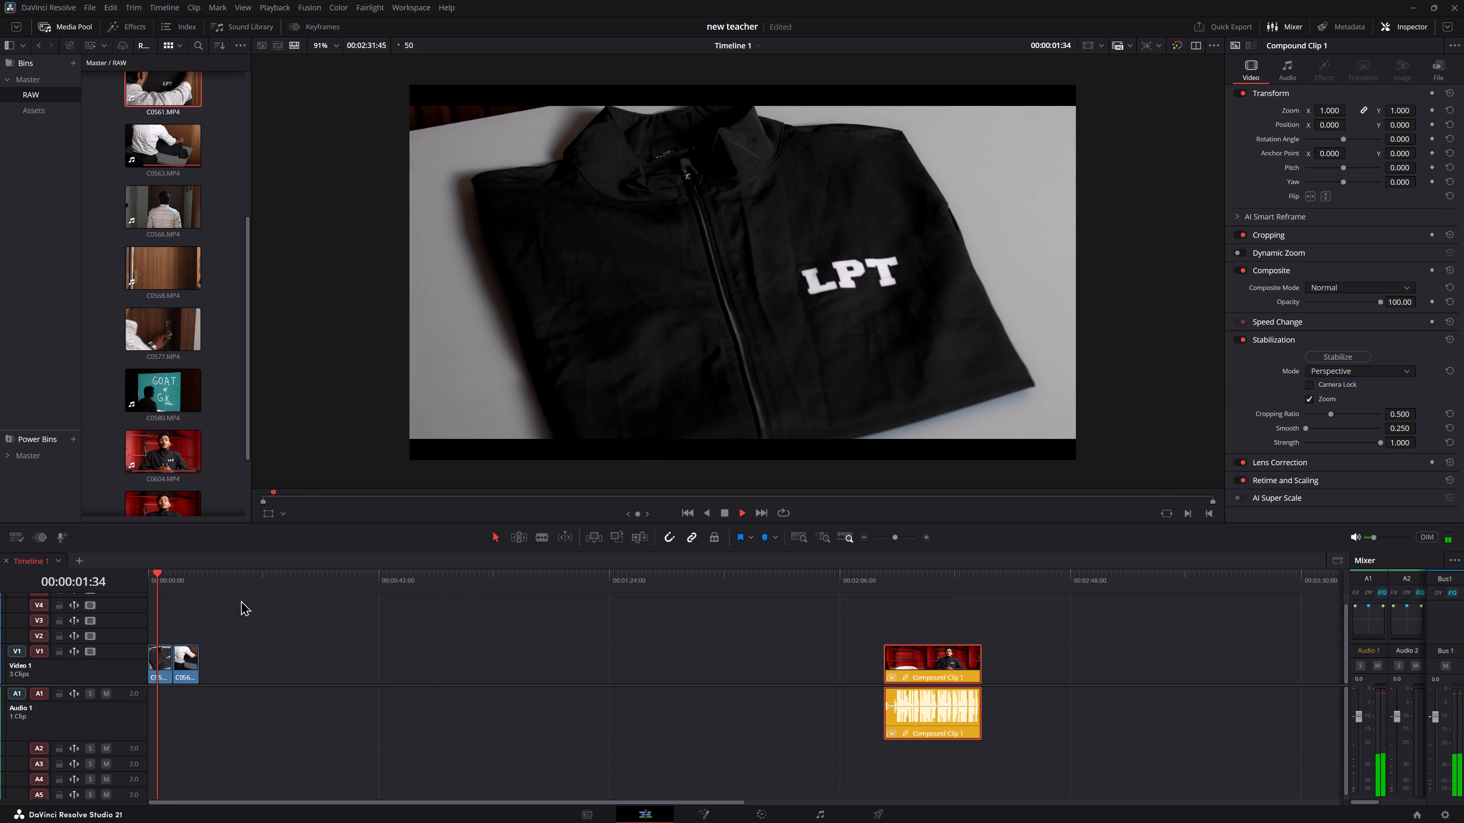
pyautogui.click(167, 579)
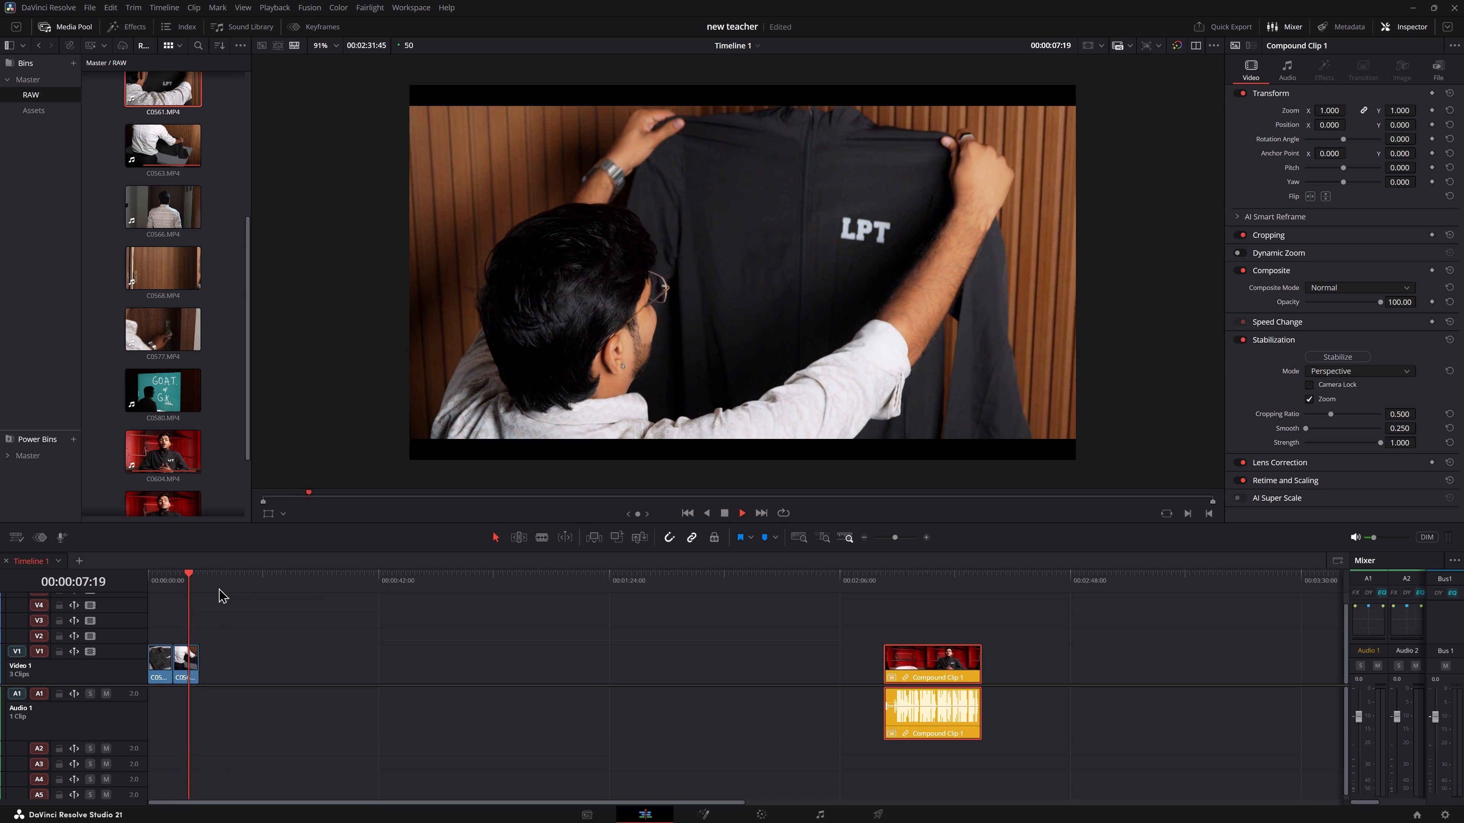
pyautogui.press('space')
pyautogui.press('space')
pyautogui.press('space')
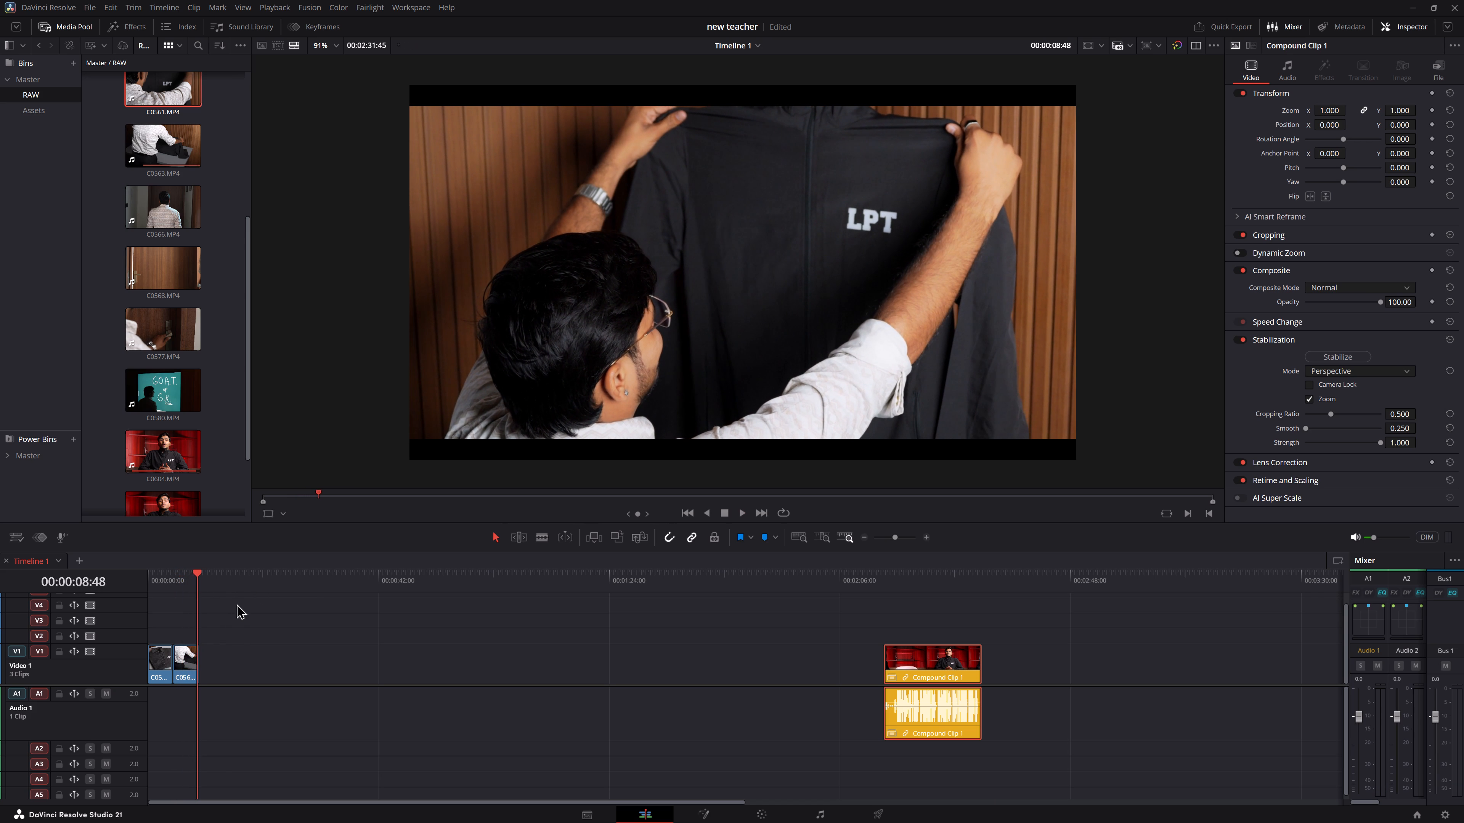
pyautogui.keyDown('alt'); pyautogui.scroll(11, 343, 682); pyautogui.keyUp('alt')
pyautogui.keyDown('alt'); pyautogui.click(453, 621); pyautogui.keyUp('alt')
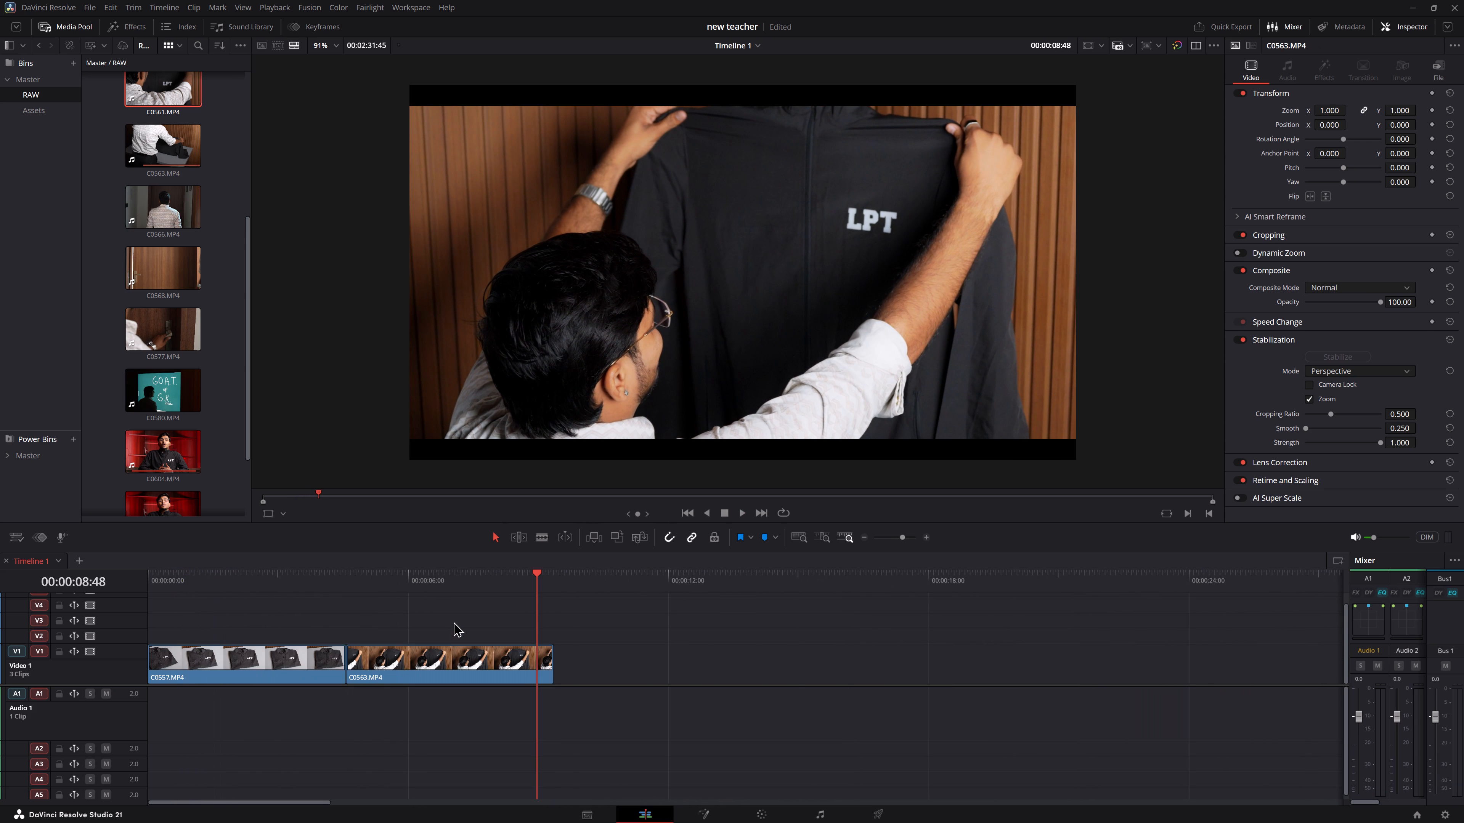
pyautogui.keyDown('alt'); pyautogui.scroll(-2, 456, 624); pyautogui.keyUp('alt')
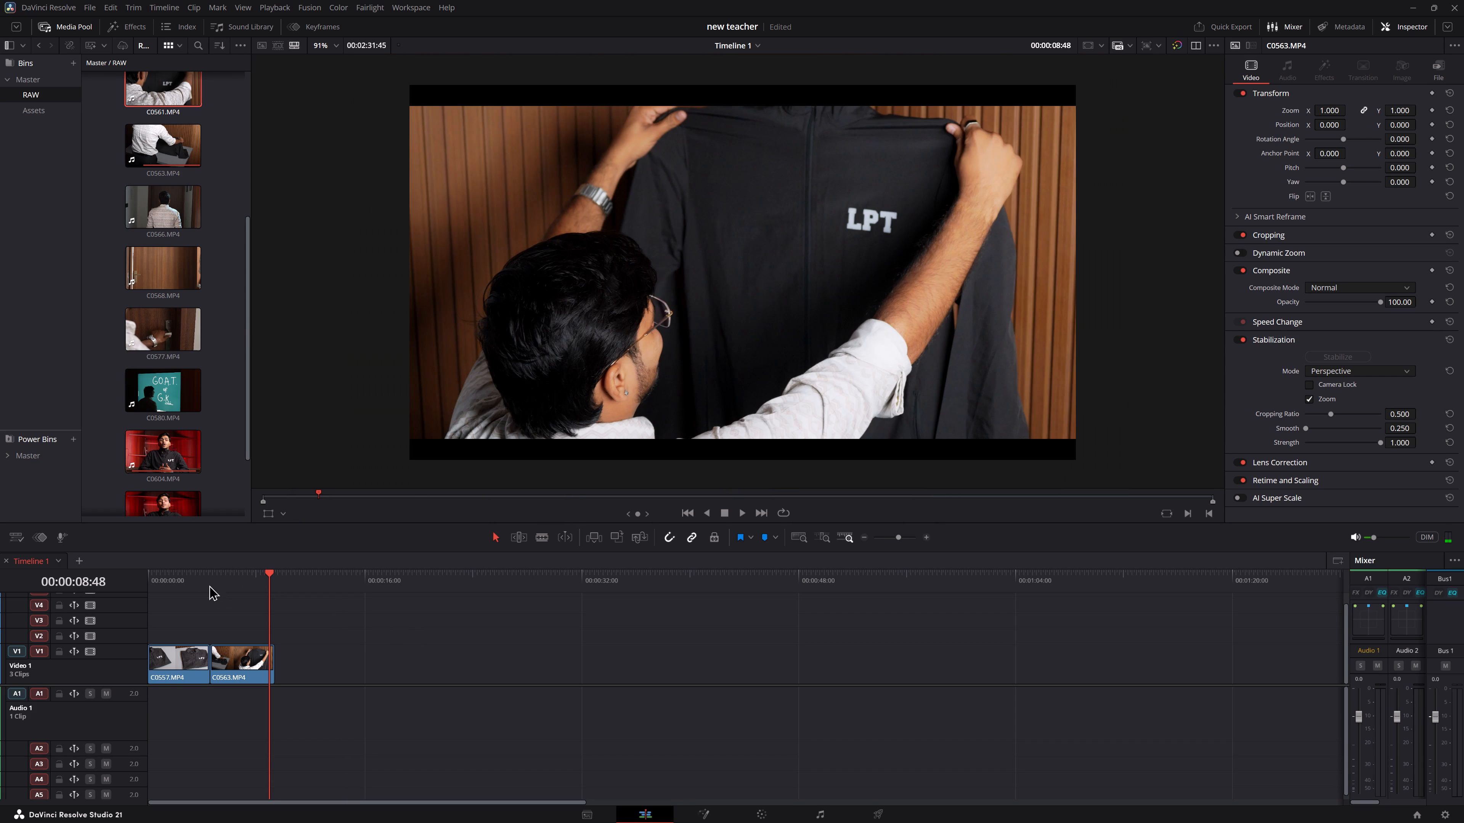
pyautogui.moveTo(202, 580); pyautogui.dragTo(138, 589)
pyautogui.press('space')
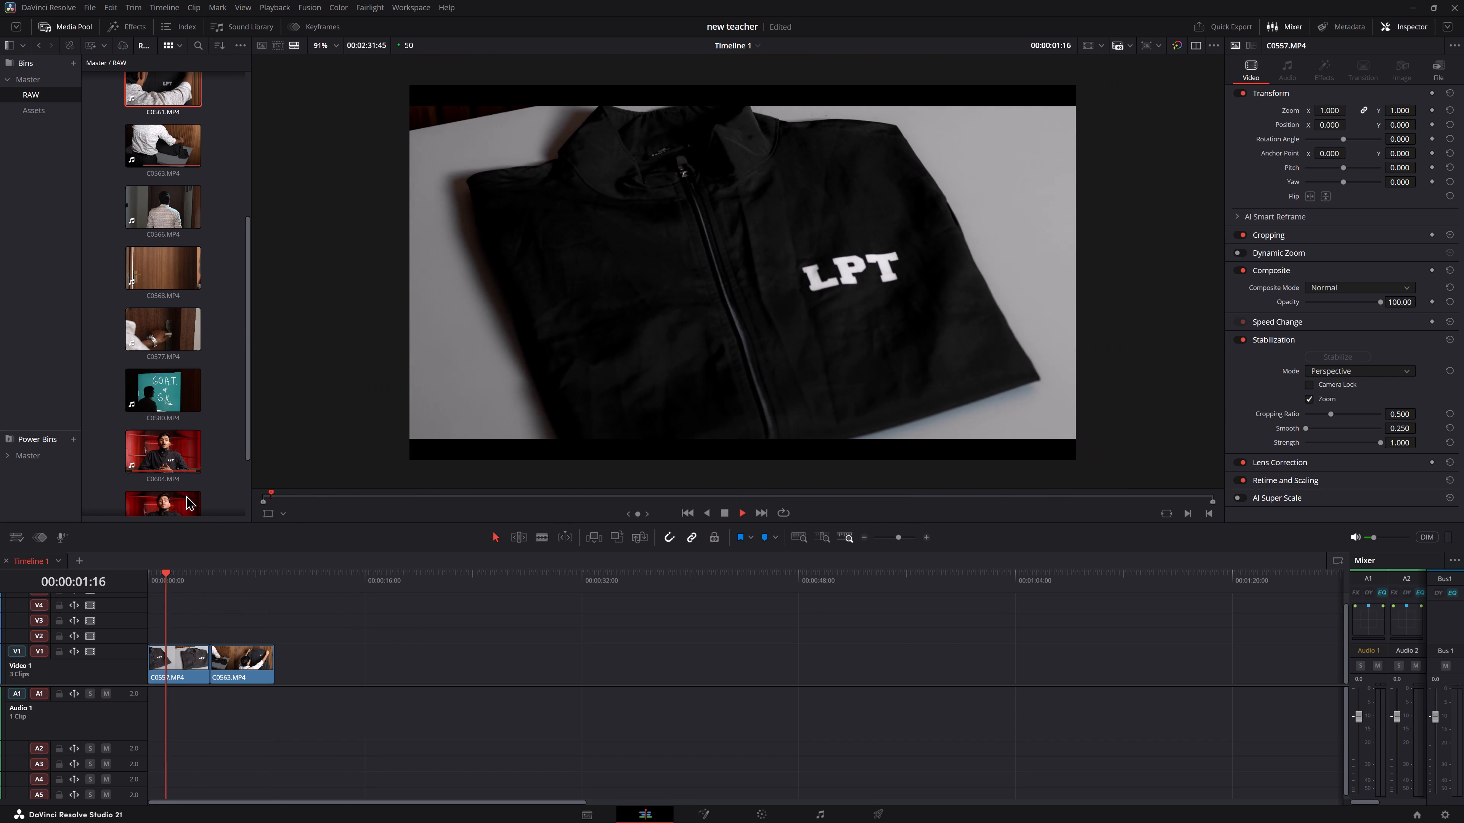
pyautogui.scroll(-1, 171, 471)
pyautogui.press('space')
pyautogui.press('space')
pyautogui.click(191, 579)
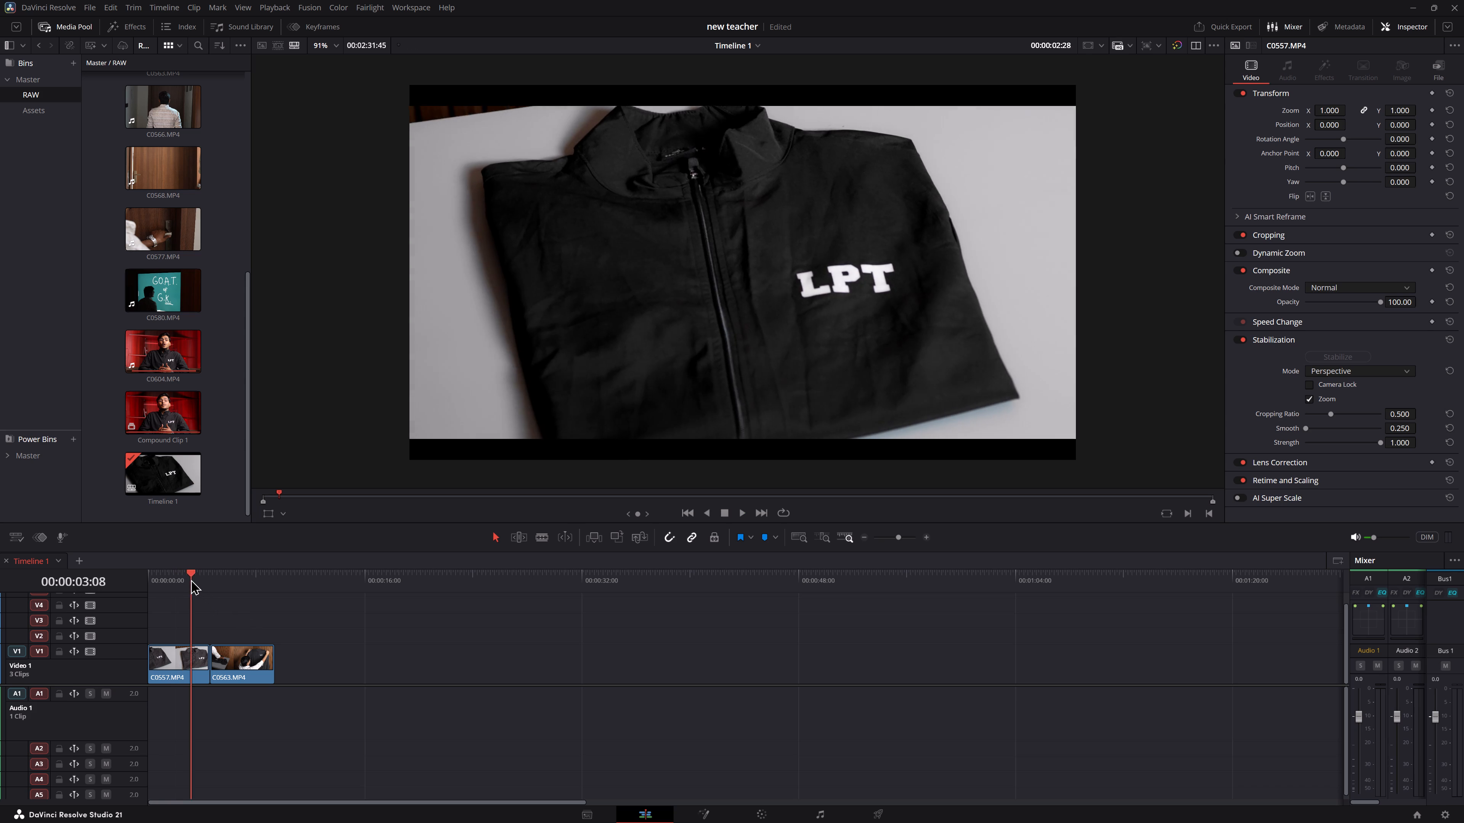
pyautogui.press('space')
# Move C0557 and C0563 together along track V1 to start at about 40 seconds, freeing the timeline's opening.
pyautogui.moveTo(309, 626); pyautogui.dragTo(163, 665)
pyautogui.moveTo(167, 665); pyautogui.dragTo(373, 670)
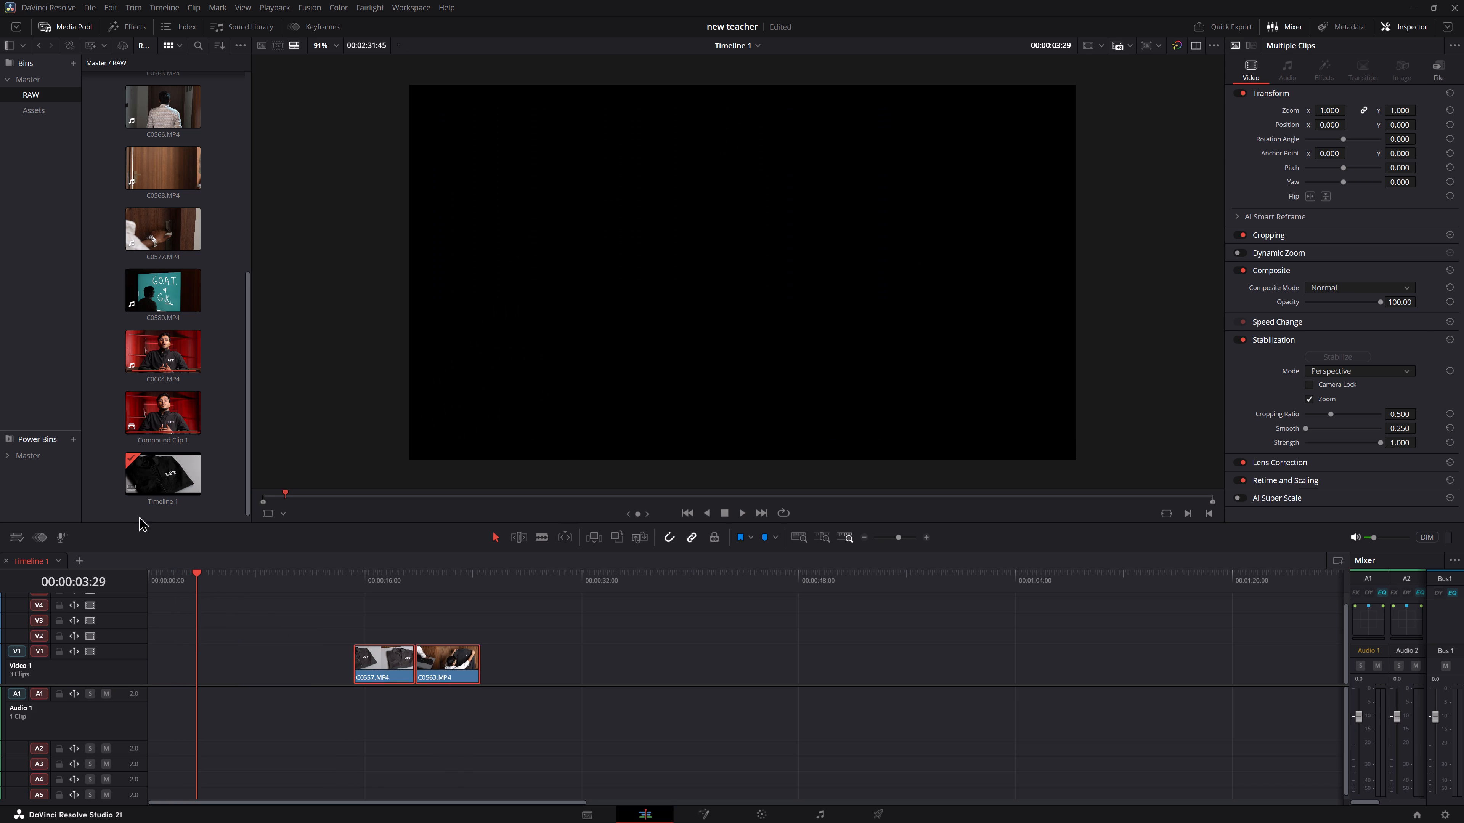
pyautogui.moveTo(562, 642); pyautogui.dragTo(355, 666)
pyautogui.moveTo(380, 661); pyautogui.dragTo(721, 667)
pyautogui.keyDown('alt'); pyautogui.scroll(-4, 545, 695); pyautogui.keyUp('alt')
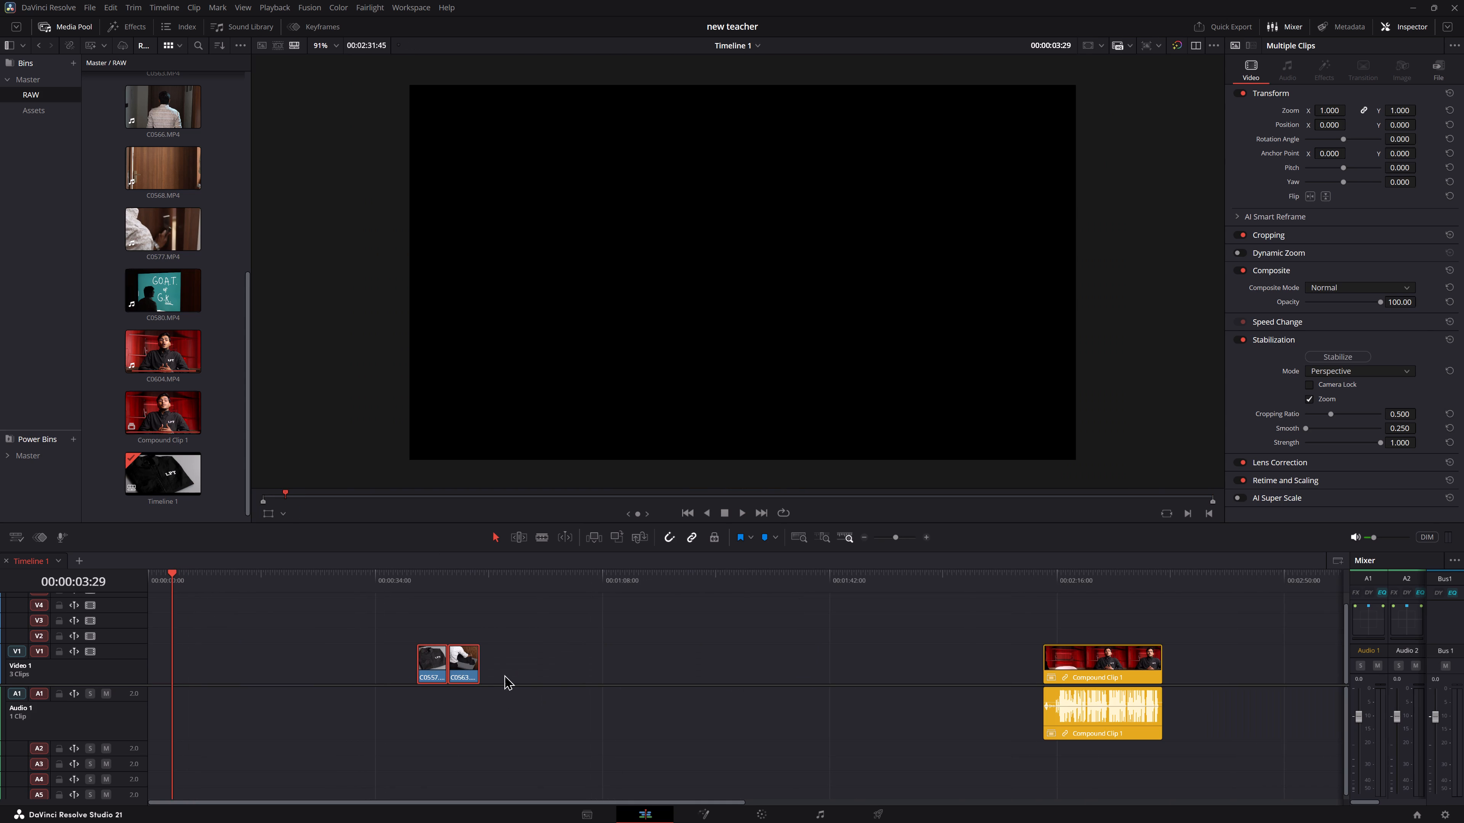
# Place C0566 on track V1 ahead of C0557 and ripple delete the gap before it at the timeline start.
pyautogui.click(172, 107)
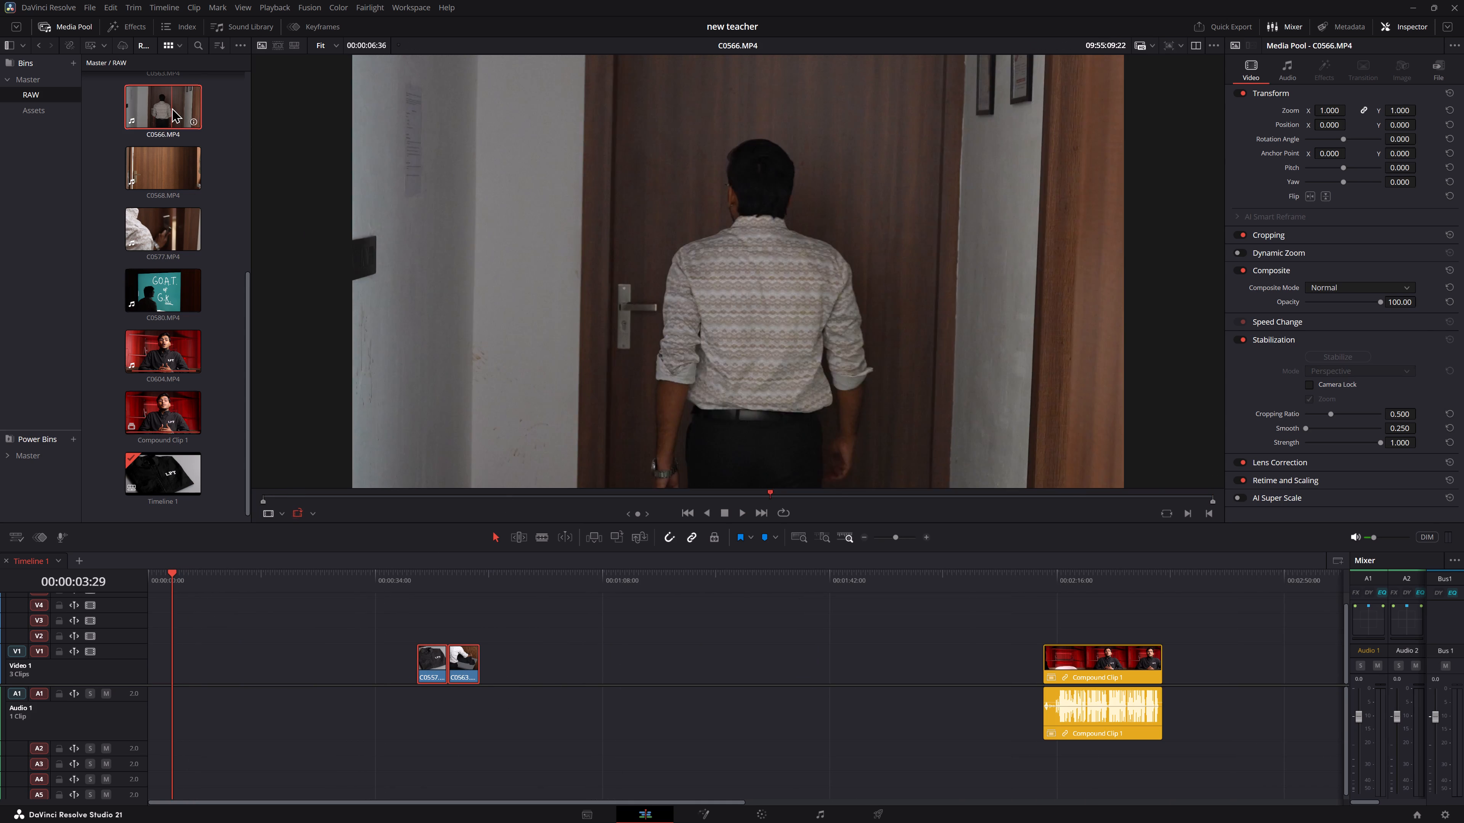
pyautogui.moveTo(172, 109); pyautogui.dragTo(200, 677)
pyautogui.click(173, 666)
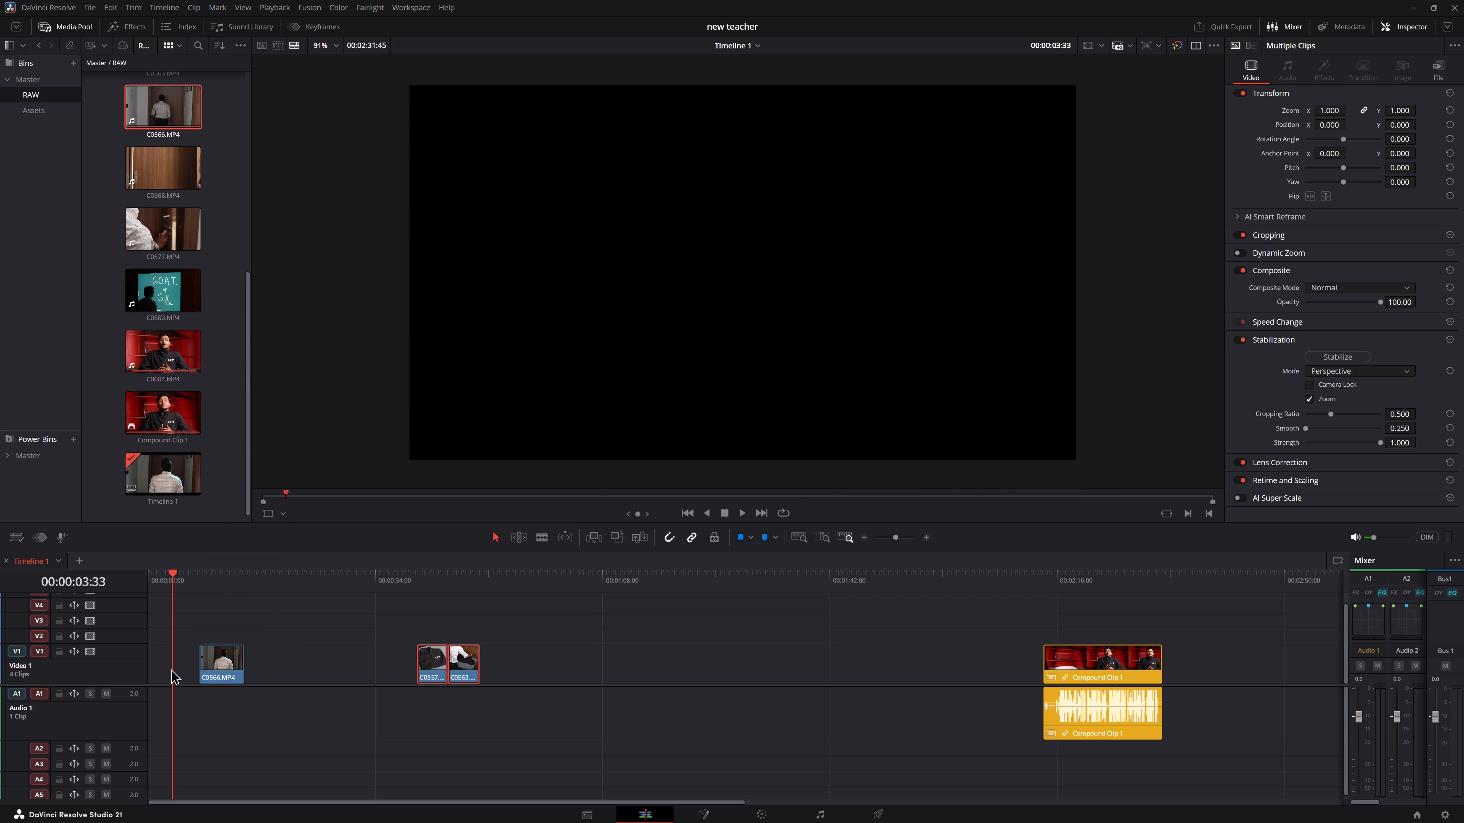
pyautogui.click(151, 664)
pyautogui.press('BackSpace')
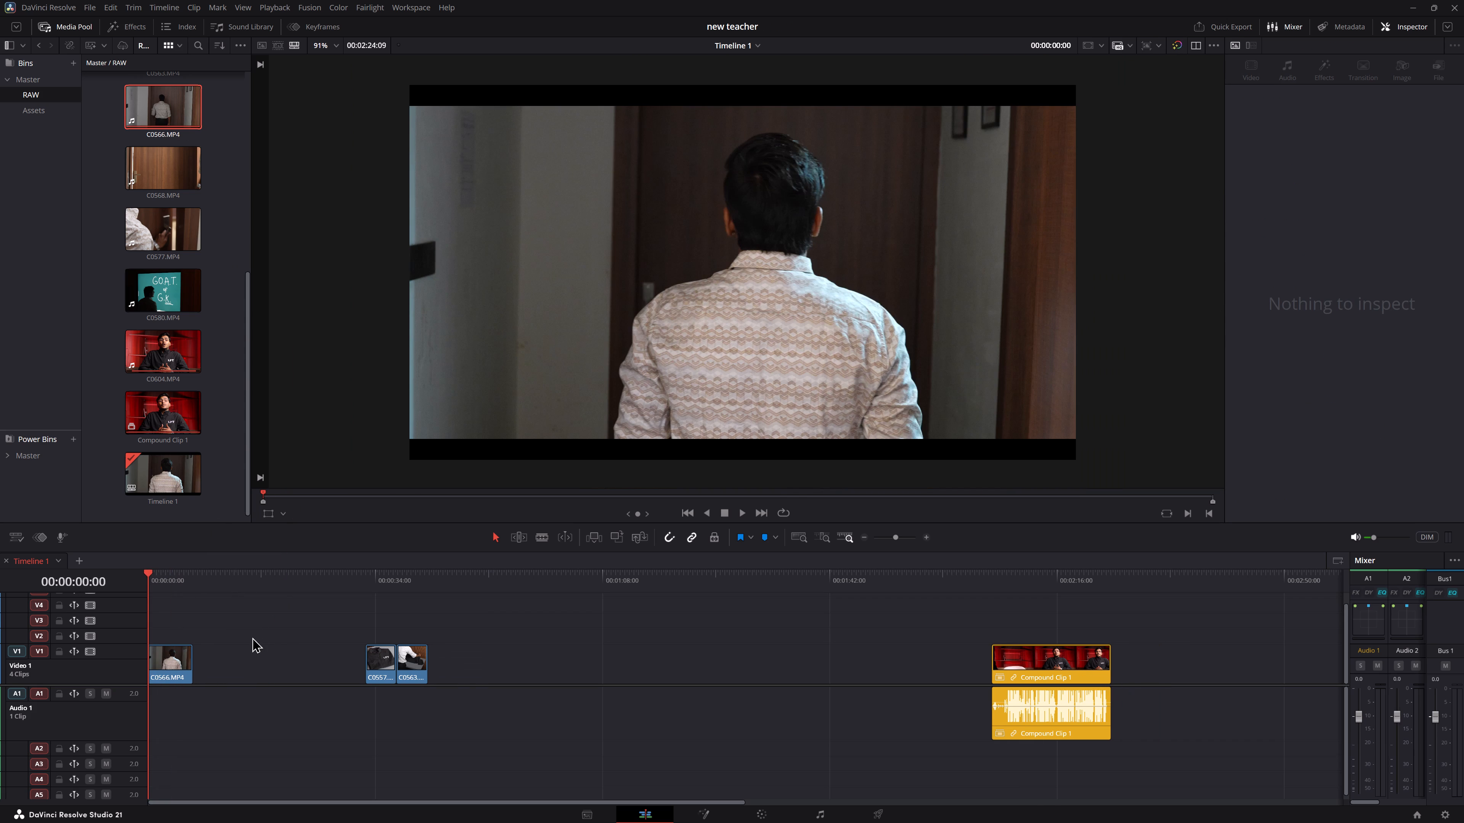
# Play through C0566 and ripple trim its start at 00:00:01:30.
pyautogui.keyDown('alt'); pyautogui.scroll(12, 391, 645); pyautogui.keyUp('alt')
pyautogui.press('space')
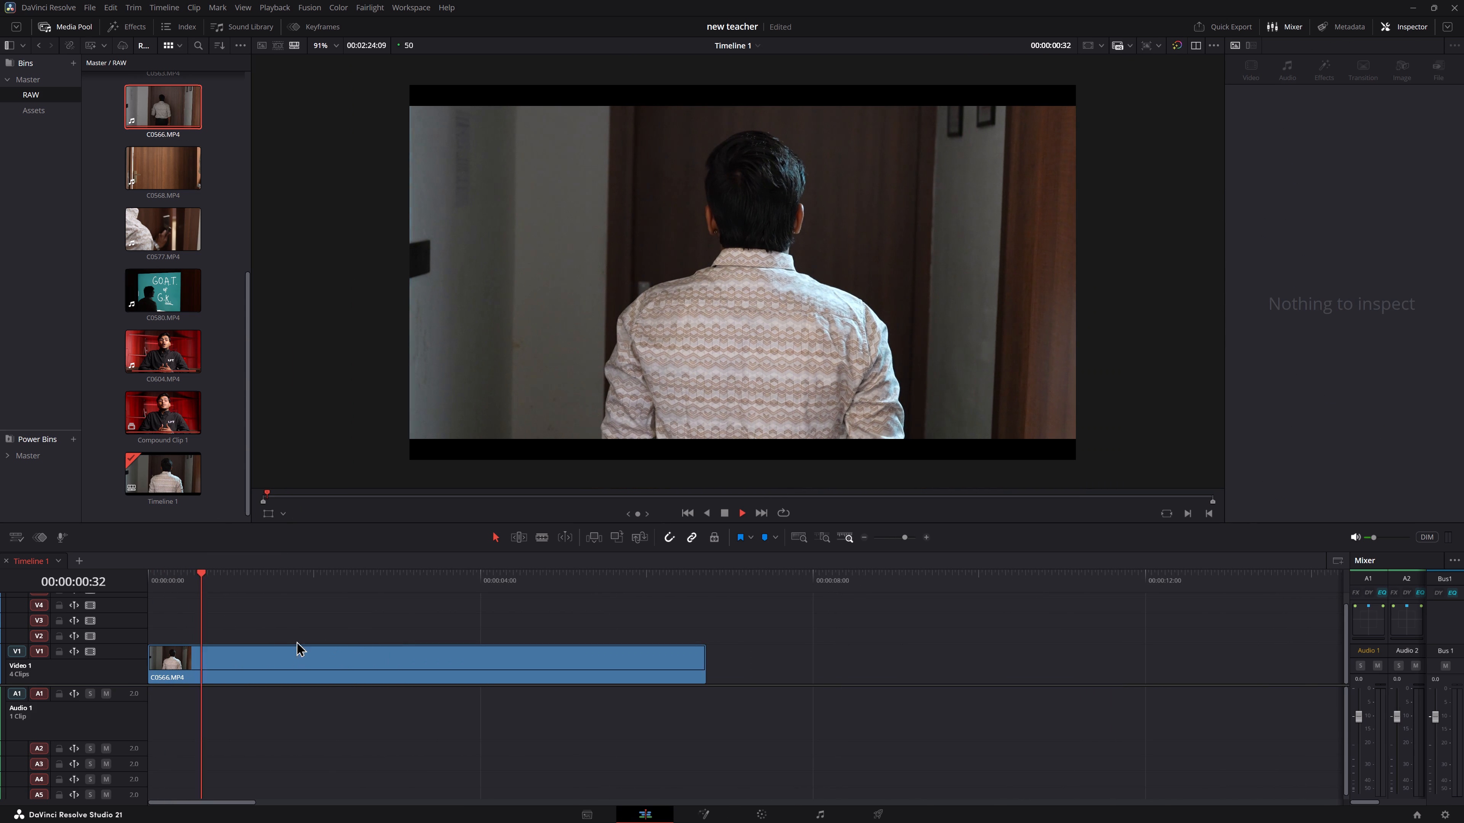
pyautogui.press('space')
pyautogui.click(253, 660)
pyautogui.press('space')
pyautogui.press('space')
pyautogui.moveTo(133, 645); pyautogui.dragTo(135, 599)
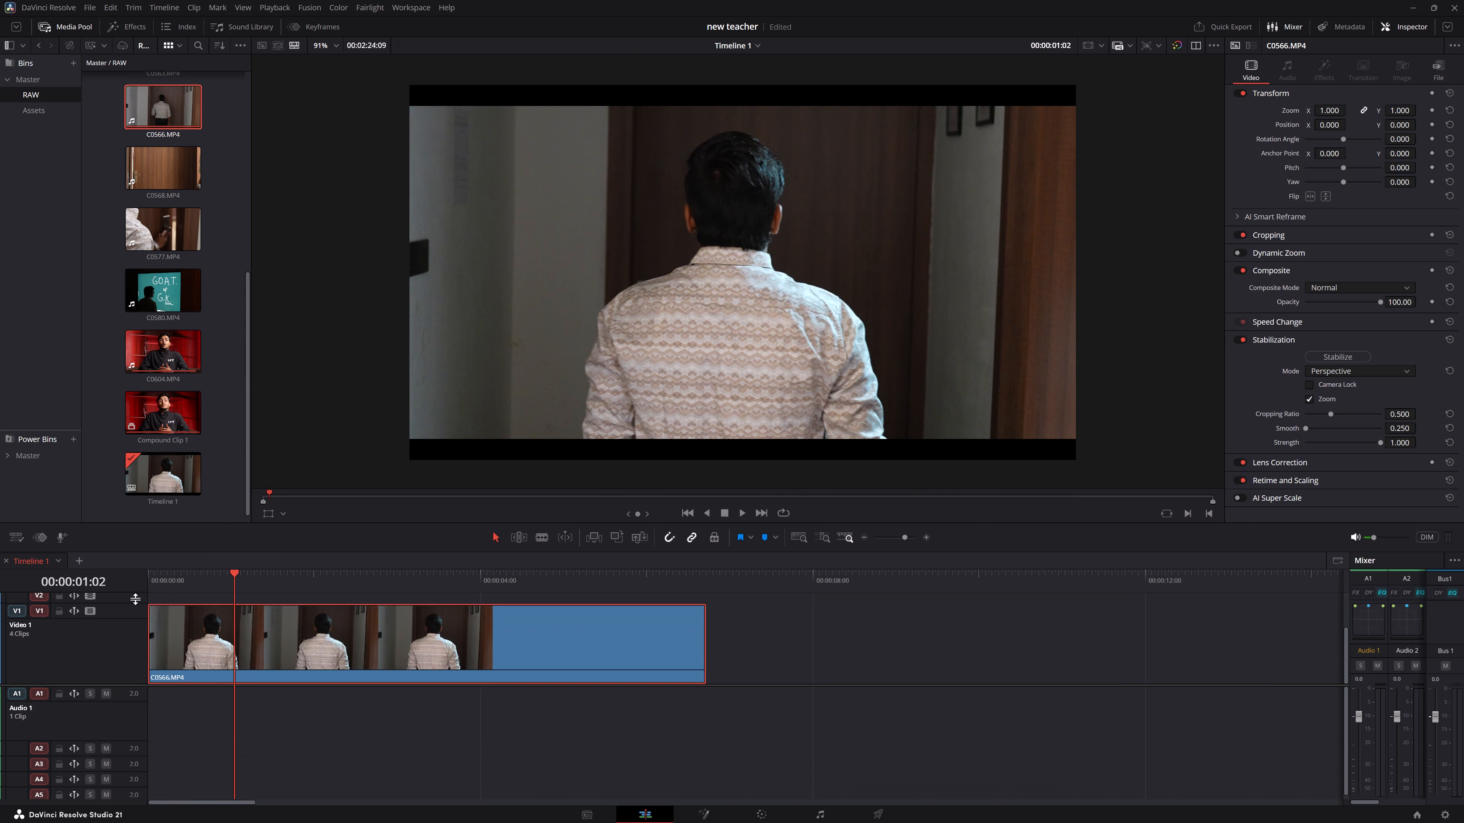
pyautogui.moveTo(135, 599); pyautogui.dragTo(138, 651)
pyautogui.press('space')
pyautogui.press('space')
pyautogui.press('space')
pyautogui.press('space')
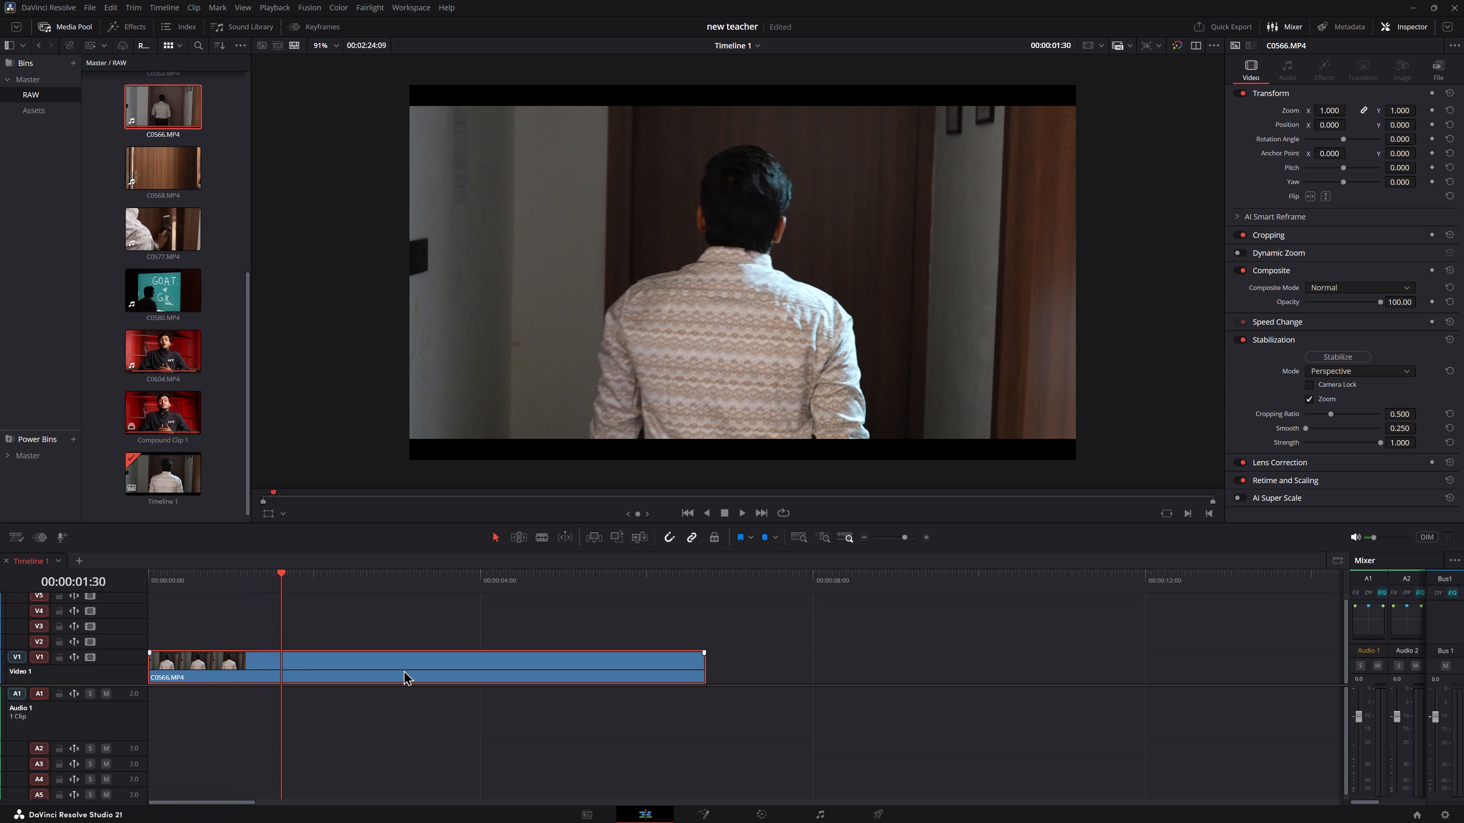
pyautogui.write('1')
# Play the shortened C0566 from its start and trim its end at 00:00:03:04, keeping the following clips in place.
pyautogui.press('space')
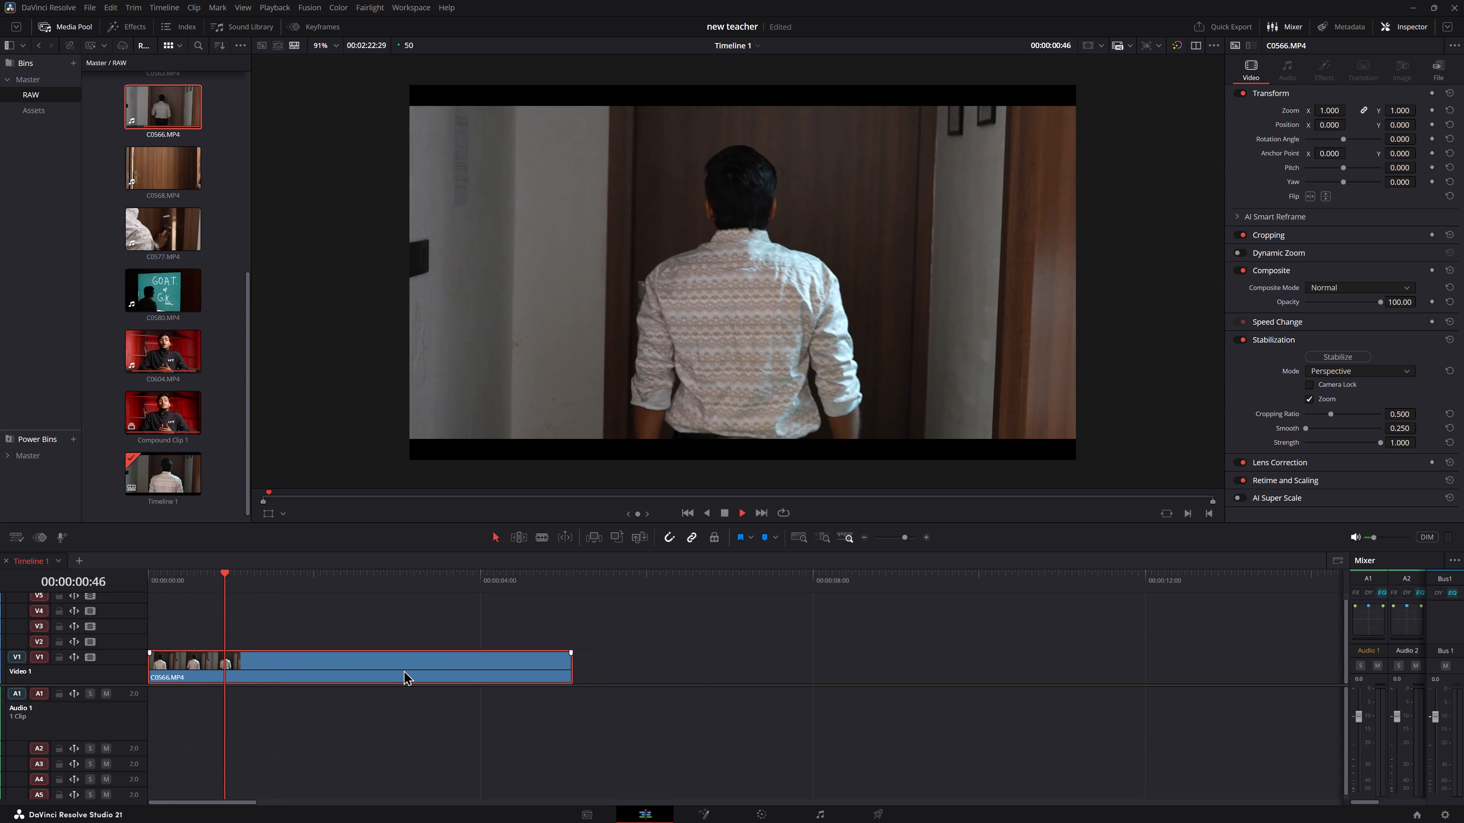
pyautogui.press('space')
pyautogui.click(375, 658)
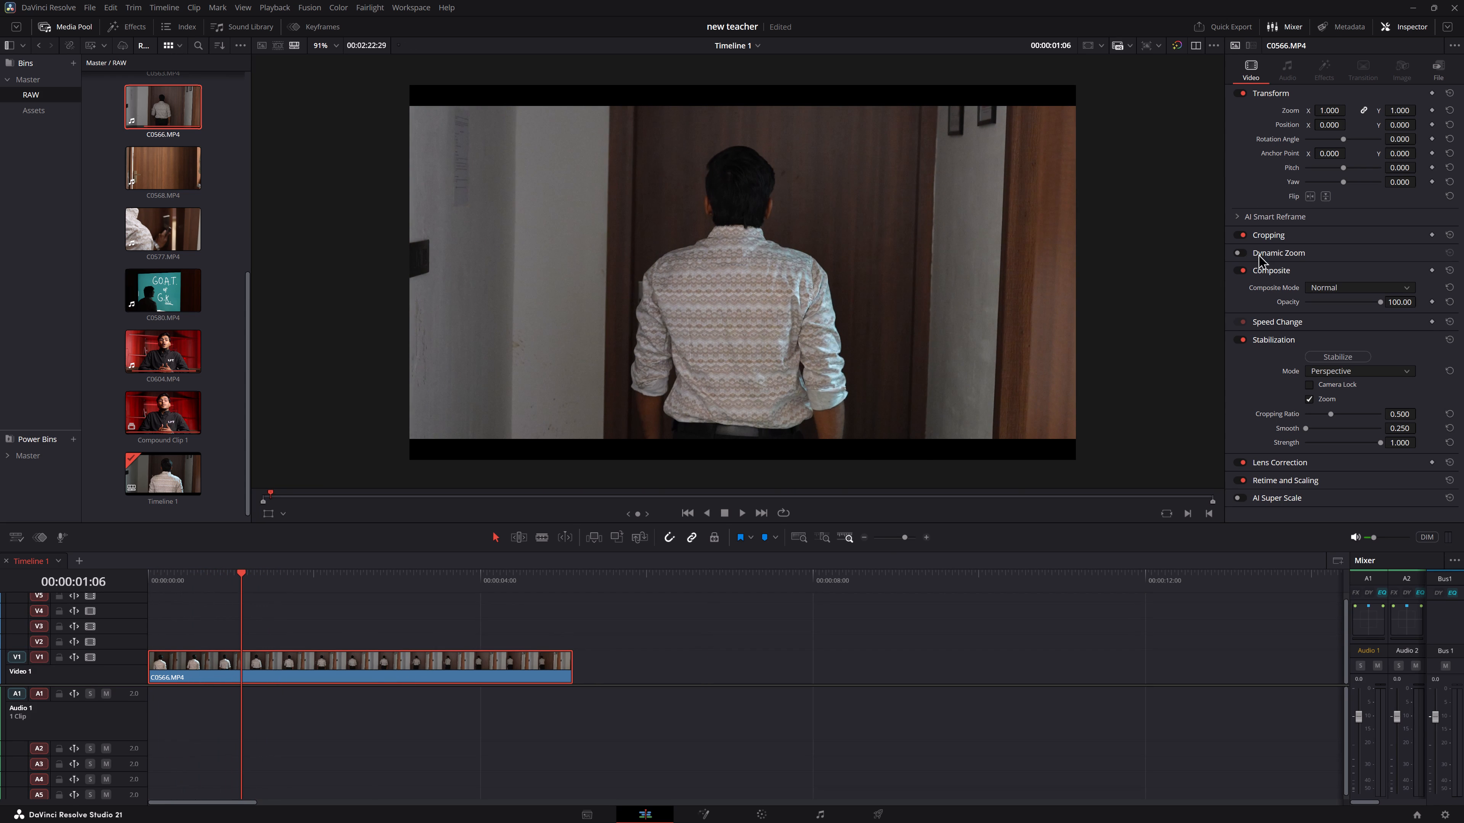
pyautogui.press('space')
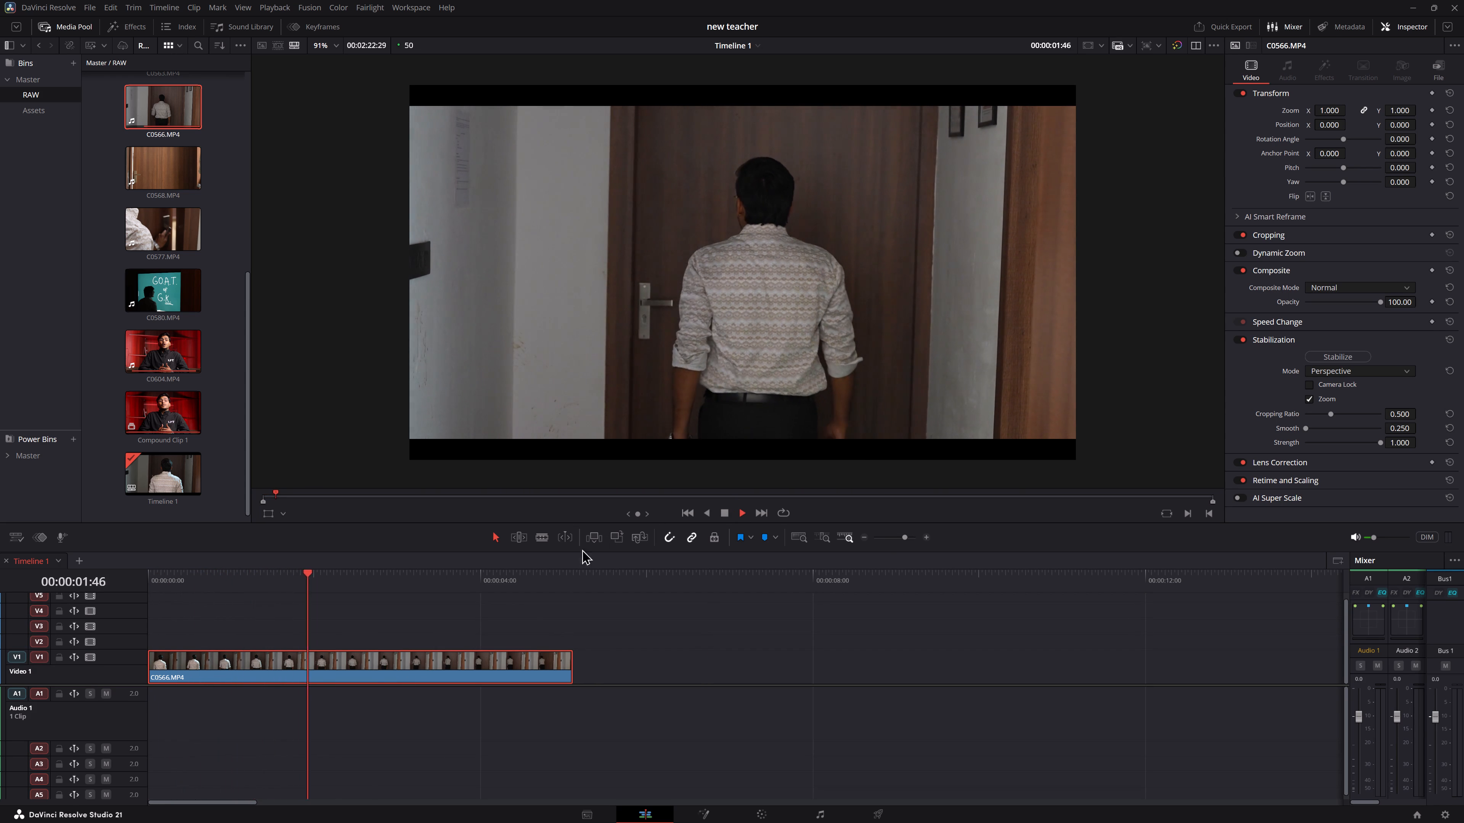
pyautogui.press('space')
pyautogui.press('space')
pyautogui.press('space')
pyautogui.moveTo(207, 578); pyautogui.dragTo(100, 579)
pyautogui.press('space')
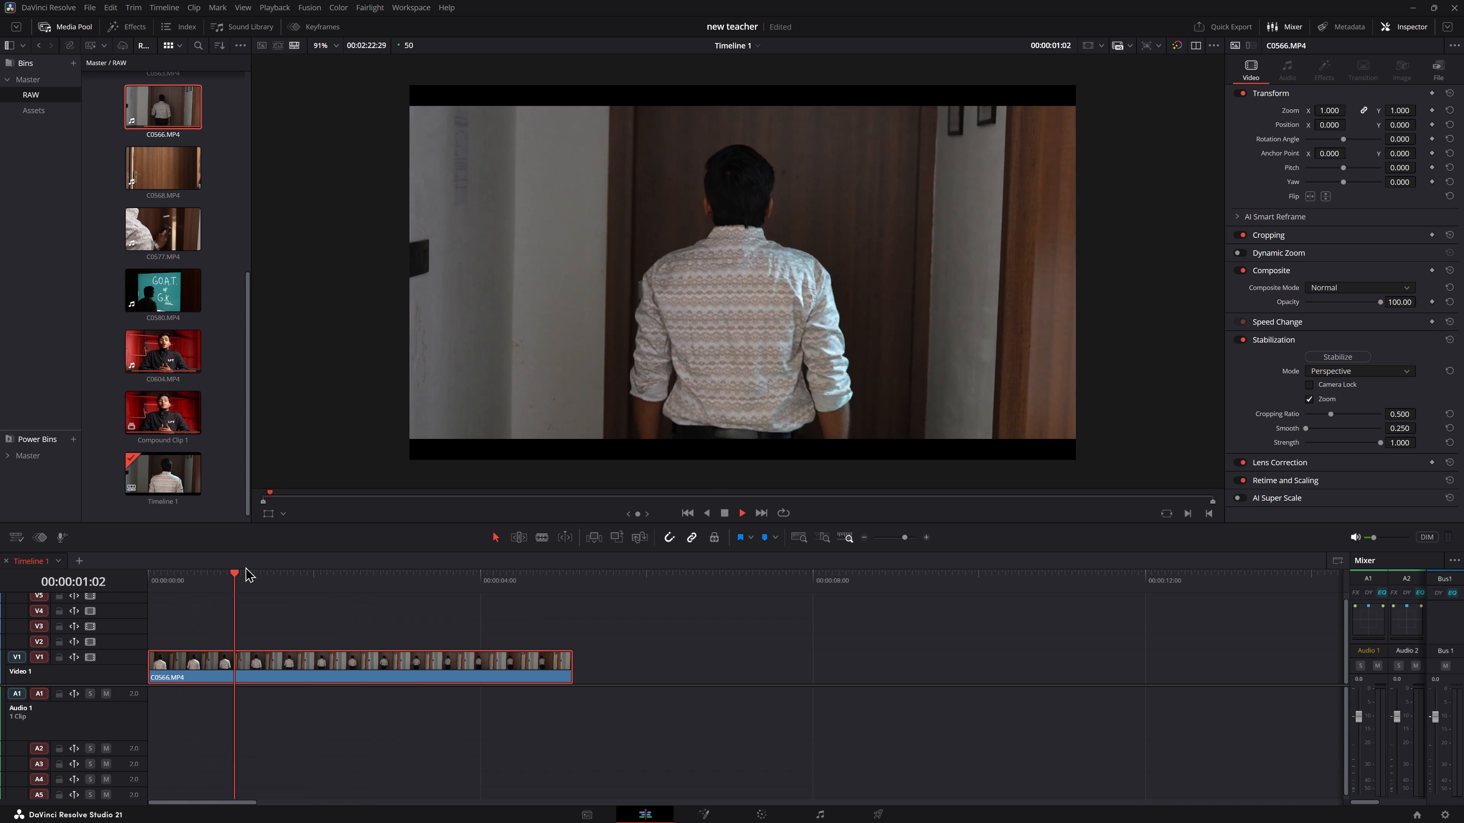
pyautogui.press('space')
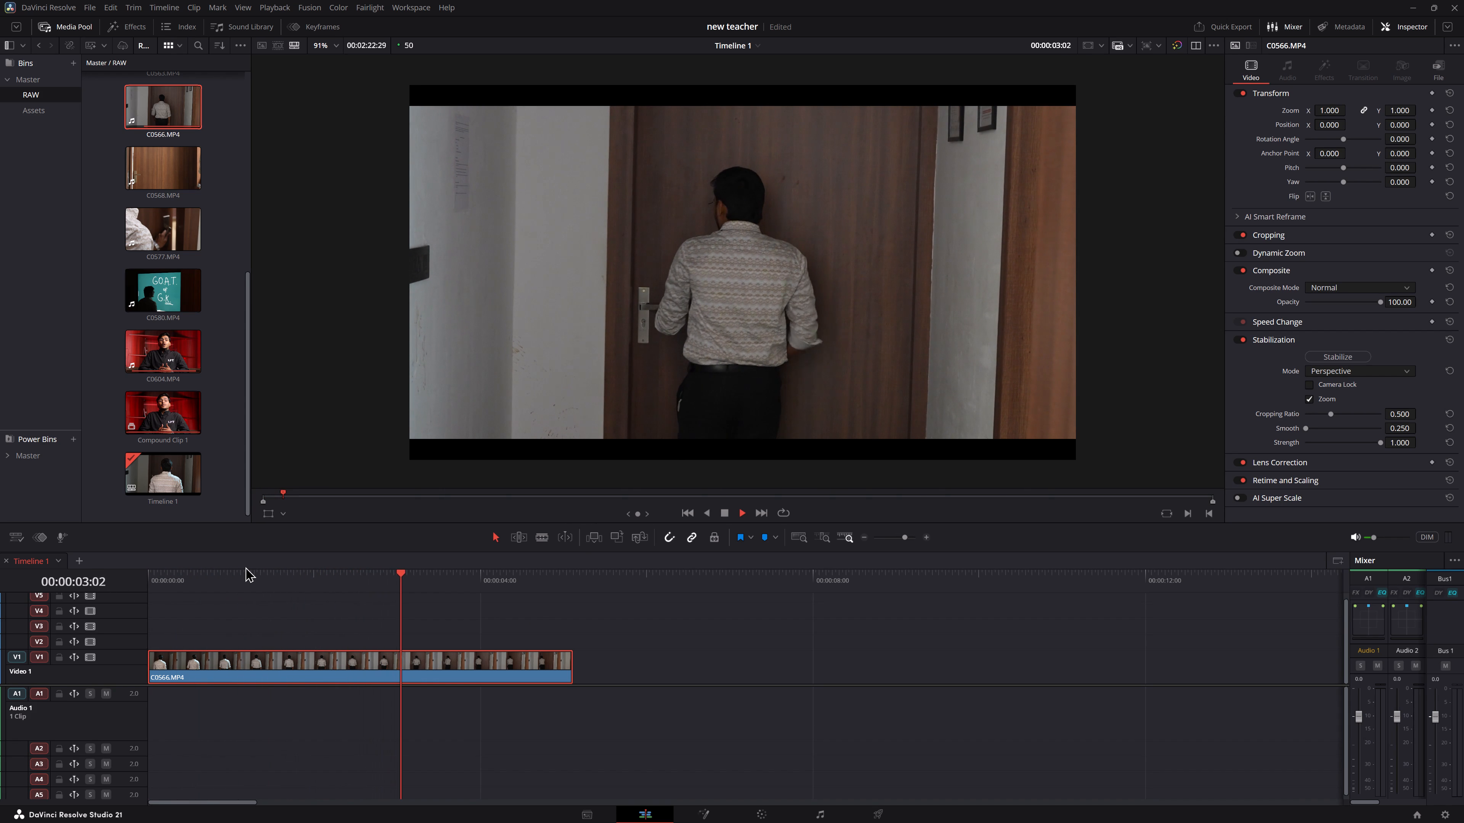
pyautogui.press('2')
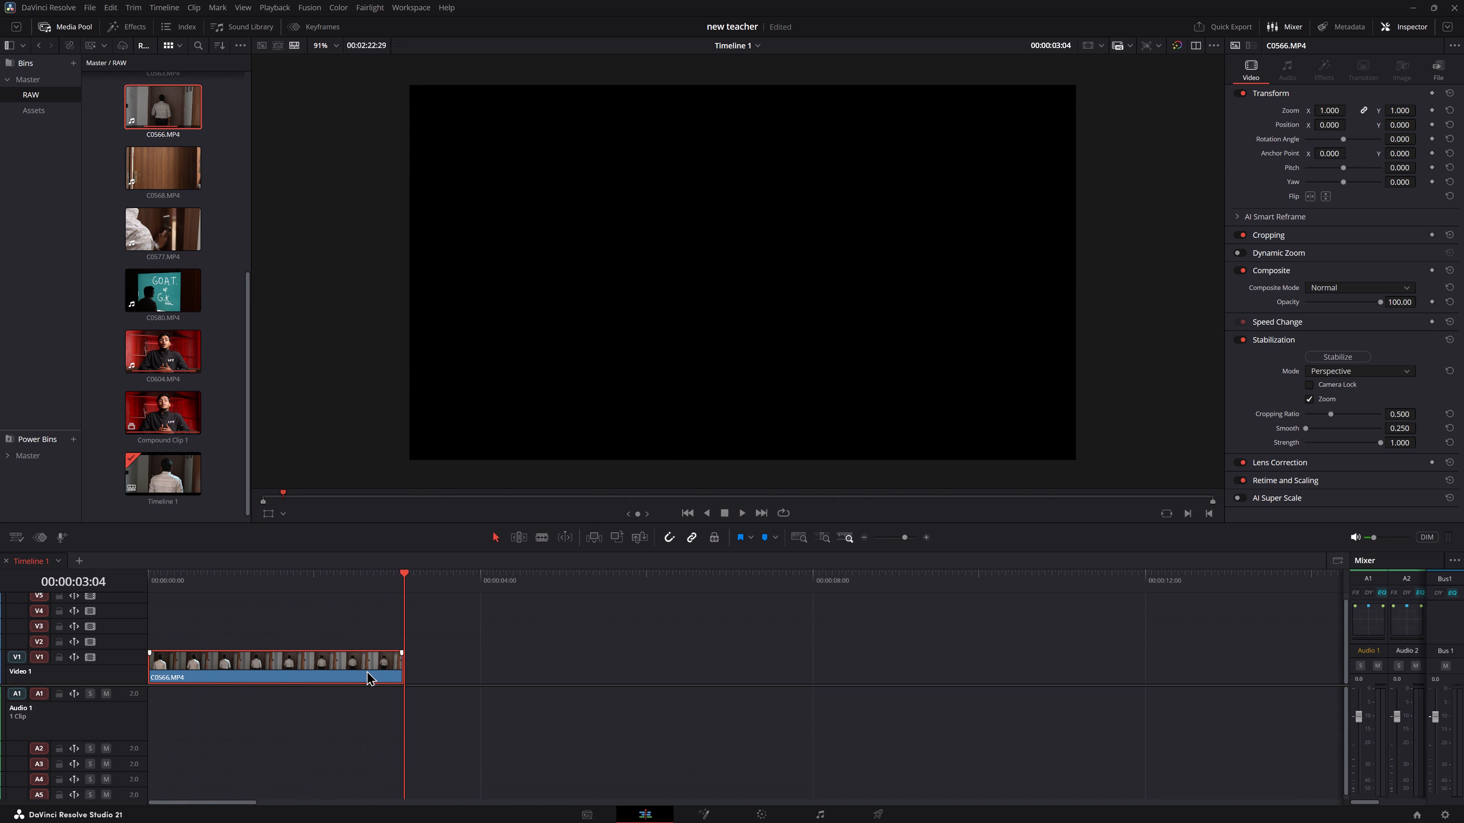
# Add C0577 to track V1 directly after C0566, starting at 00:00:03:04.
pyautogui.click(475, 628)
pyautogui.keyDown('alt'); pyautogui.scroll(-2, 463, 616); pyautogui.keyUp('alt')
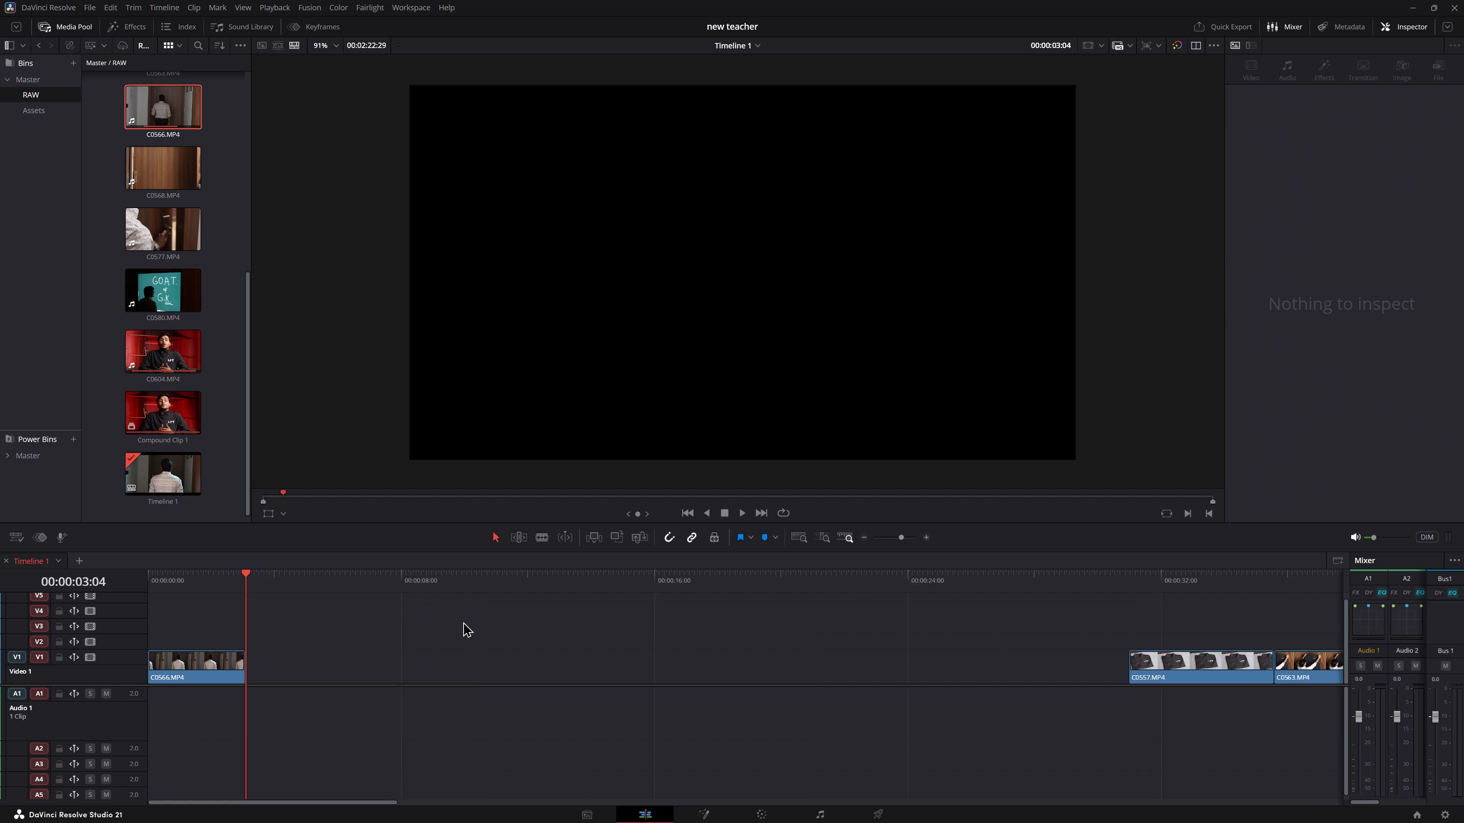
pyautogui.keyDown('alt'); pyautogui.scroll(-2, 463, 621); pyautogui.keyUp('alt')
pyautogui.keyDown('alt'); pyautogui.scroll(3, 463, 631); pyautogui.keyUp('alt')
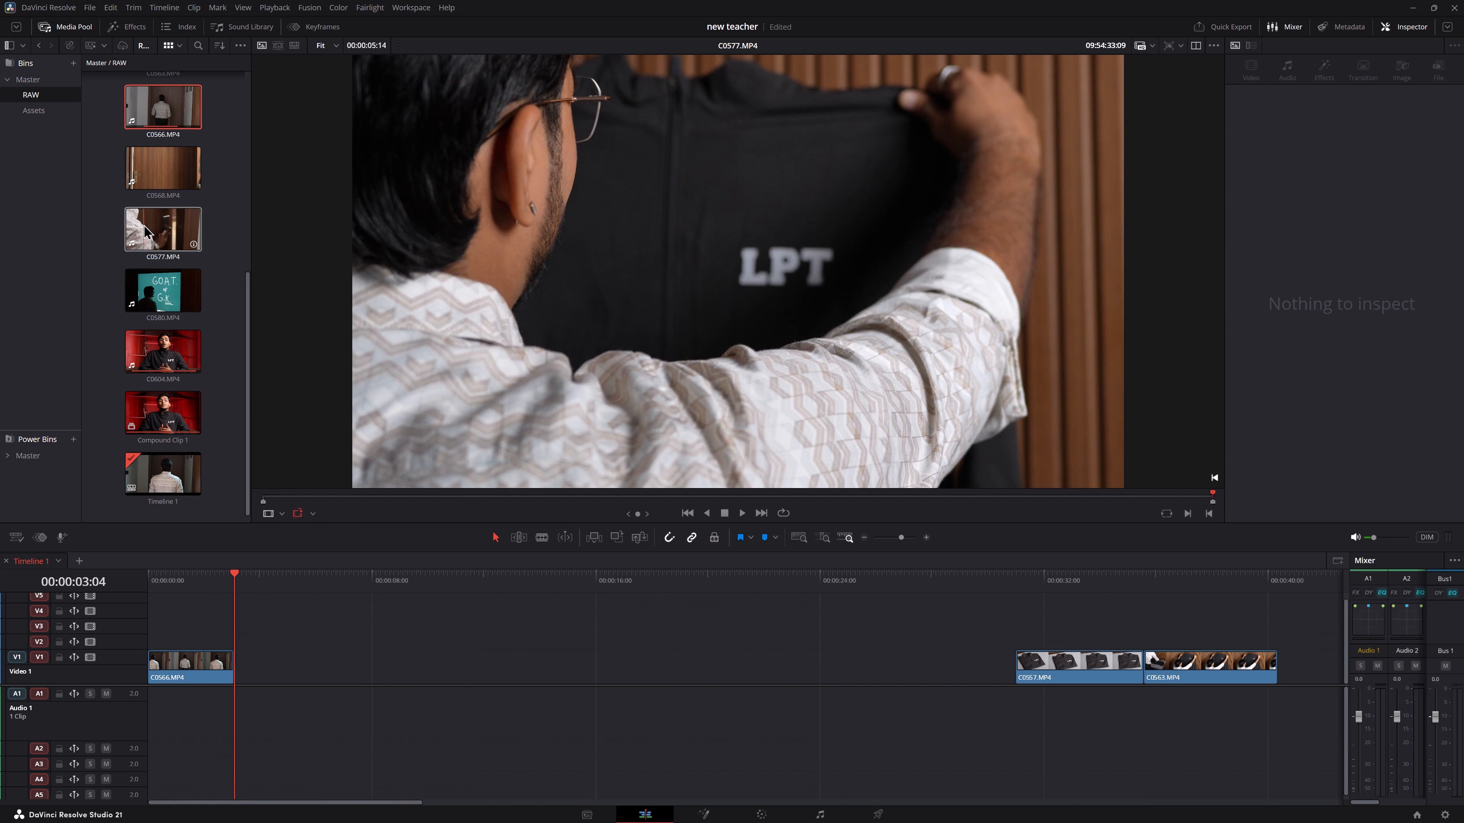
pyautogui.moveTo(143, 223); pyautogui.dragTo(278, 672)
pyautogui.moveTo(321, 664); pyautogui.dragTo(285, 664)
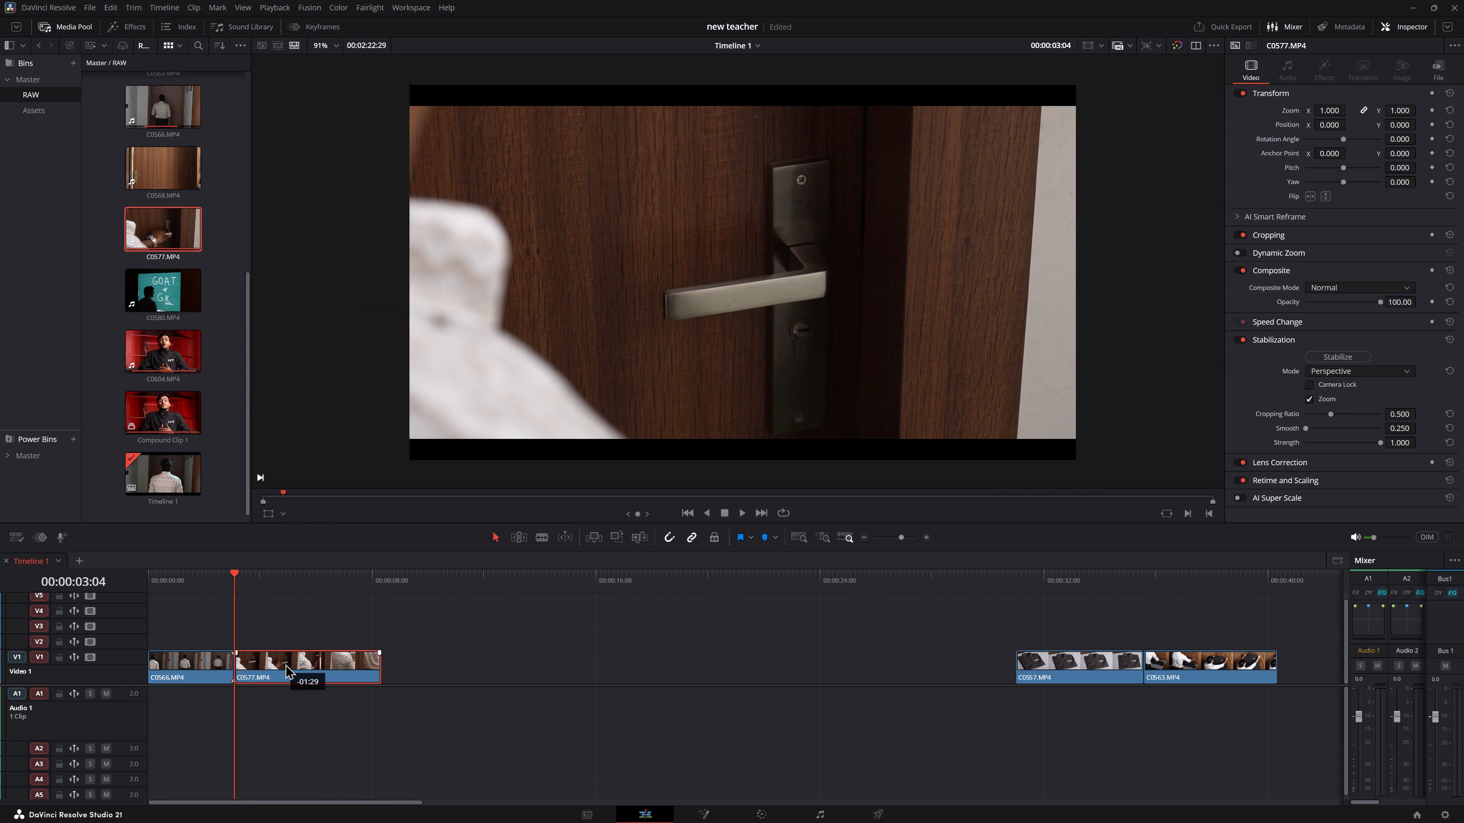
pyautogui.moveTo(285, 664); pyautogui.dragTo(282, 664)
# Play C0577 through the hand reaching the door handle and ripple trim its start at 00:00:04:18.
pyautogui.press('space')
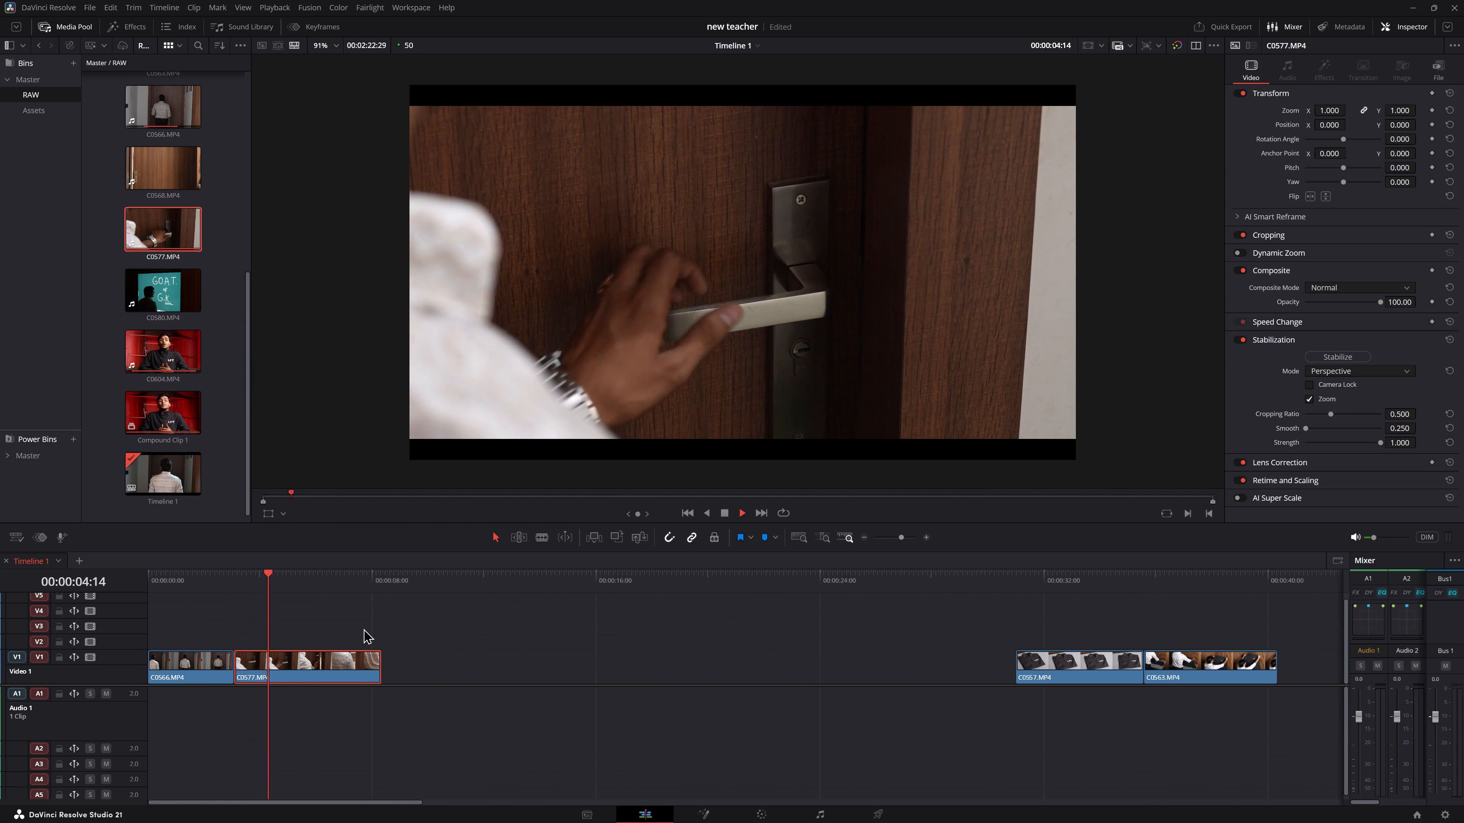
pyautogui.press('space')
pyautogui.press('Left')
pyautogui.press('Left')
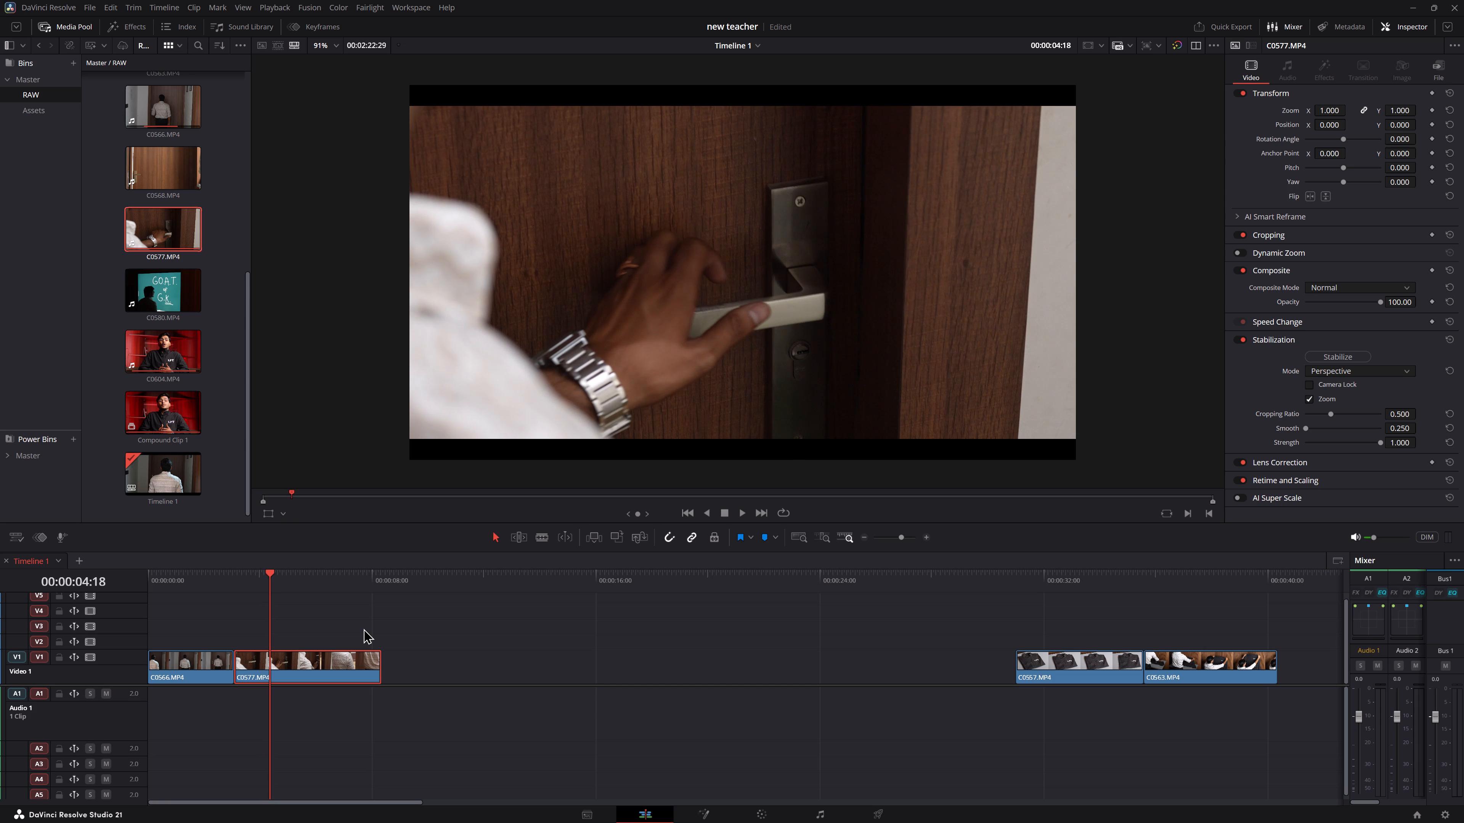
pyautogui.press('Left')
pyautogui.press('Left')
pyautogui.press('Left')
pyautogui.press('Left')
pyautogui.press('Left')
pyautogui.press('Left')
pyautogui.press('Left')
pyautogui.press('Left')
pyautogui.press('Left')
pyautogui.press('Left')
pyautogui.press('Left')
pyautogui.press('Left')
pyautogui.press('Left')
pyautogui.press('Left')
pyautogui.press('Left')
pyautogui.press('Left')
pyautogui.press('Left')
pyautogui.press('Left')
pyautogui.press('Left')
pyautogui.press('Left')
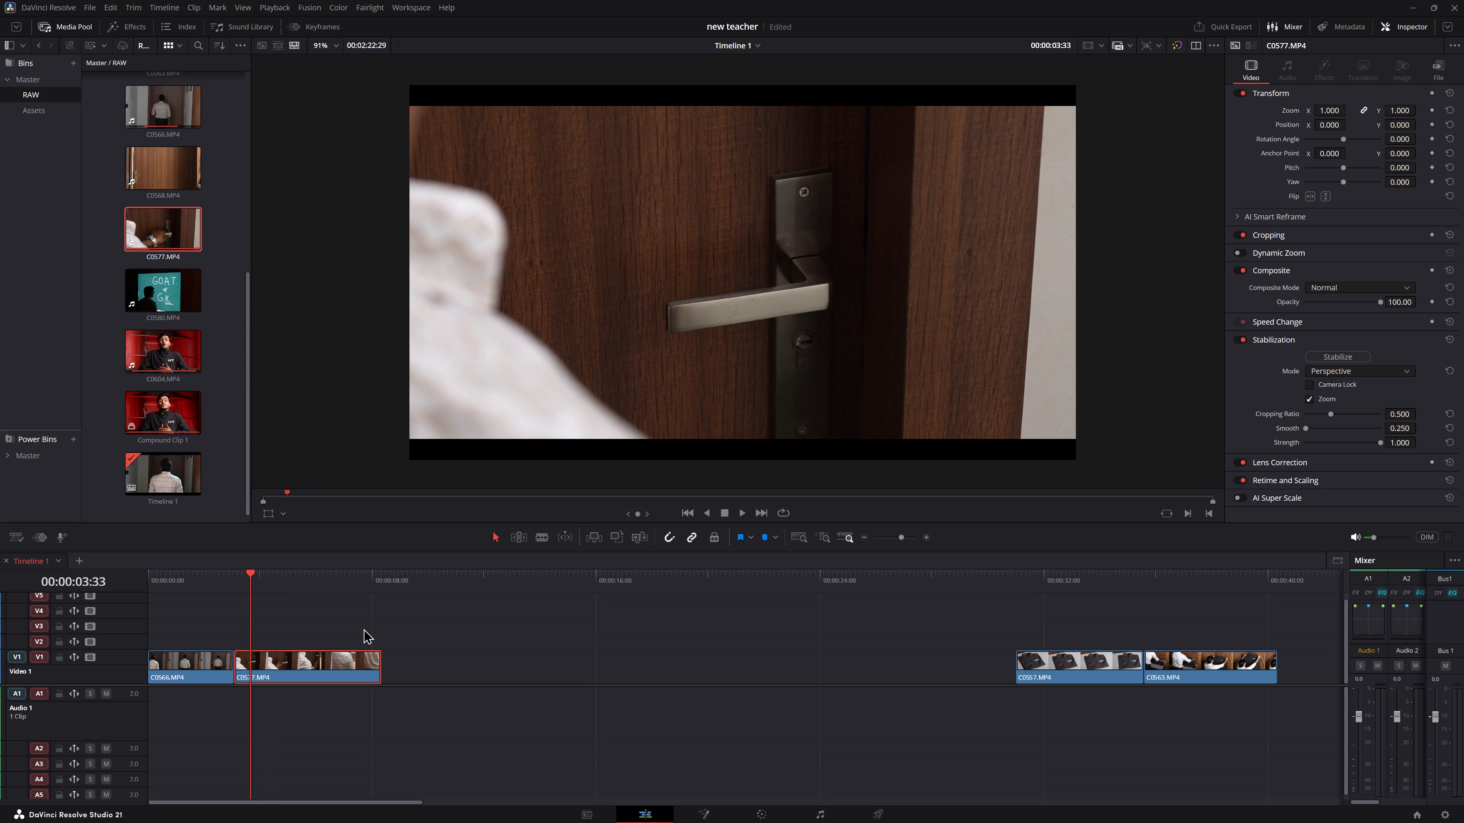
pyautogui.press('space')
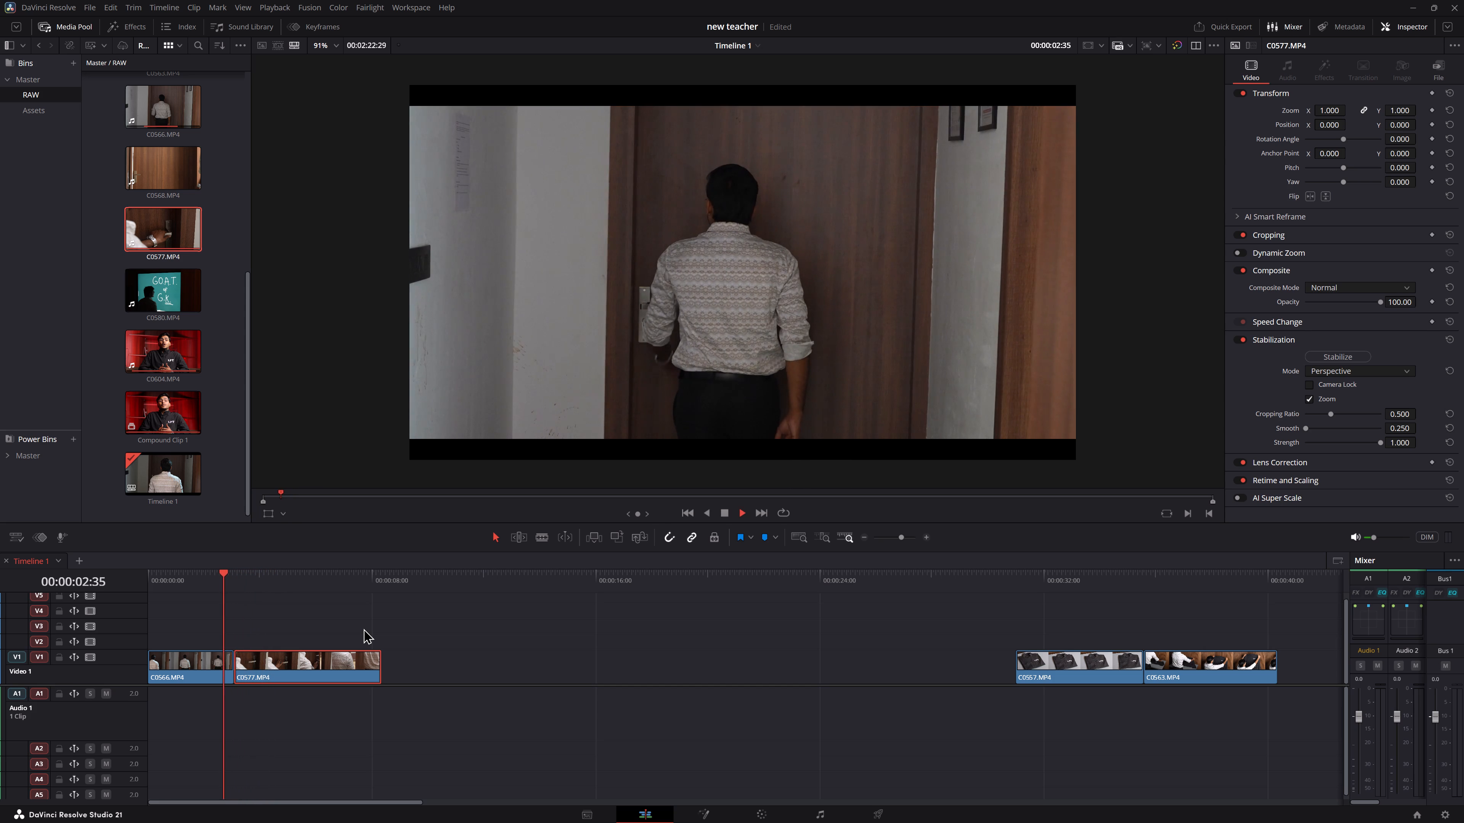
pyautogui.press('space')
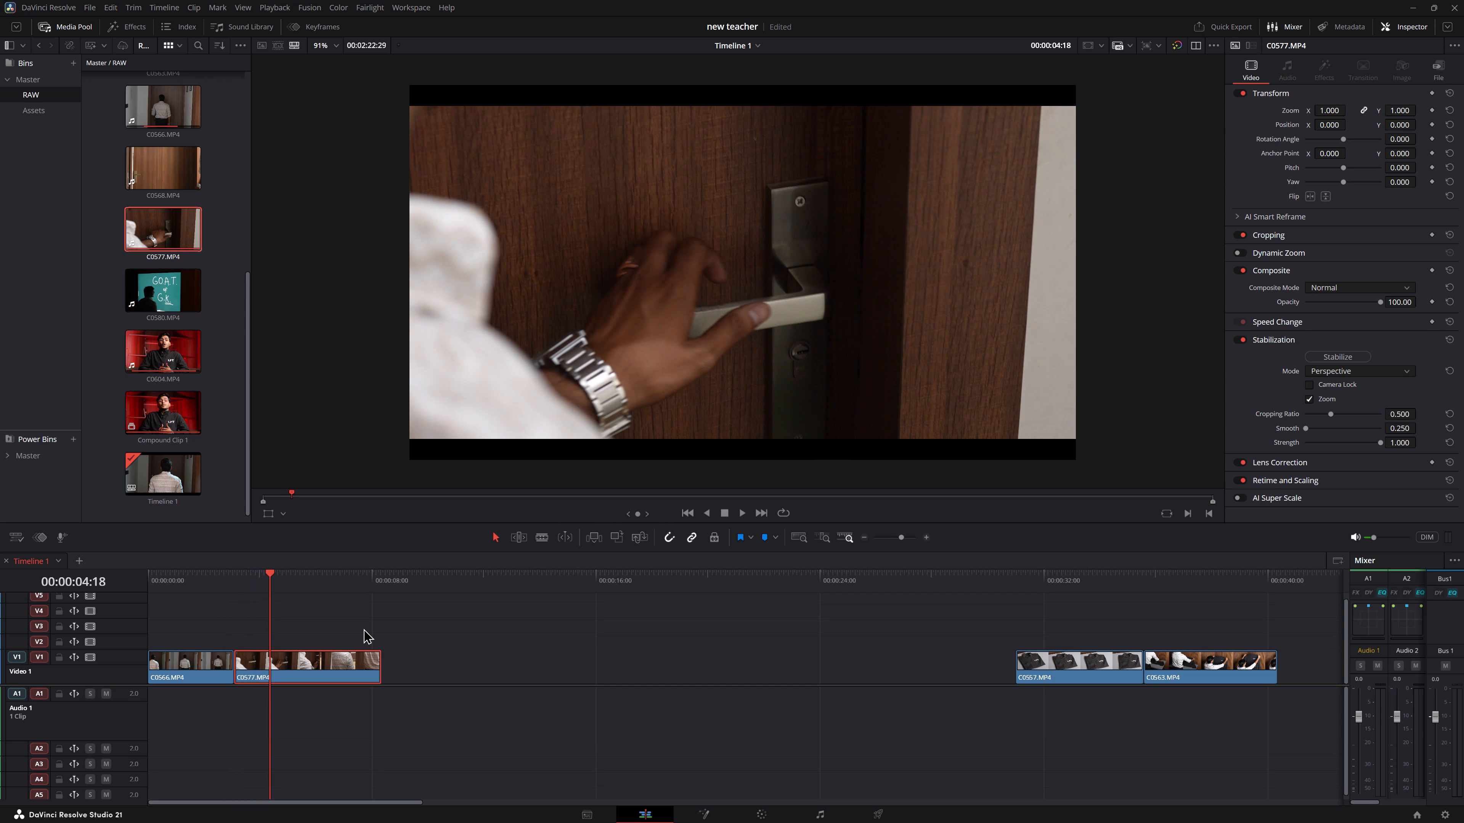
pyautogui.press('1')
# Play across the cut from C0566 to C0577 and examine the opening of C0577 frame by frame.
pyautogui.click(186, 580)
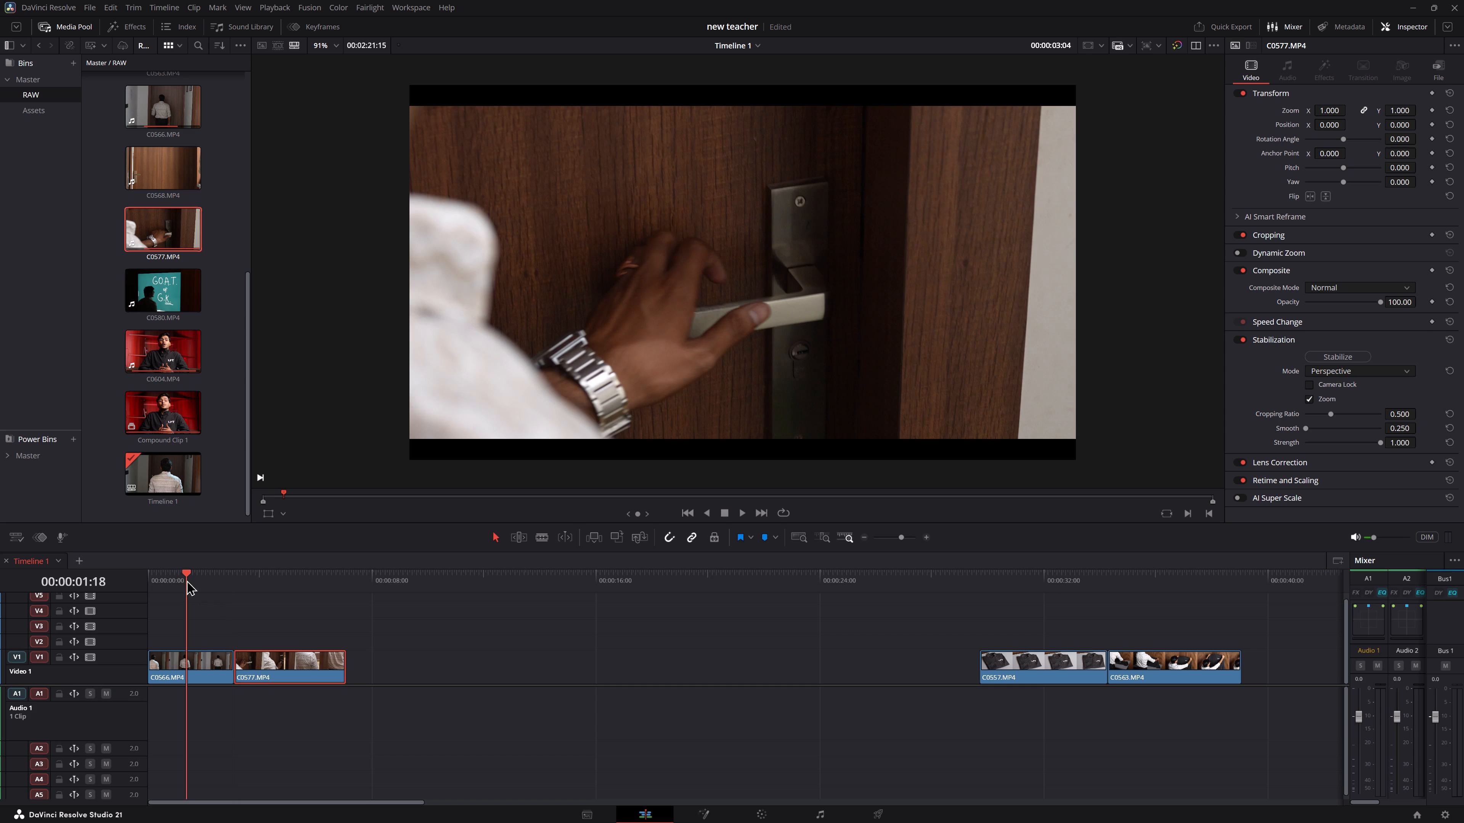
pyautogui.press('space')
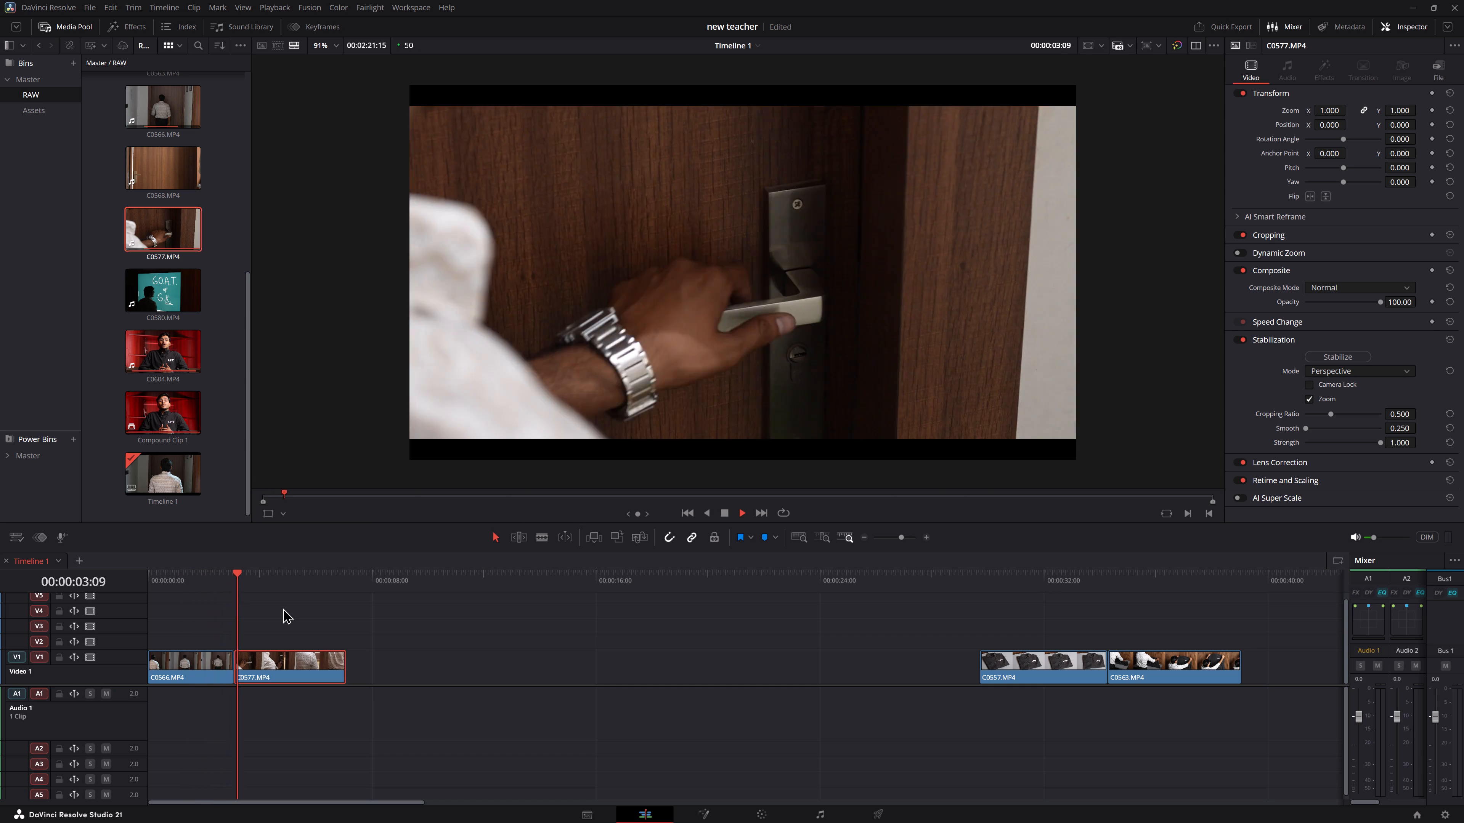
pyautogui.press('space')
pyautogui.keyDown('alt'); pyautogui.scroll(7, 332, 651); pyautogui.keyUp('alt')
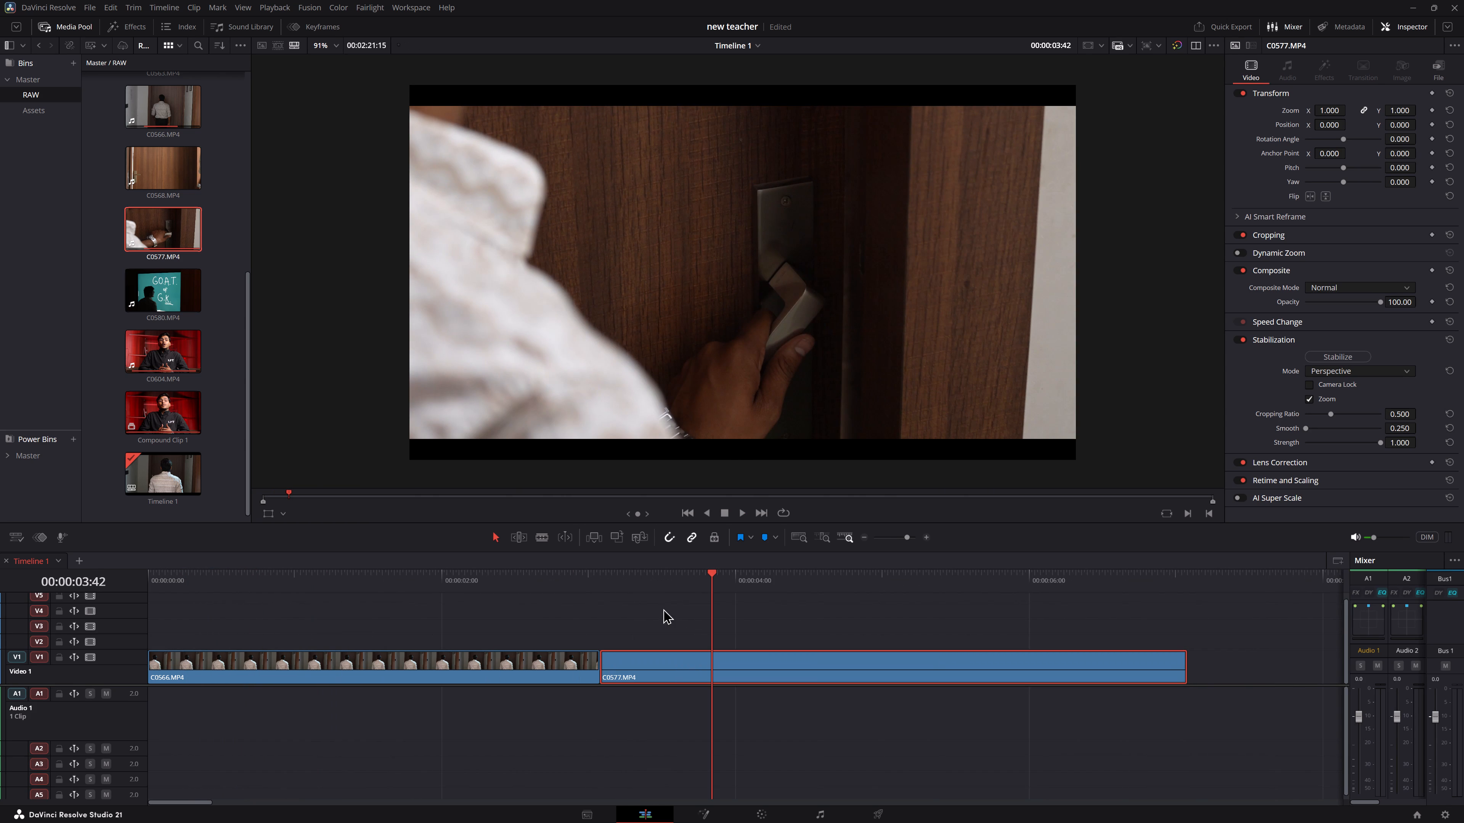
pyautogui.click(604, 573)
pyautogui.press('Right')
pyautogui.press('Right')
pyautogui.press('Right')
pyautogui.press('Right')
pyautogui.press('Right')
pyautogui.press('Right')
pyautogui.press('Right')
pyautogui.press('Right')
pyautogui.press('Right')
pyautogui.press('Right')
pyautogui.press('Right')
pyautogui.press('Right')
pyautogui.press('Right')
pyautogui.press('Right')
pyautogui.press('Right')
pyautogui.press('Right')
pyautogui.press('Right')
pyautogui.press('Right')
pyautogui.press('Right')
pyautogui.press('Right')
pyautogui.press('Right')
pyautogui.press('Right')
pyautogui.press('Right')
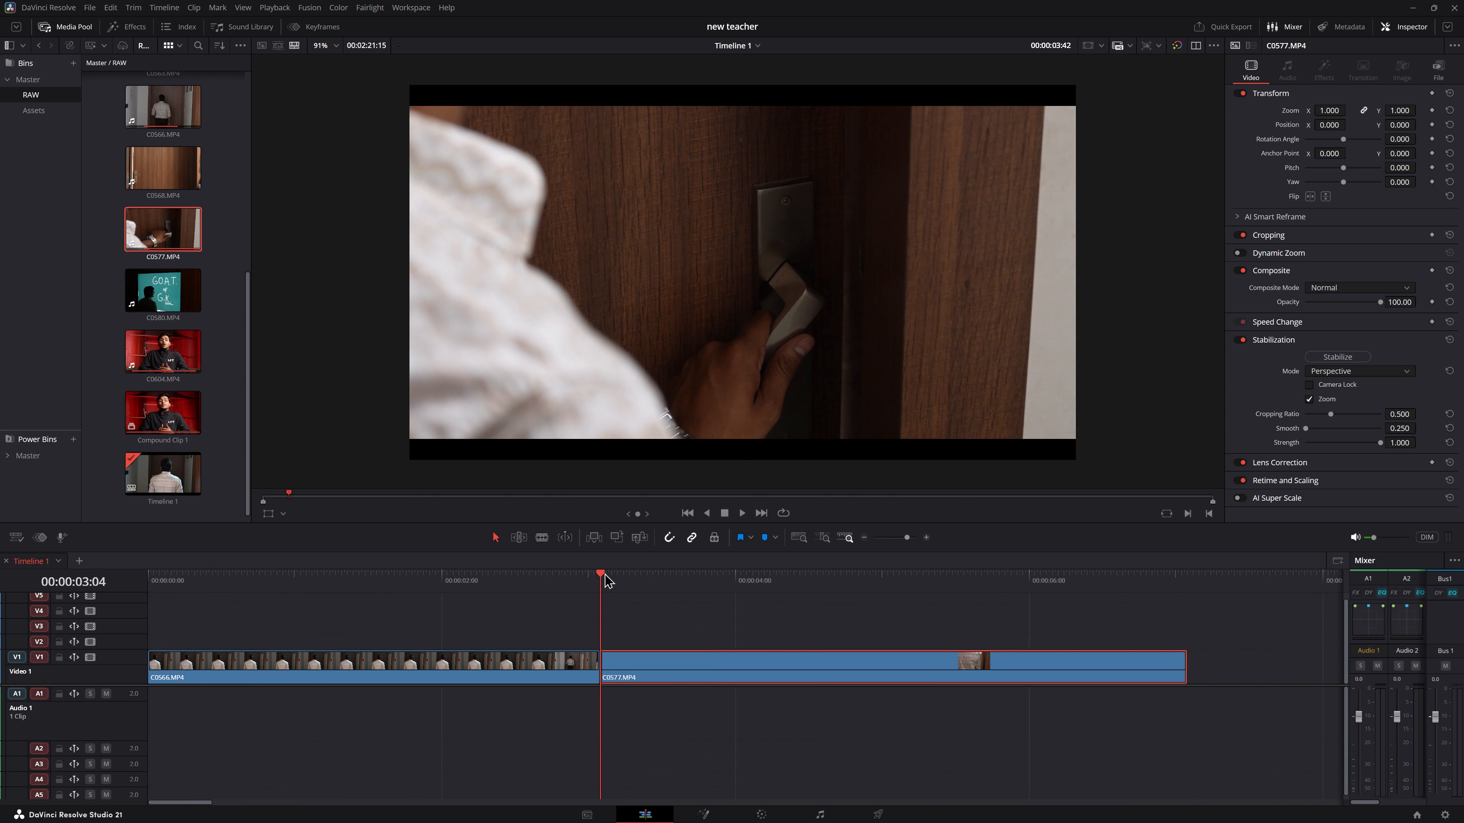
pyautogui.press('Right')
pyautogui.press('Right')
pyautogui.press('Right')
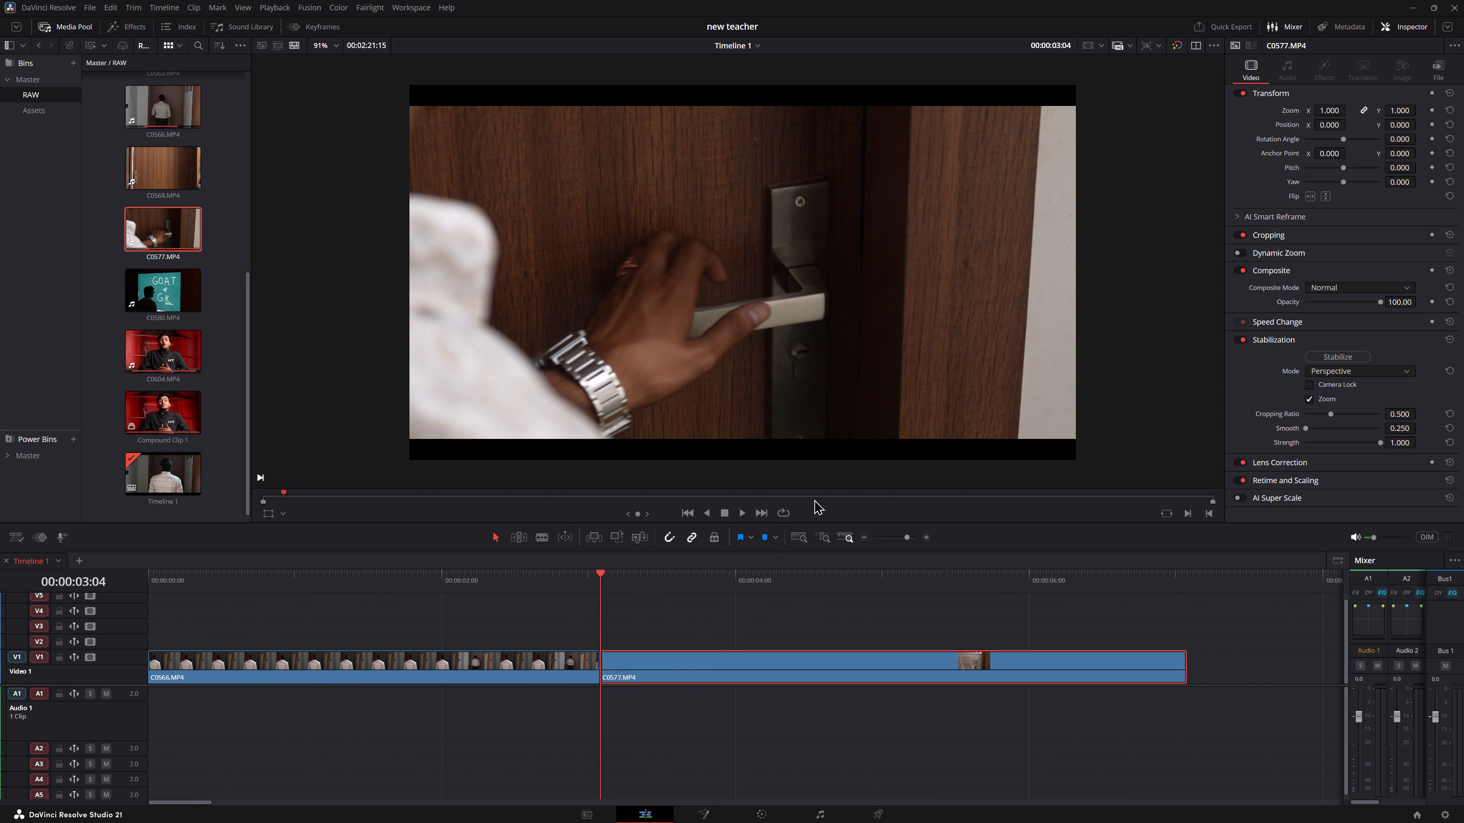
pyautogui.click(699, 618)
pyautogui.press('Right')
pyautogui.press('Right')
pyautogui.press('Right')
pyautogui.press('Right')
pyautogui.press('Right')
pyautogui.press('Right')
pyautogui.press('Right')
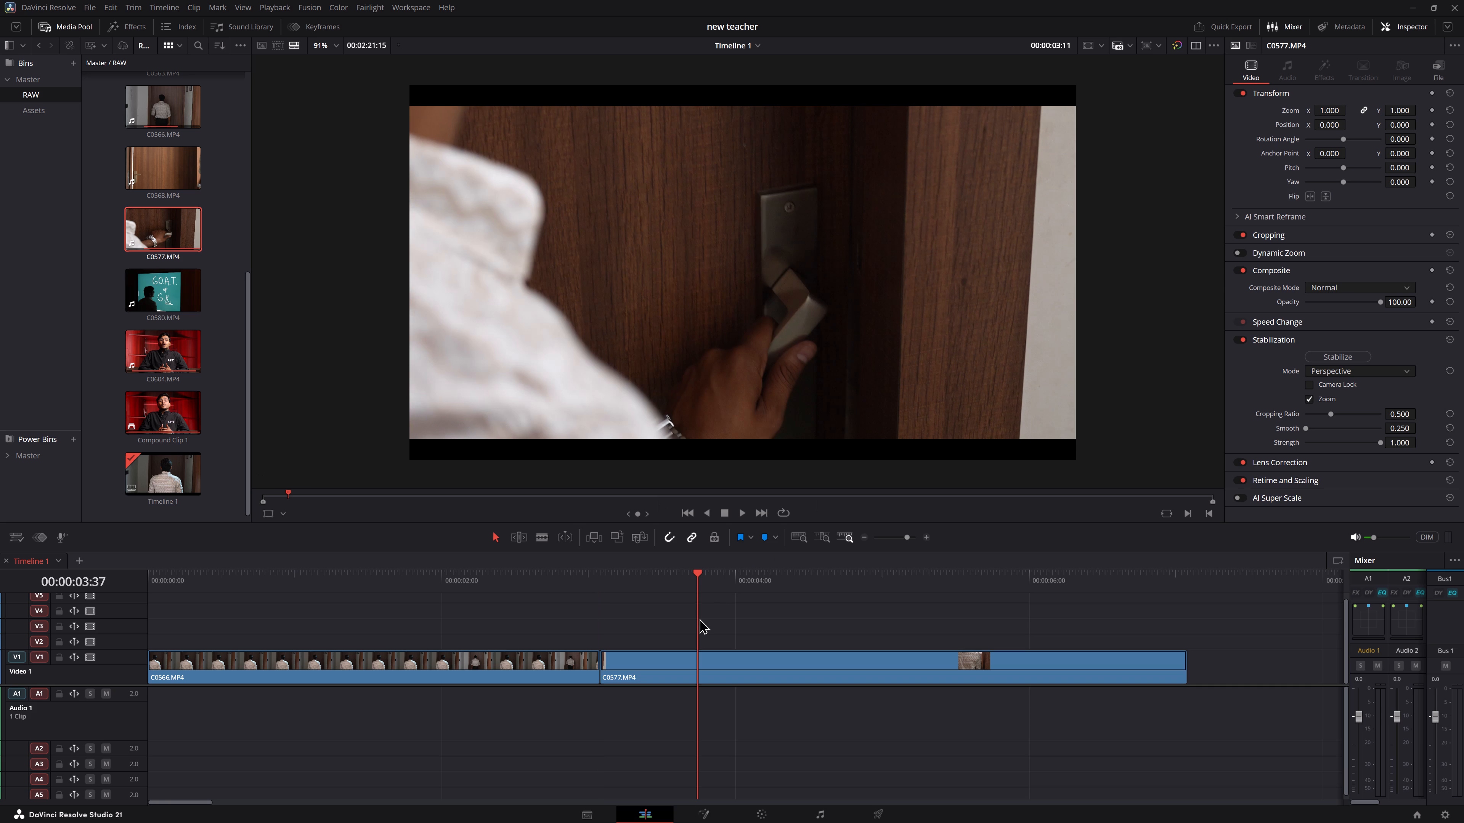
pyautogui.press('Left')
pyautogui.press('Left')
pyautogui.press('Left')
pyautogui.press('Left')
pyautogui.press('Left')
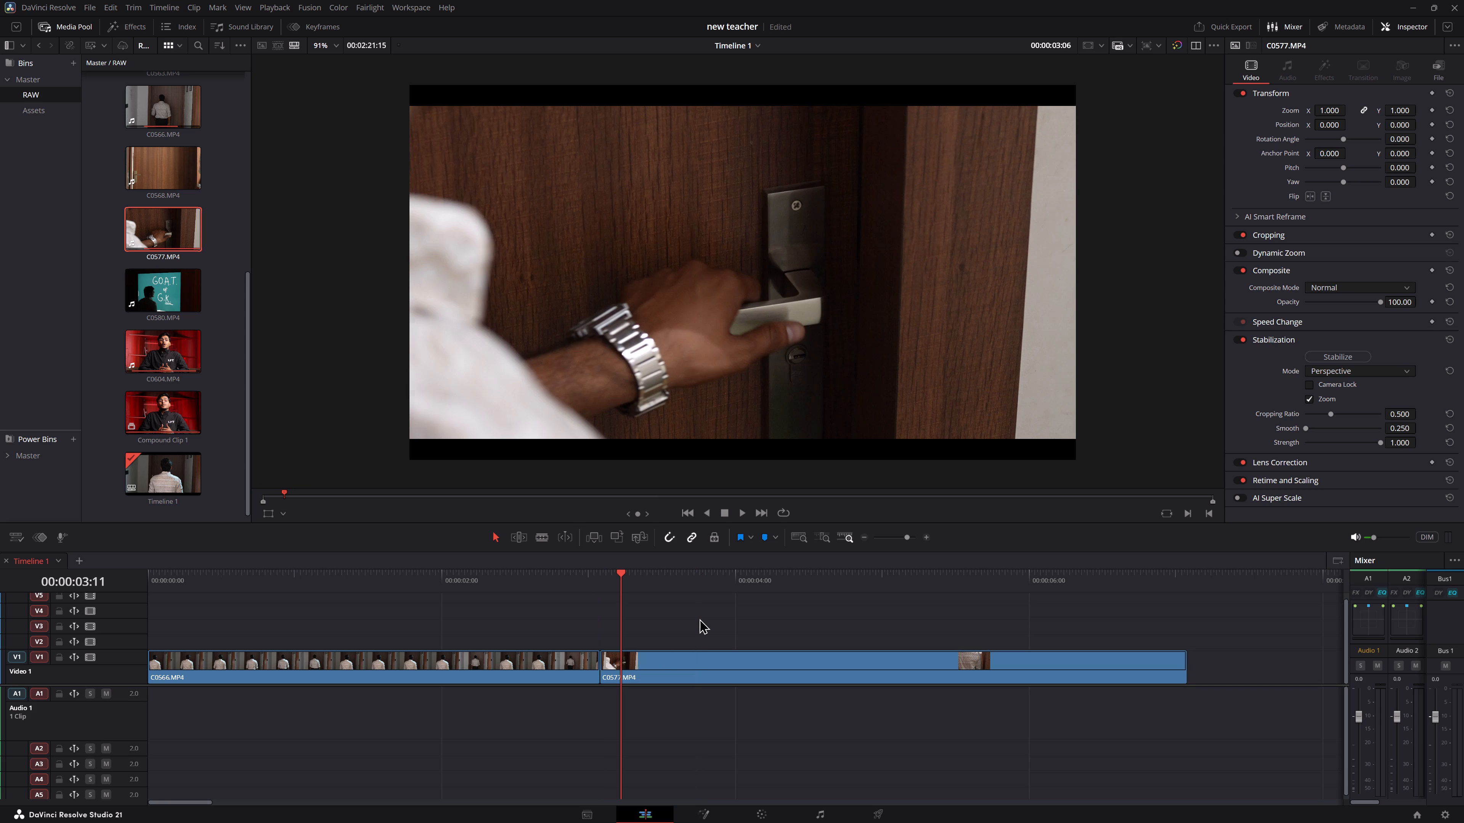
# Save the project.
pyautogui.hotkey('ctrl', 's')
pyautogui.hotkey('ctrl', 's')
pyautogui.hotkey('ctrl', 's')
pyautogui.hotkey('ctrl', 's')
pyautogui.hotkey('ctrl', 's')
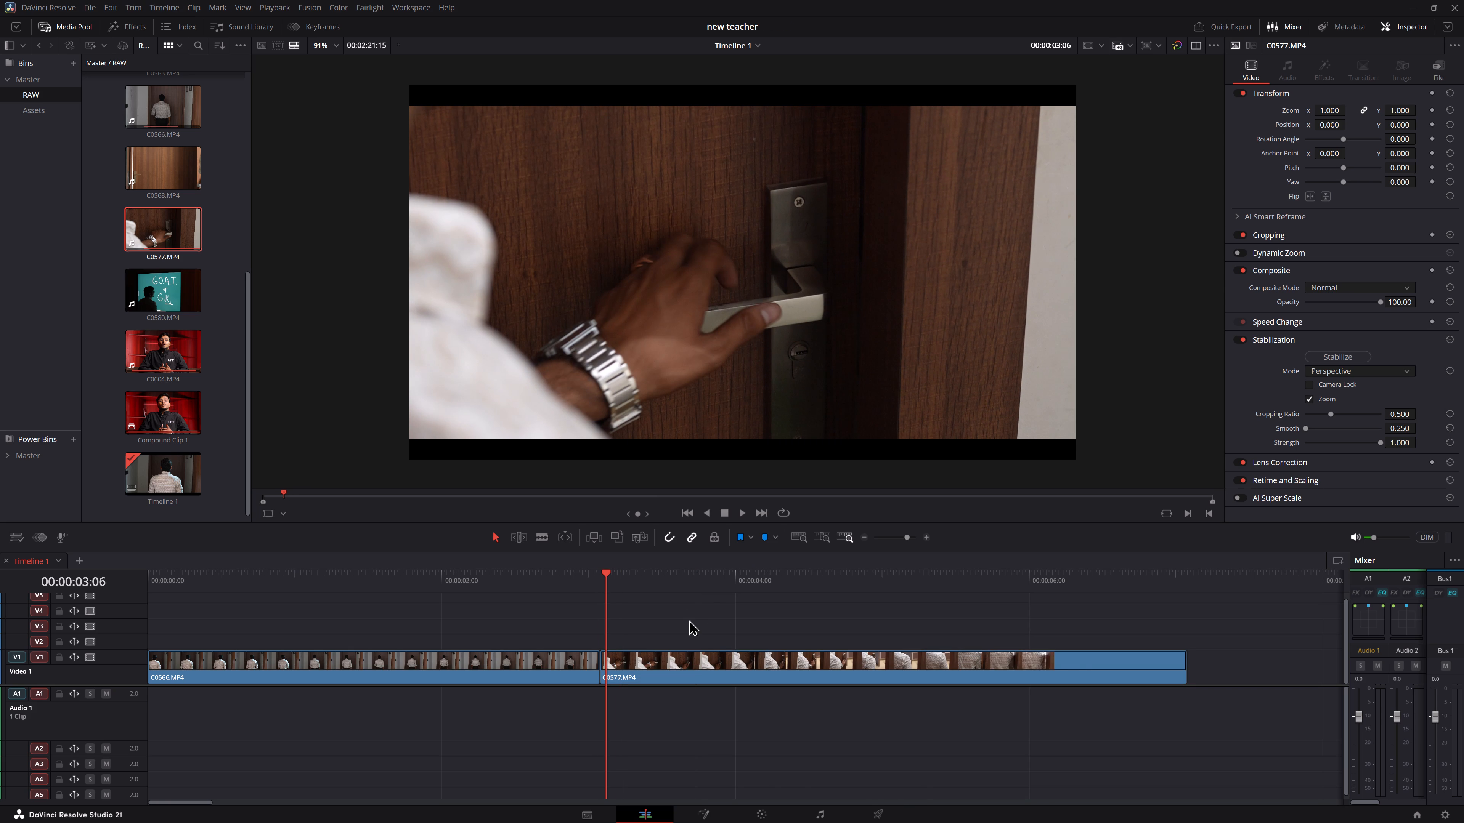
# Change the render cache mode for playback.
pyautogui.keyDown('alt'); pyautogui.scroll(-5, 692, 618); pyautogui.keyUp('alt')
pyautogui.keyDown('alt'); pyautogui.scroll(6, 692, 620); pyautogui.keyUp('alt')
pyautogui.click(400, 8)
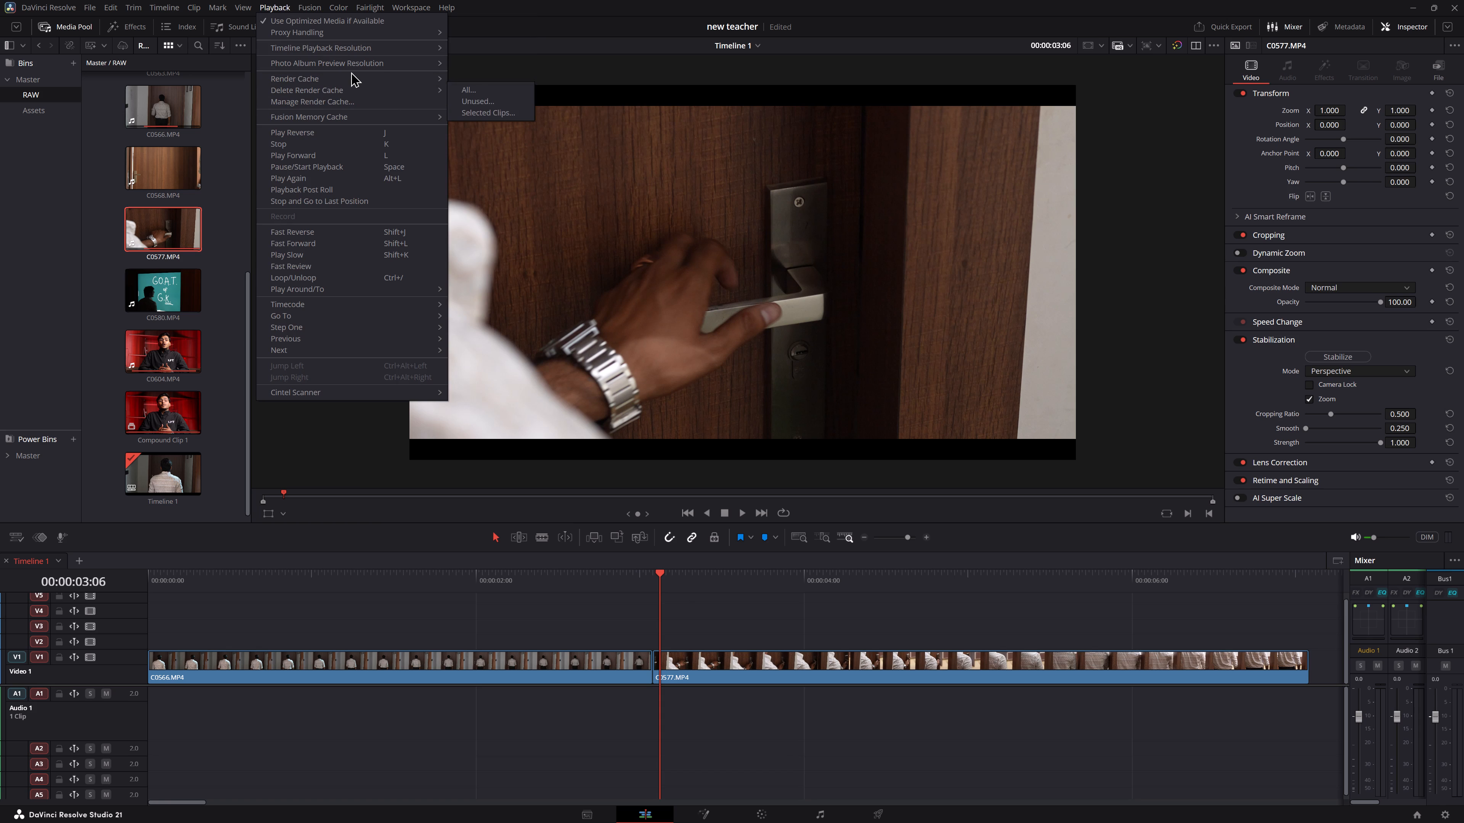
pyautogui.click(460, 88)
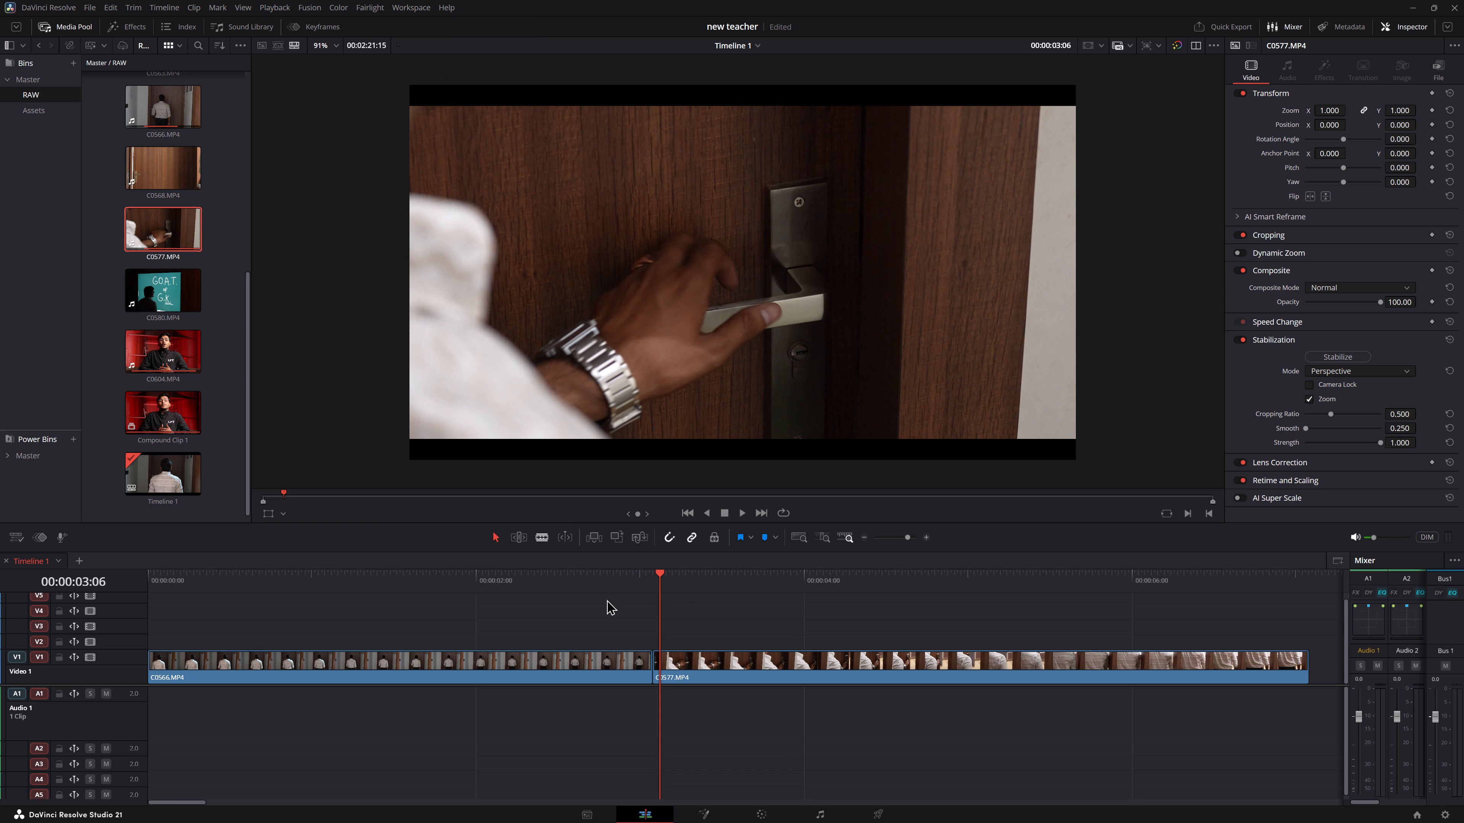
# Replay the cut from C0566 into C0577 and ripple trim the start of C0577 at 00:00:03:10.
pyautogui.click(629, 584)
pyautogui.press('space')
pyautogui.click(571, 568)
pyautogui.press('space')
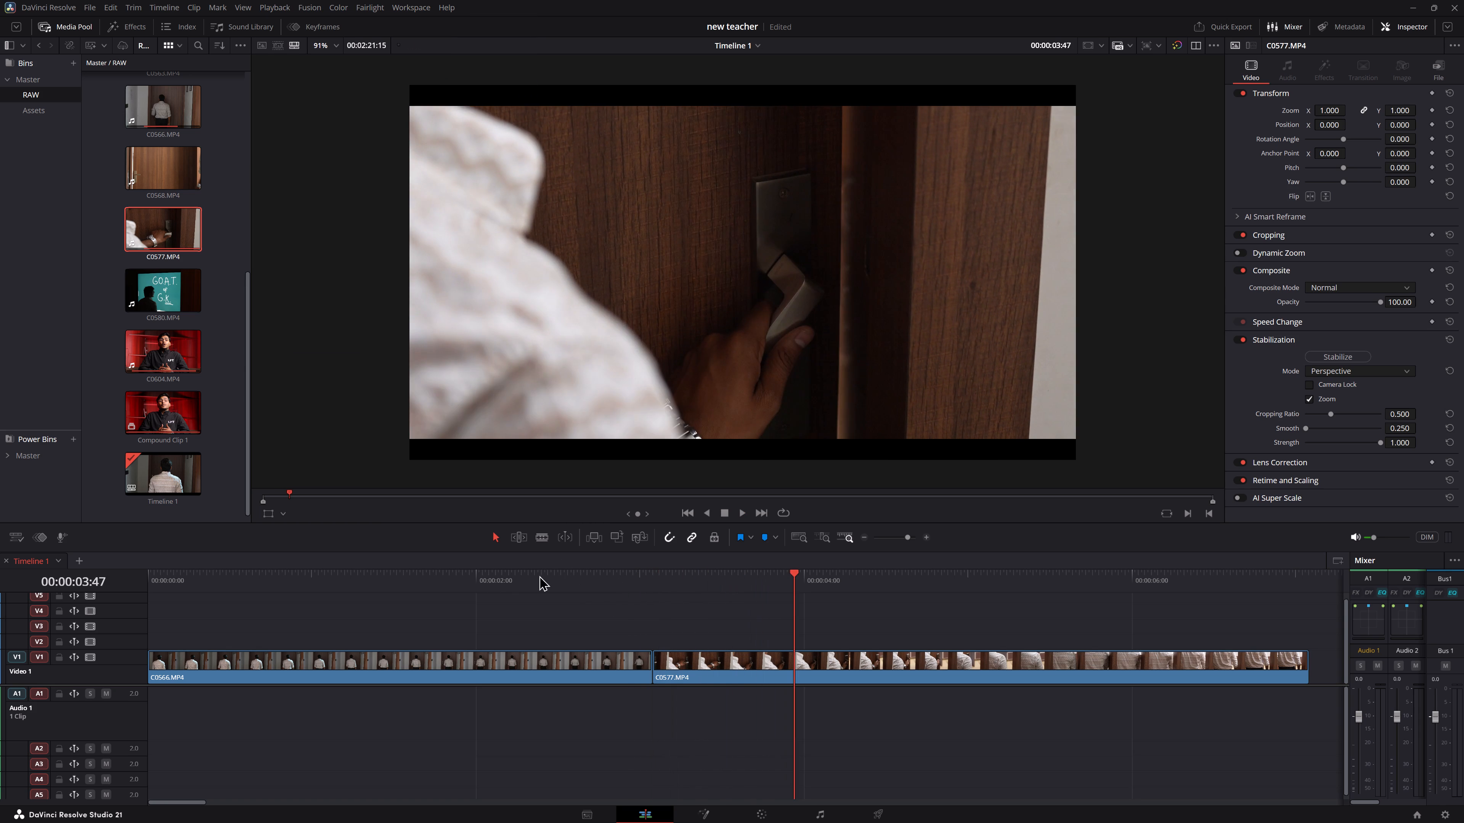
pyautogui.click(480, 578)
pyautogui.press('space')
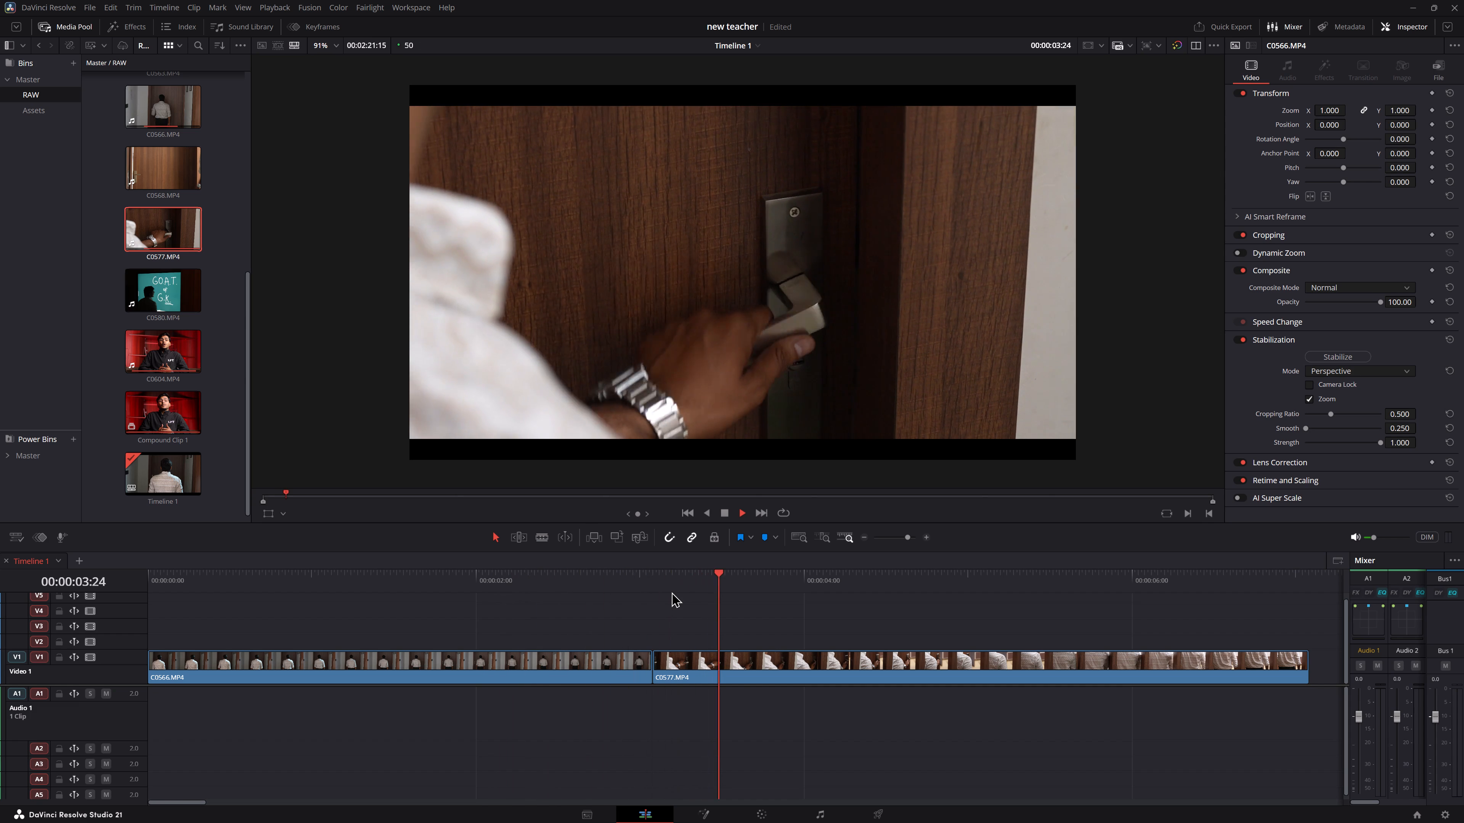
pyautogui.press('space')
pyautogui.moveTo(679, 575); pyautogui.dragTo(669, 575)
pyautogui.press('Left')
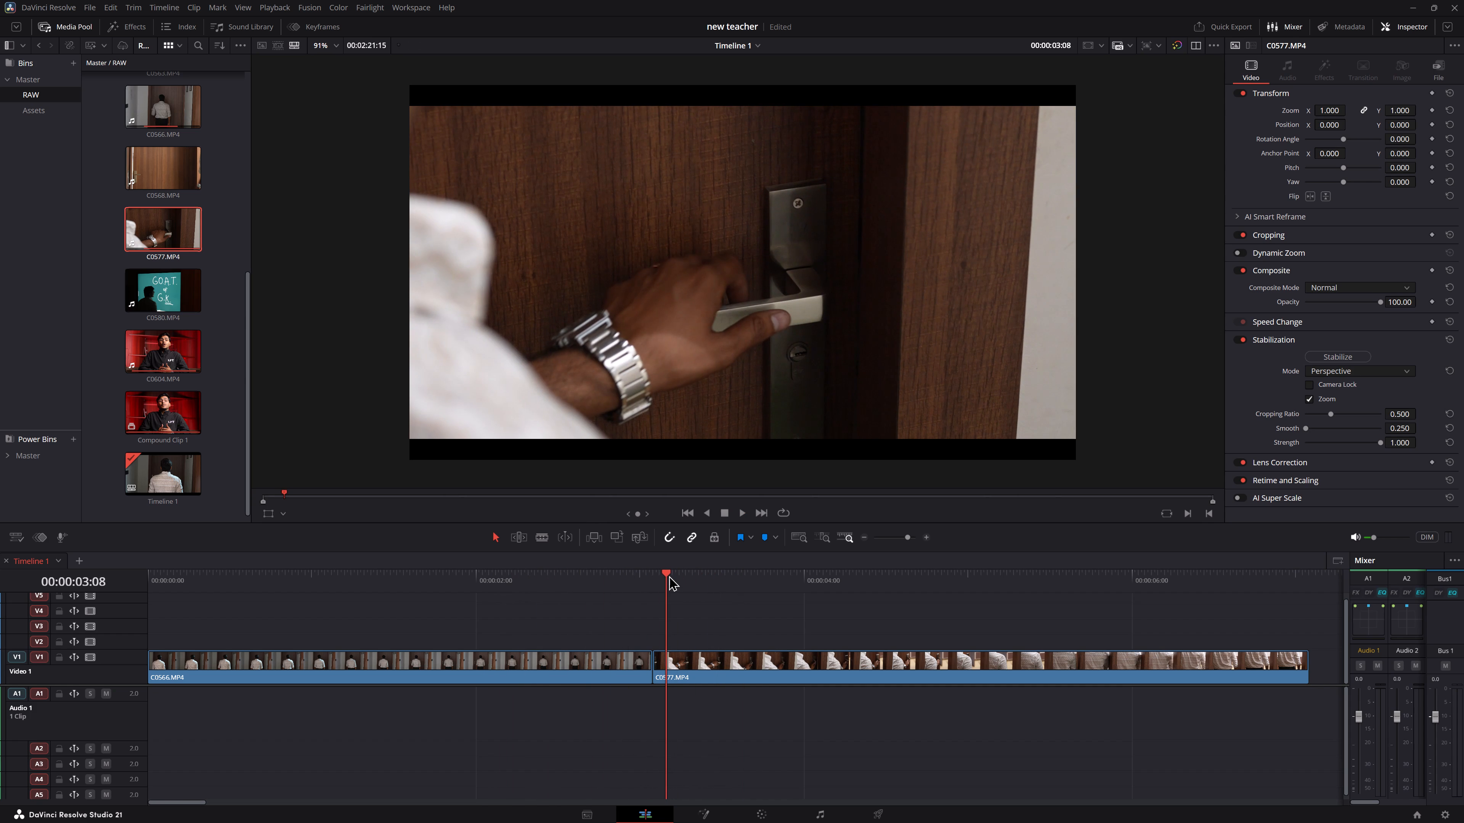
pyautogui.press('Left')
pyautogui.press('Left')
pyautogui.press('Right')
pyautogui.press('Right')
pyautogui.press('Right')
pyautogui.press('Right')
pyautogui.press('1')
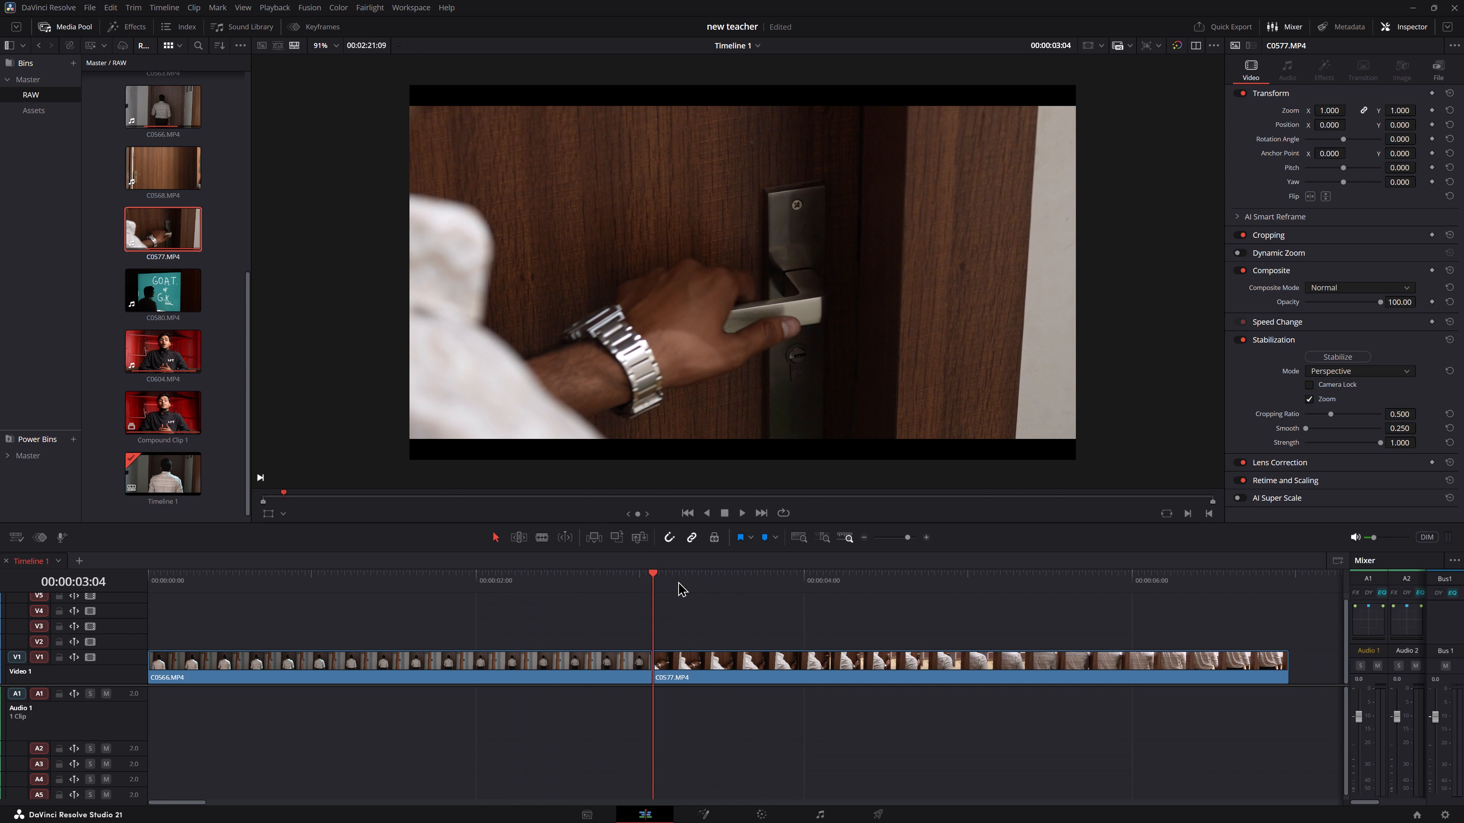
# Replay the cut several times and ripple trim the start of C0577 again at 00:00:03:14.
pyautogui.click(610, 582)
pyautogui.press('space')
pyautogui.press('space')
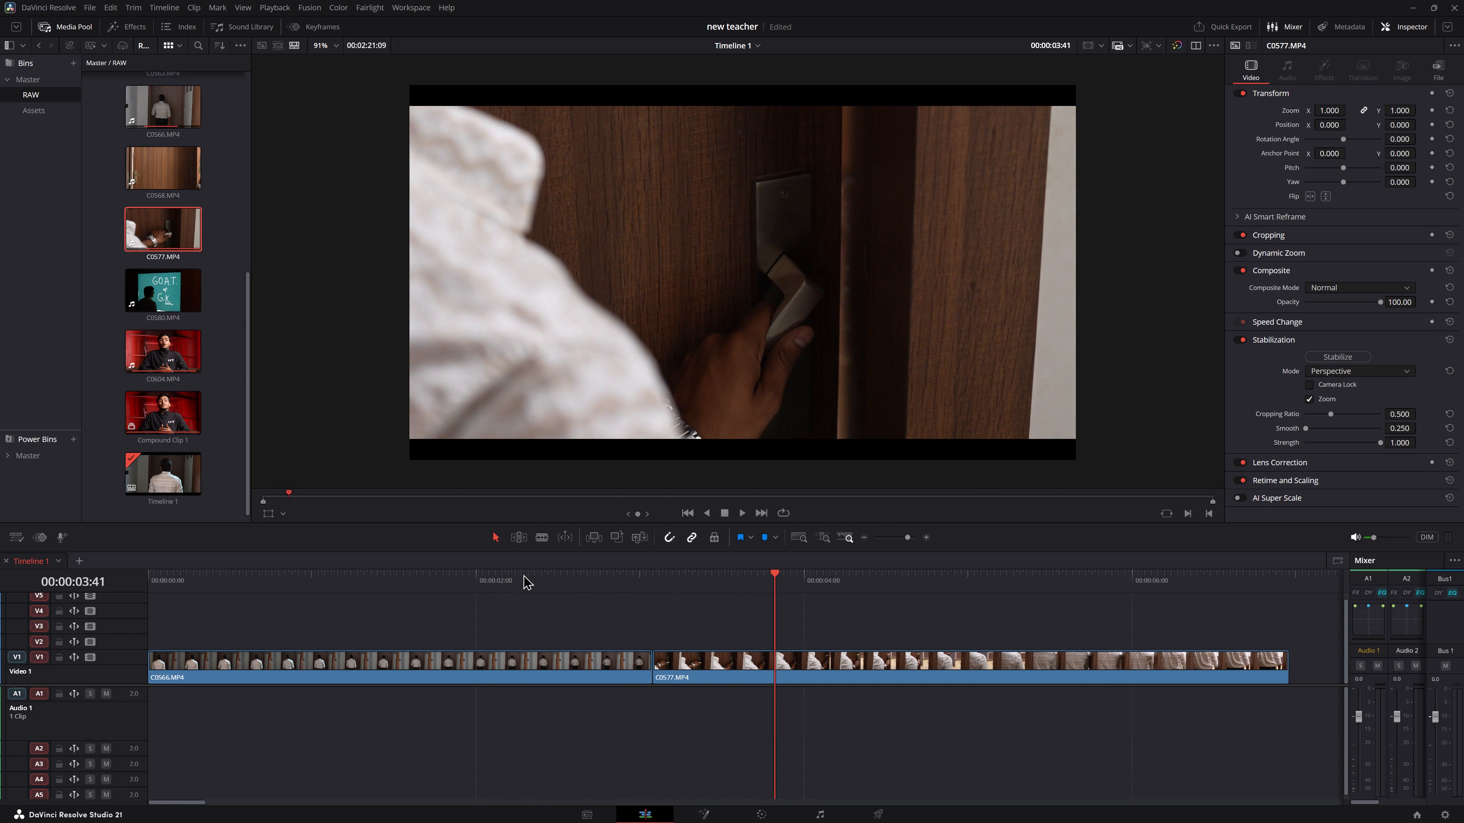
pyautogui.click(487, 583)
pyautogui.press('space')
pyautogui.press('space')
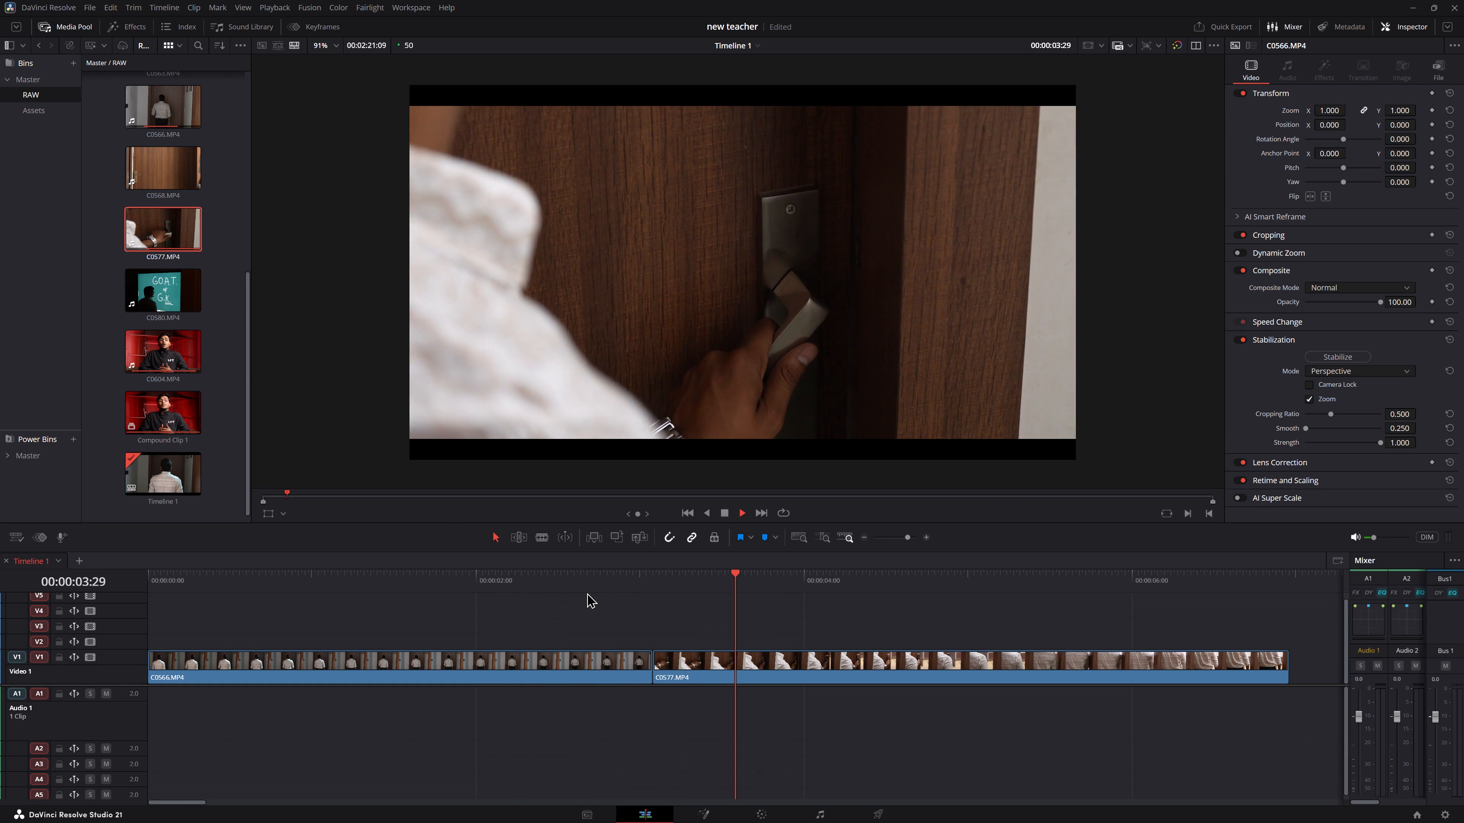
pyautogui.click(484, 580)
pyautogui.press('space')
pyautogui.press('space')
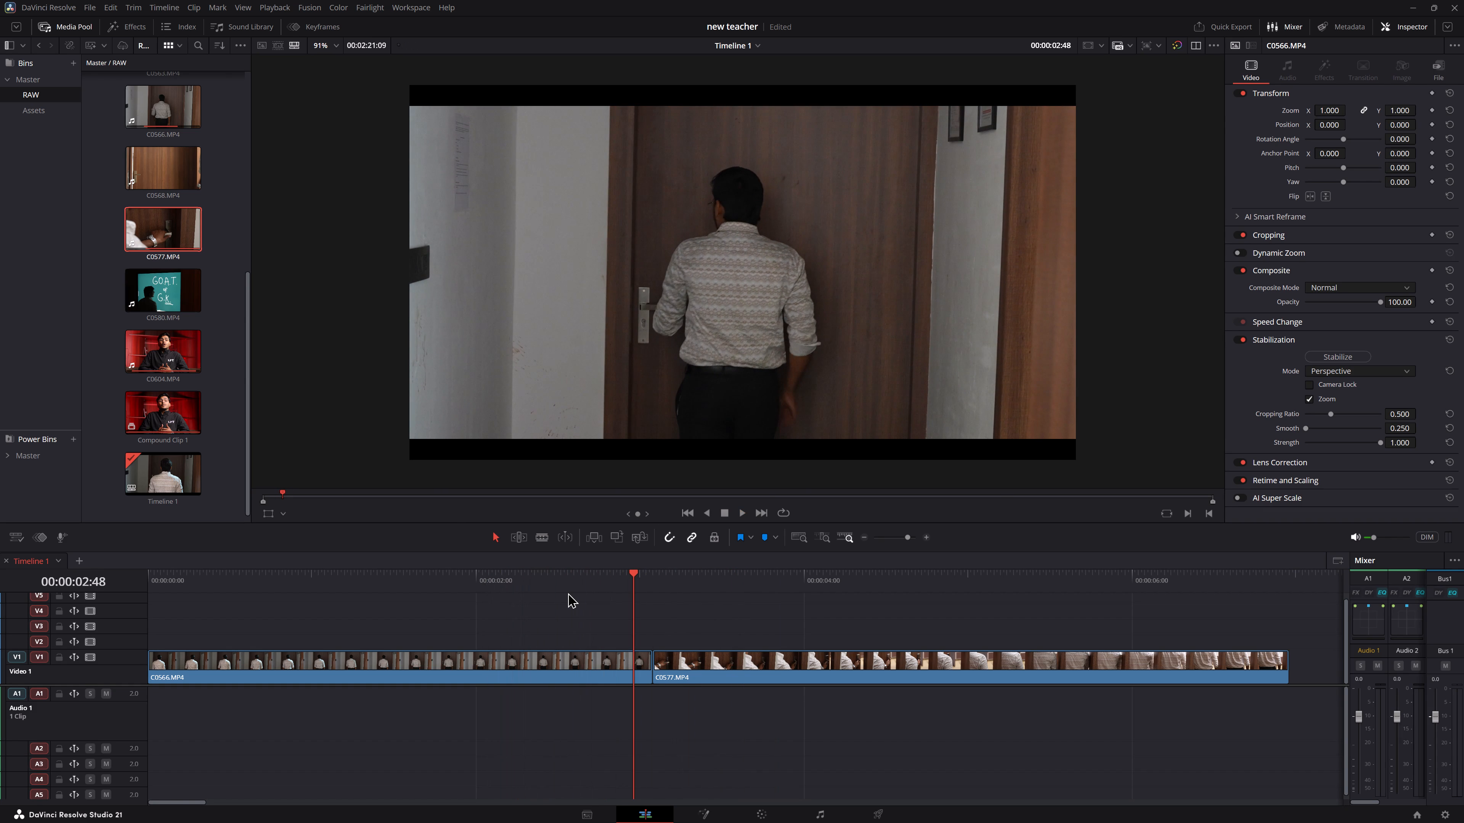
pyautogui.press('space')
pyautogui.press('space')
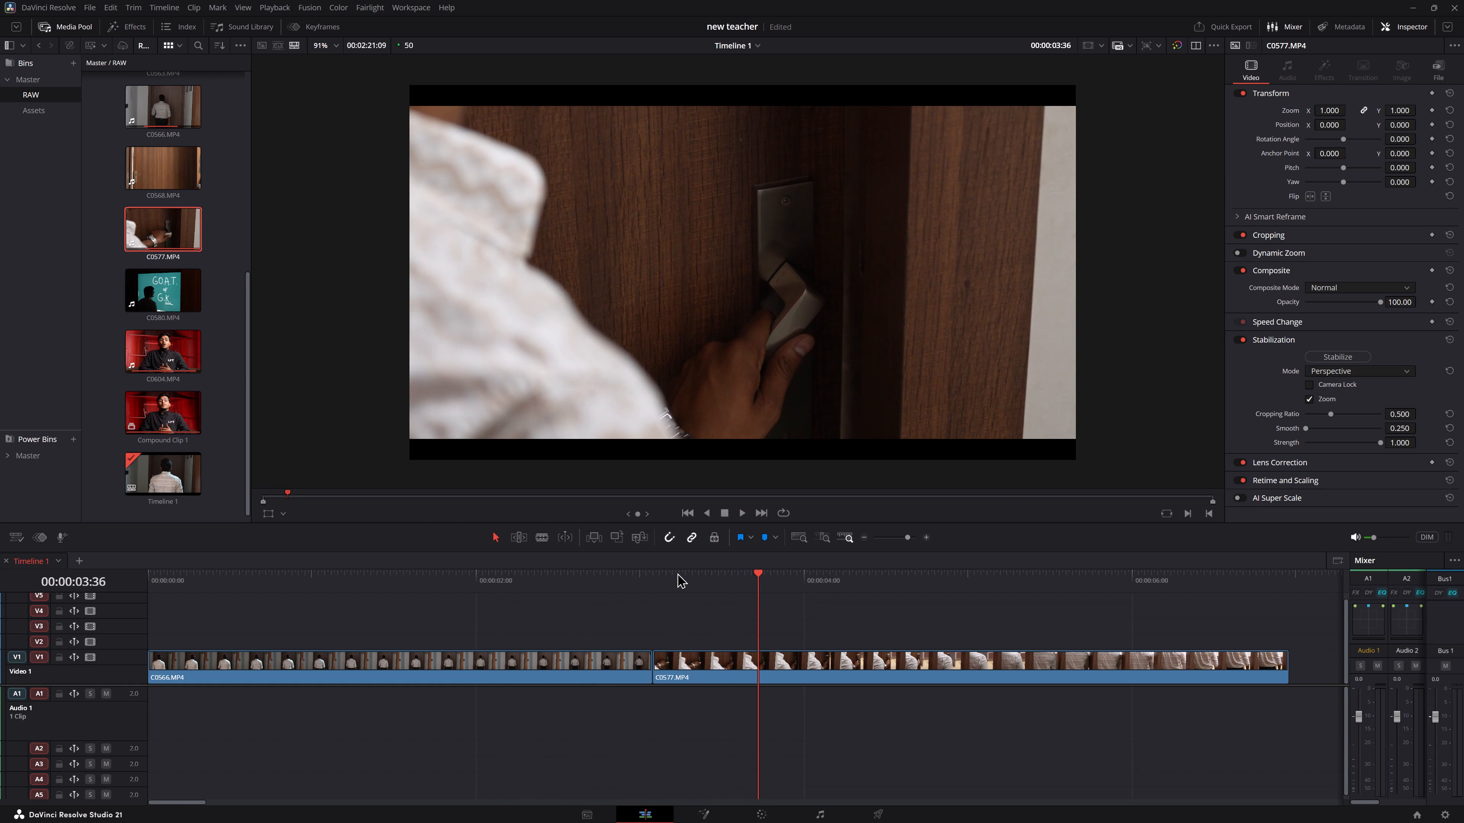
pyautogui.moveTo(674, 574); pyautogui.dragTo(661, 581)
pyautogui.press('Right')
pyautogui.press('Right')
pyautogui.press('Right')
pyautogui.press('Right')
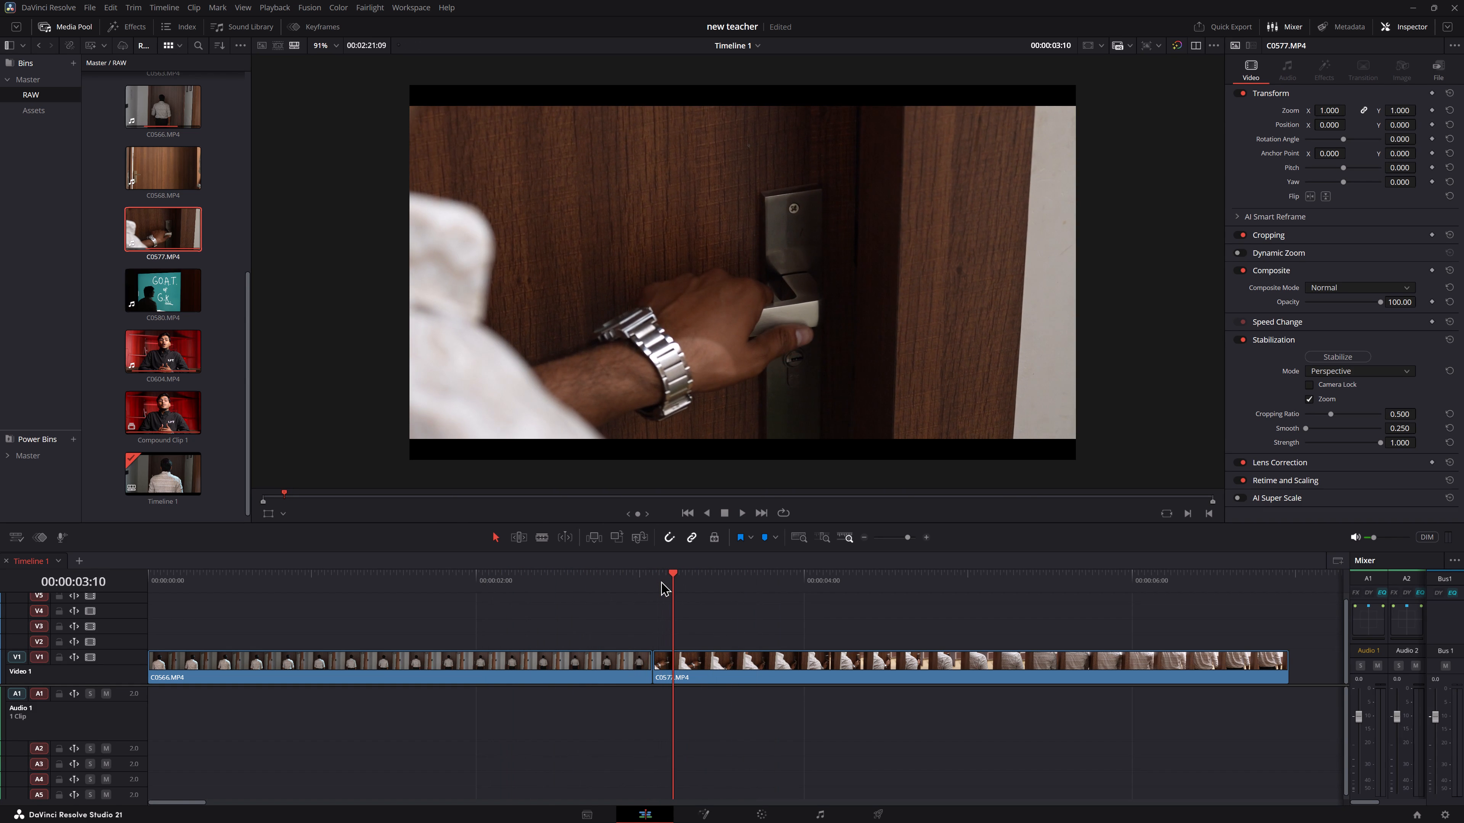
pyautogui.press('Right')
pyautogui.press('Right')
pyautogui.press('Right')
pyautogui.press('Right')
pyautogui.press('Right')
pyautogui.press('Right')
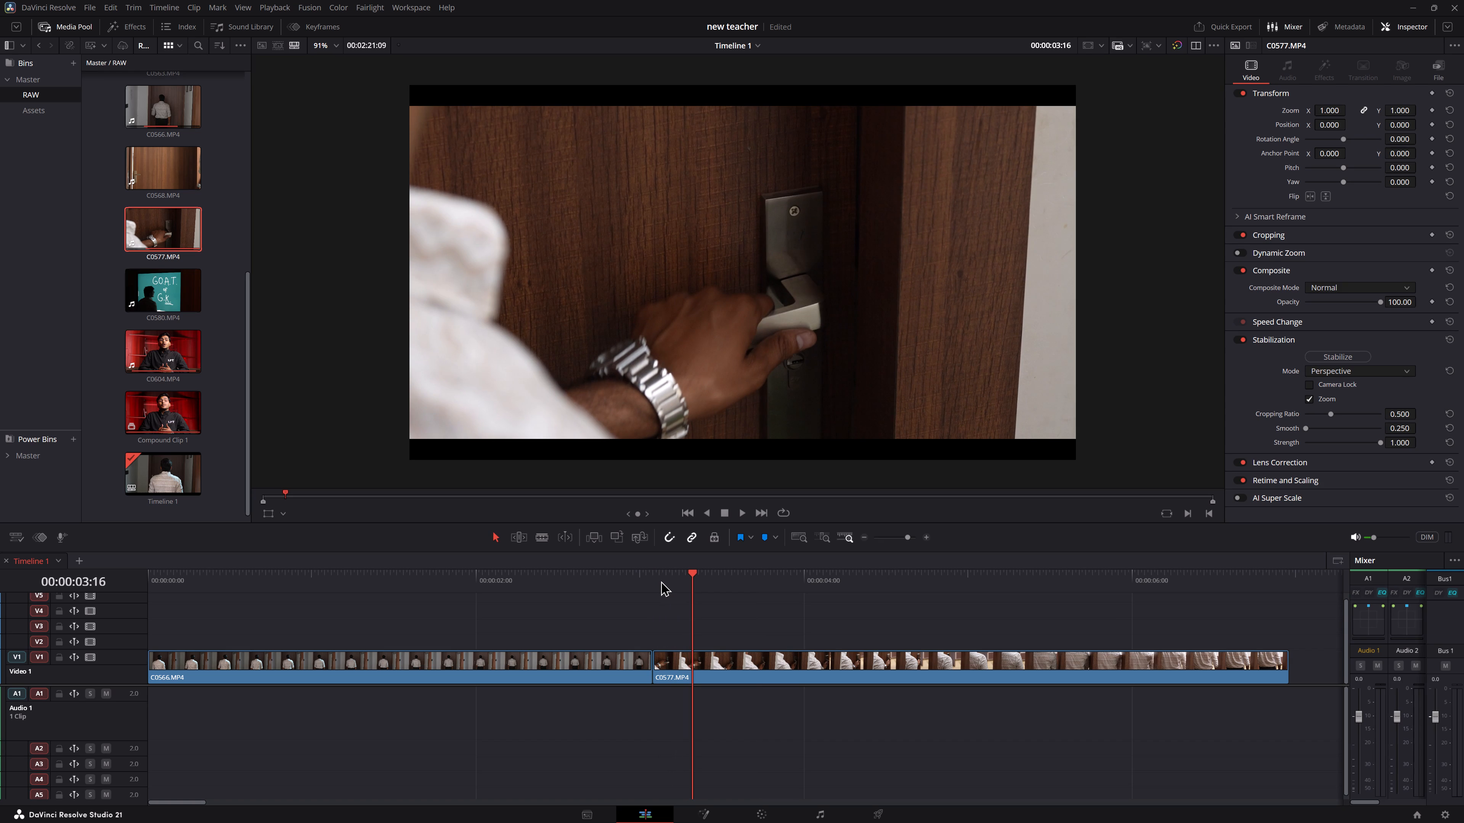
pyautogui.press('Left')
pyautogui.press('Left')
pyautogui.press('1')
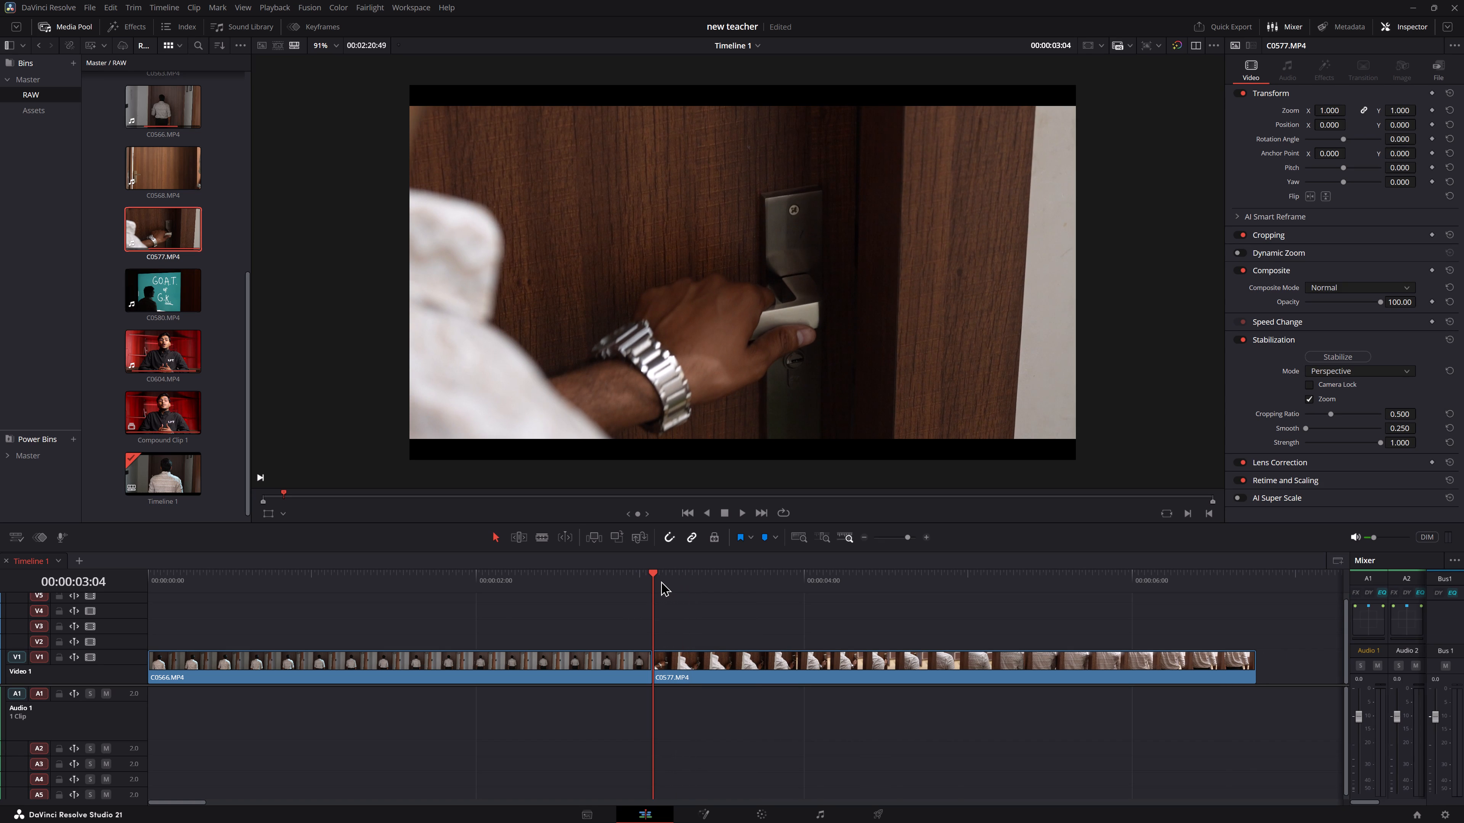
# Play C0566 up to the cut and trim its end at 00:00:03:03, keeping the following clips in place.
pyautogui.click(504, 574)
pyautogui.press('space')
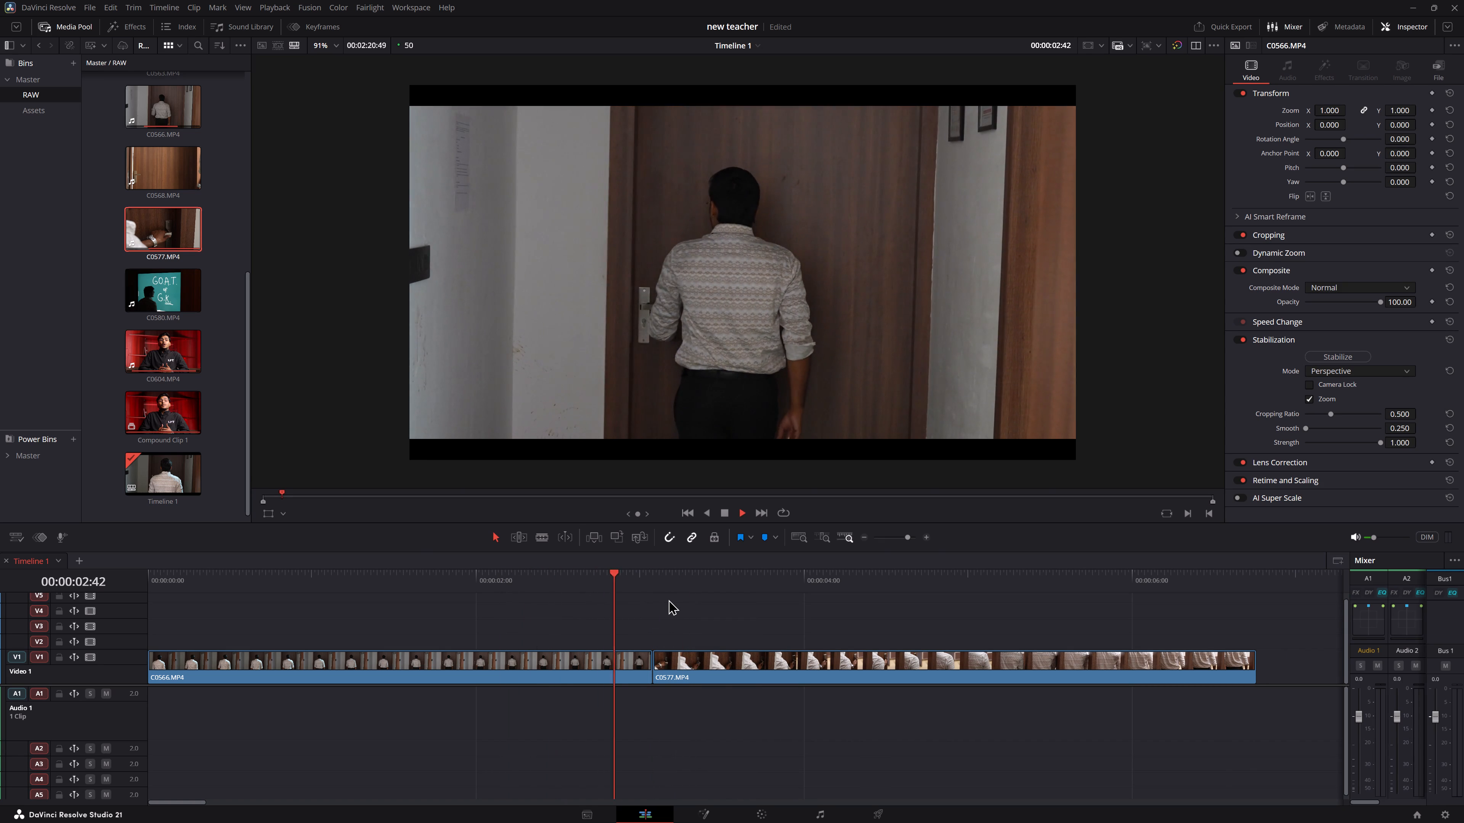
pyautogui.press('space')
pyautogui.click(396, 589)
pyautogui.press('space')
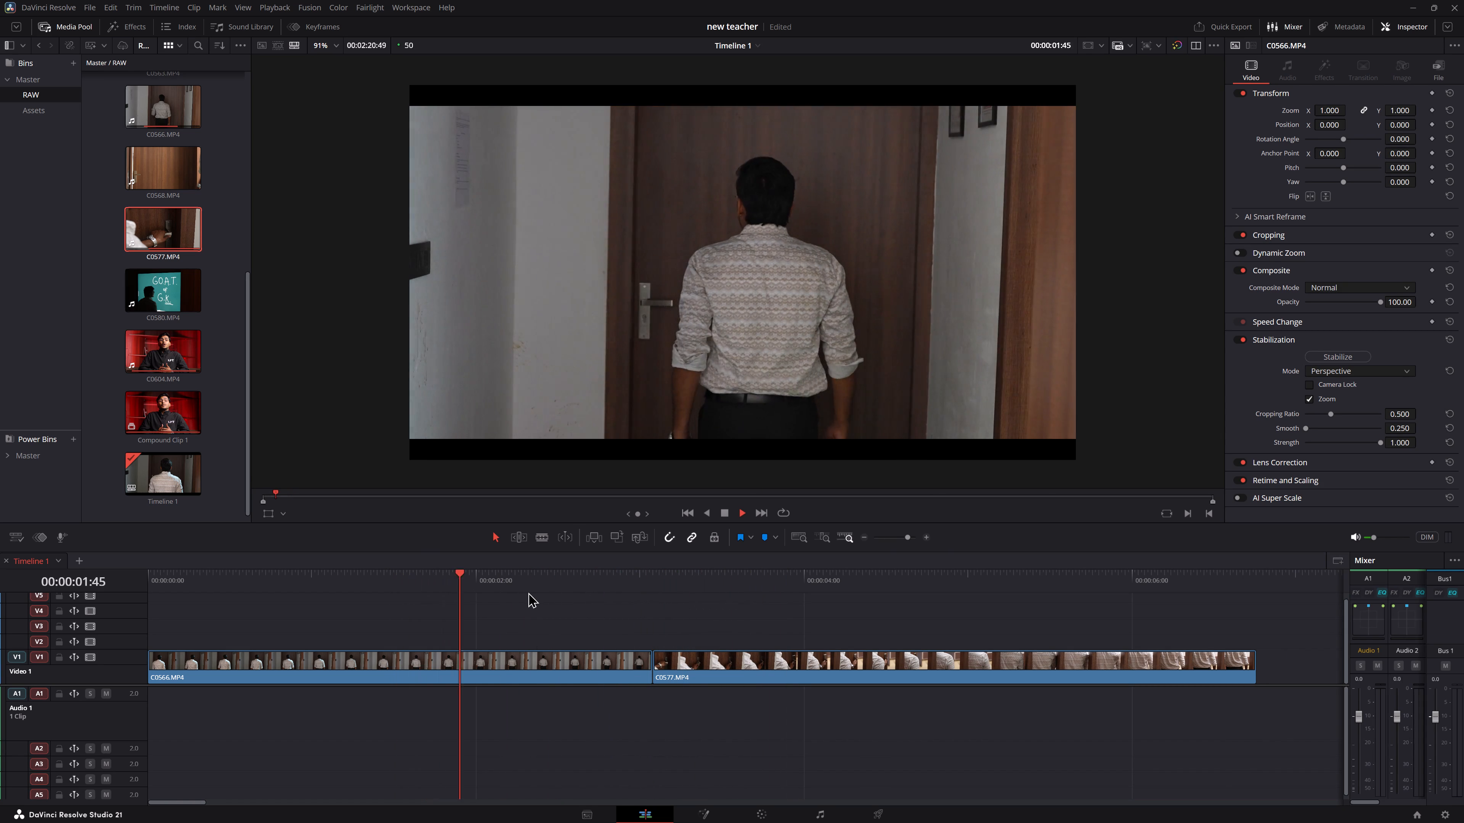
pyautogui.press('space')
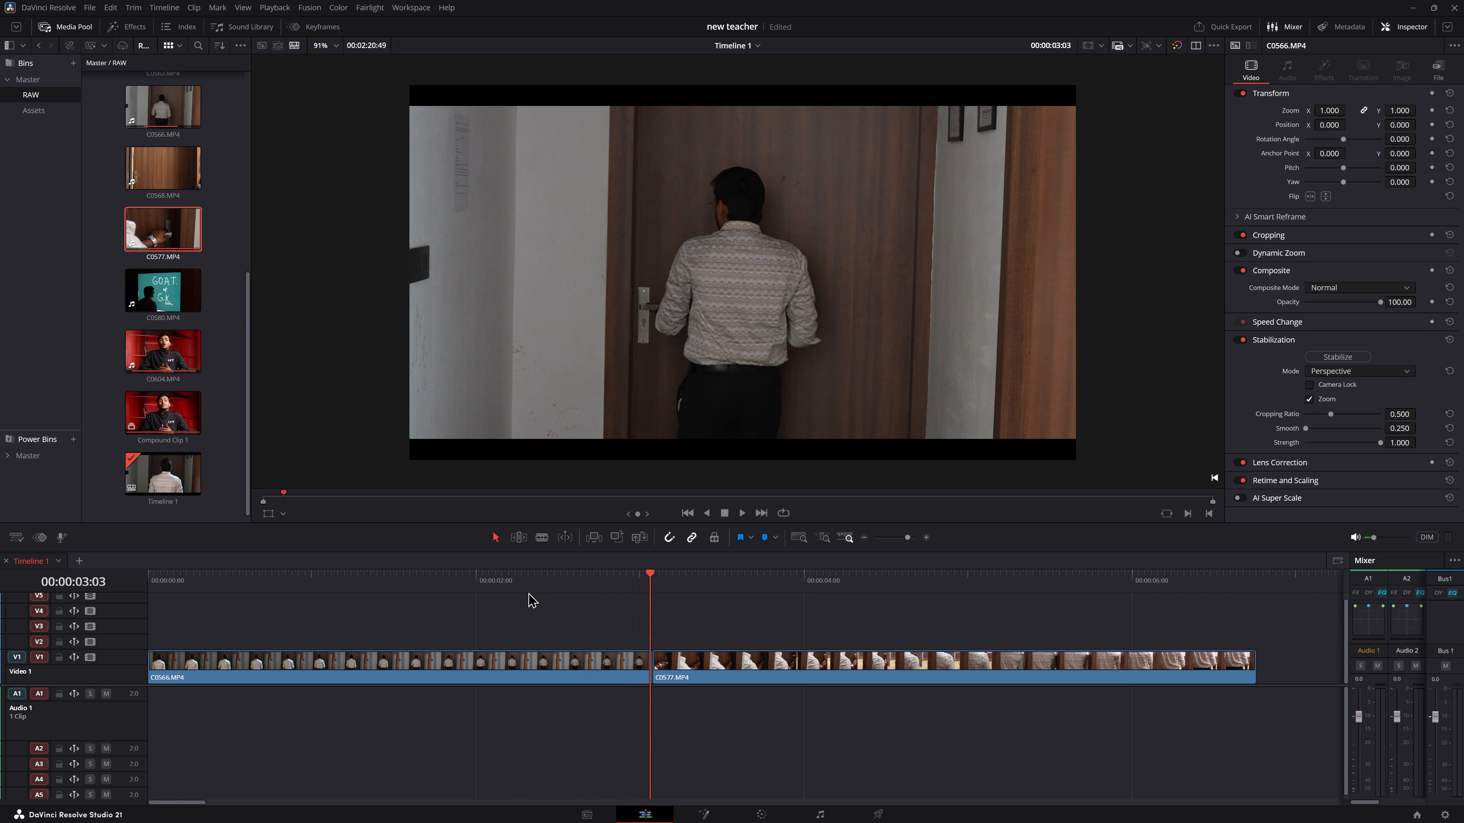
pyautogui.press('2')
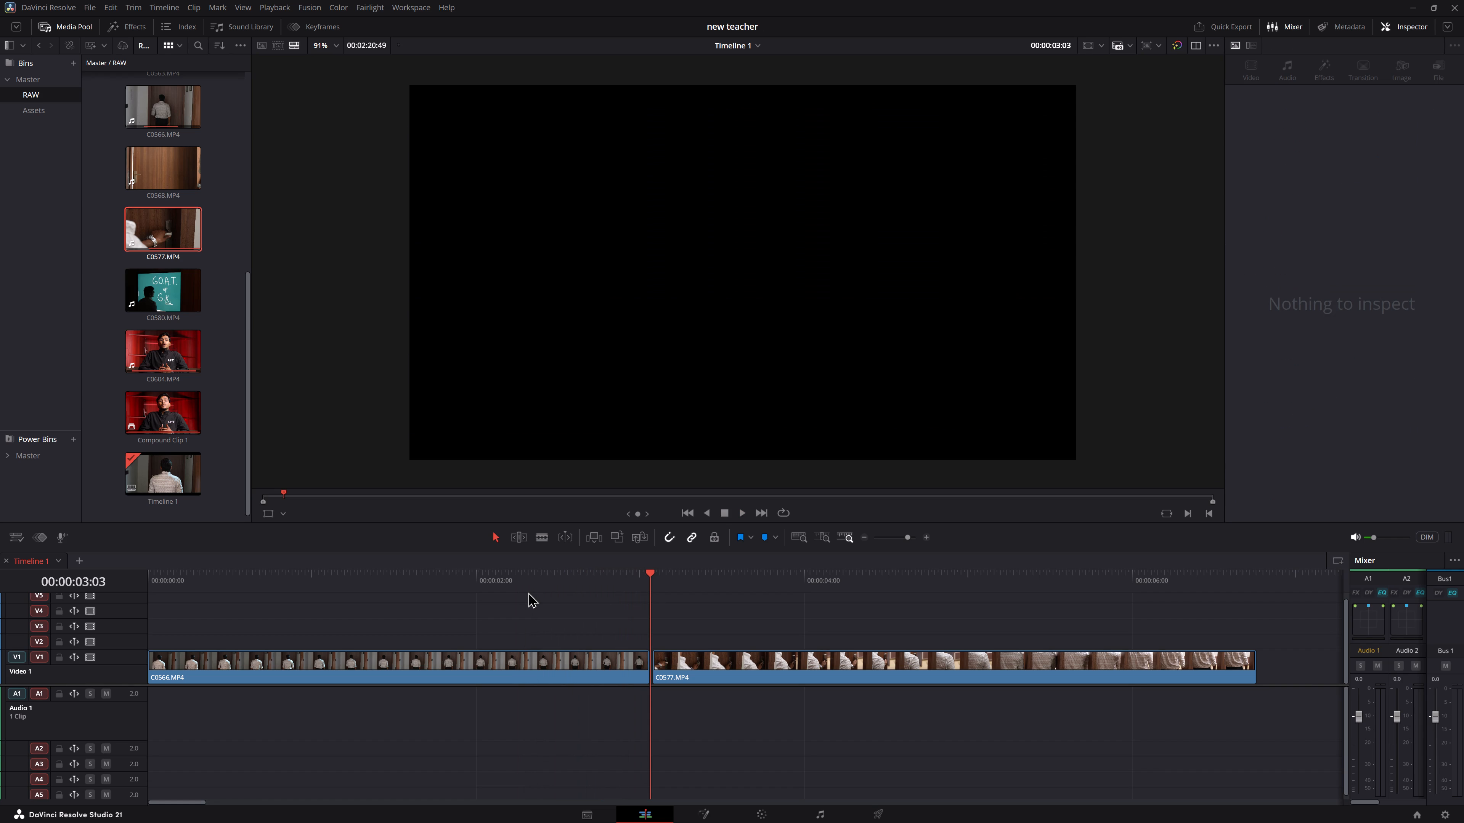
# Remove all gaps on the timeline so C0566, C0577 and C0557 follow one another directly.
pyautogui.hotkey('alt', 'd')
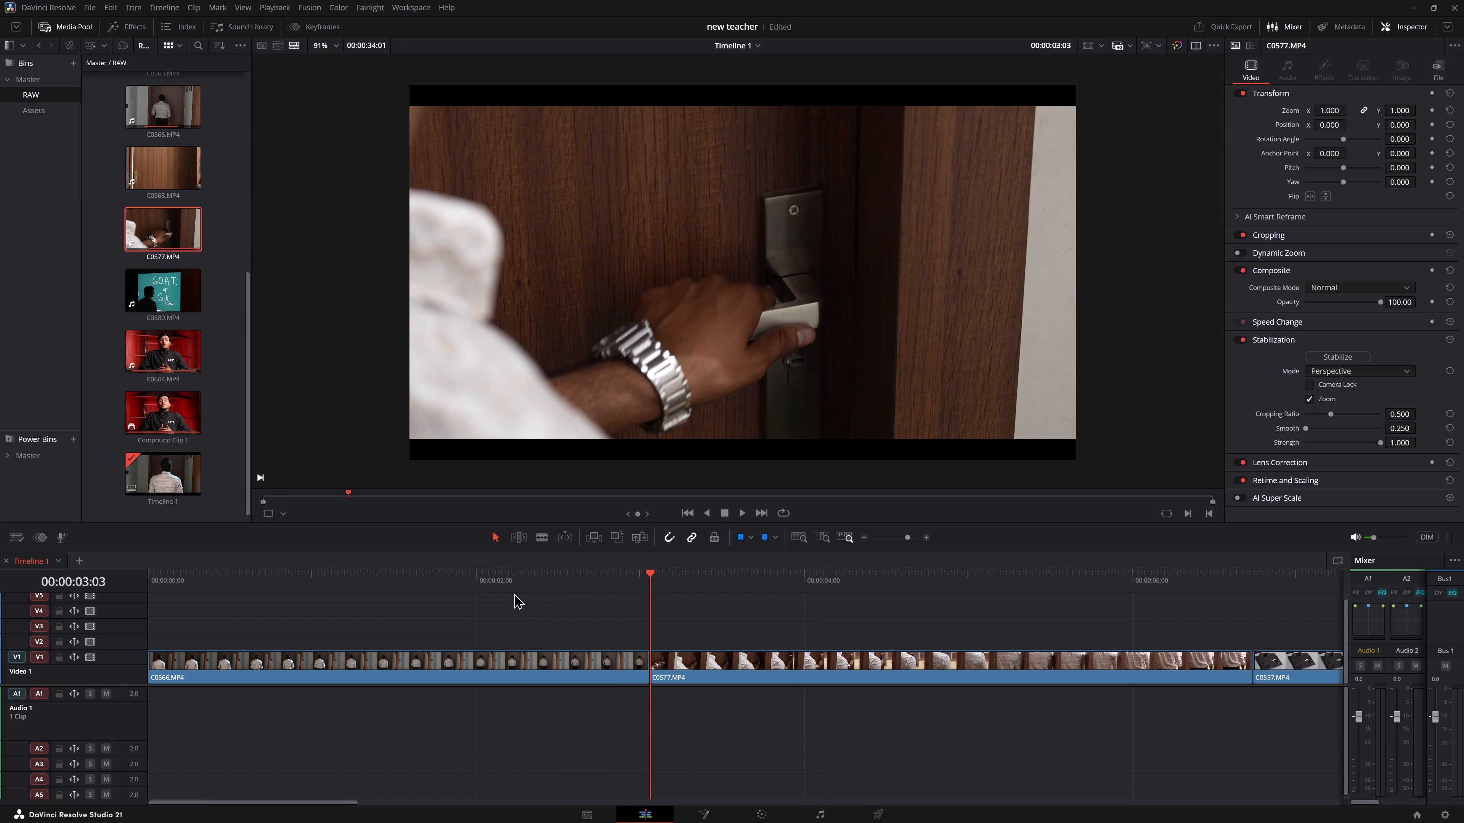
# Replay the cut from C0566 into C0577 and trim the end of C0577 at 00:00:04:17, keeping the following clips in place.
pyautogui.click(516, 586)
pyautogui.press('space')
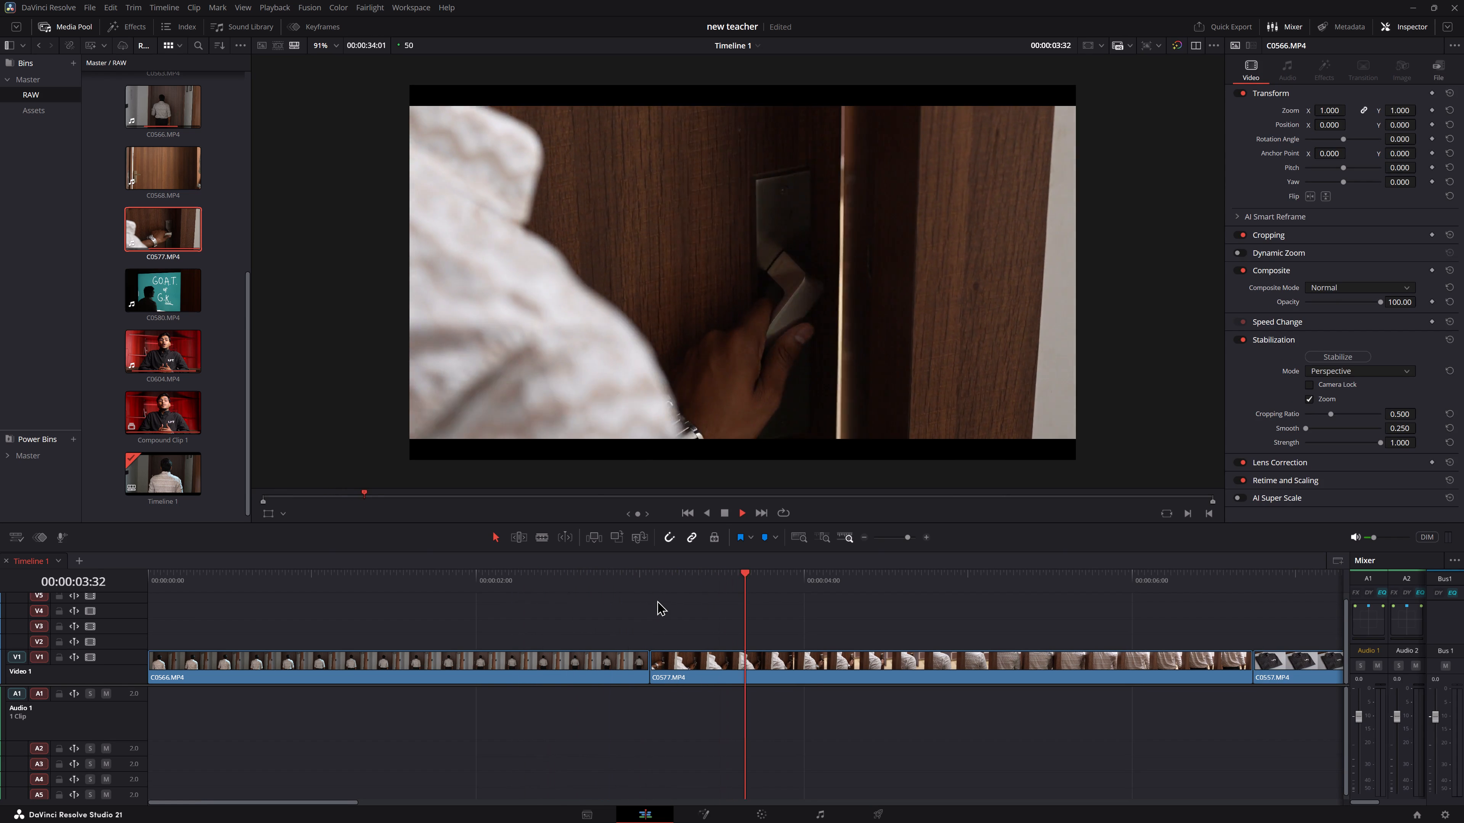
pyautogui.press('space')
pyautogui.click(534, 583)
pyautogui.press('space')
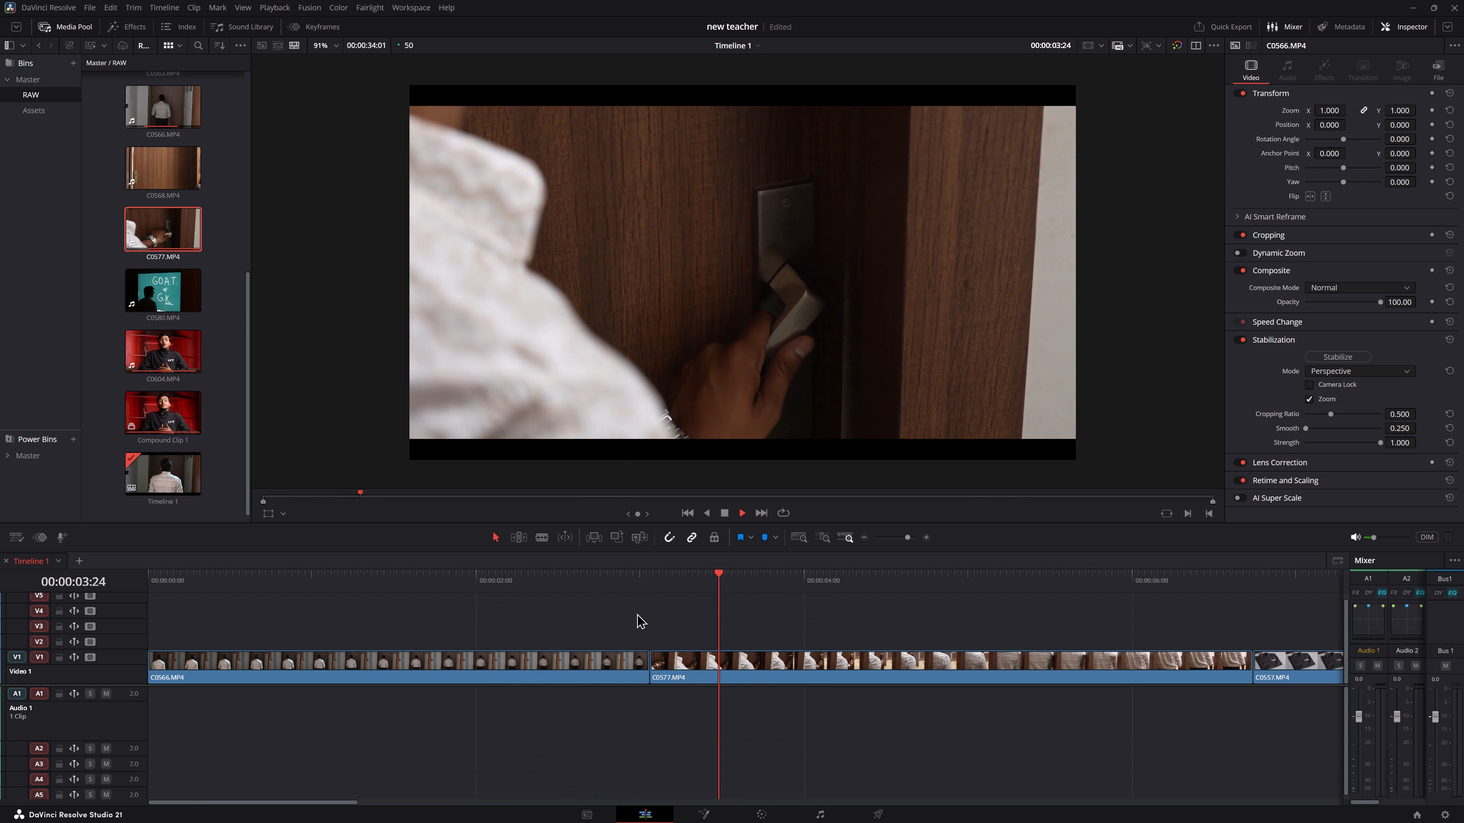
pyautogui.press('space')
pyautogui.click(730, 581)
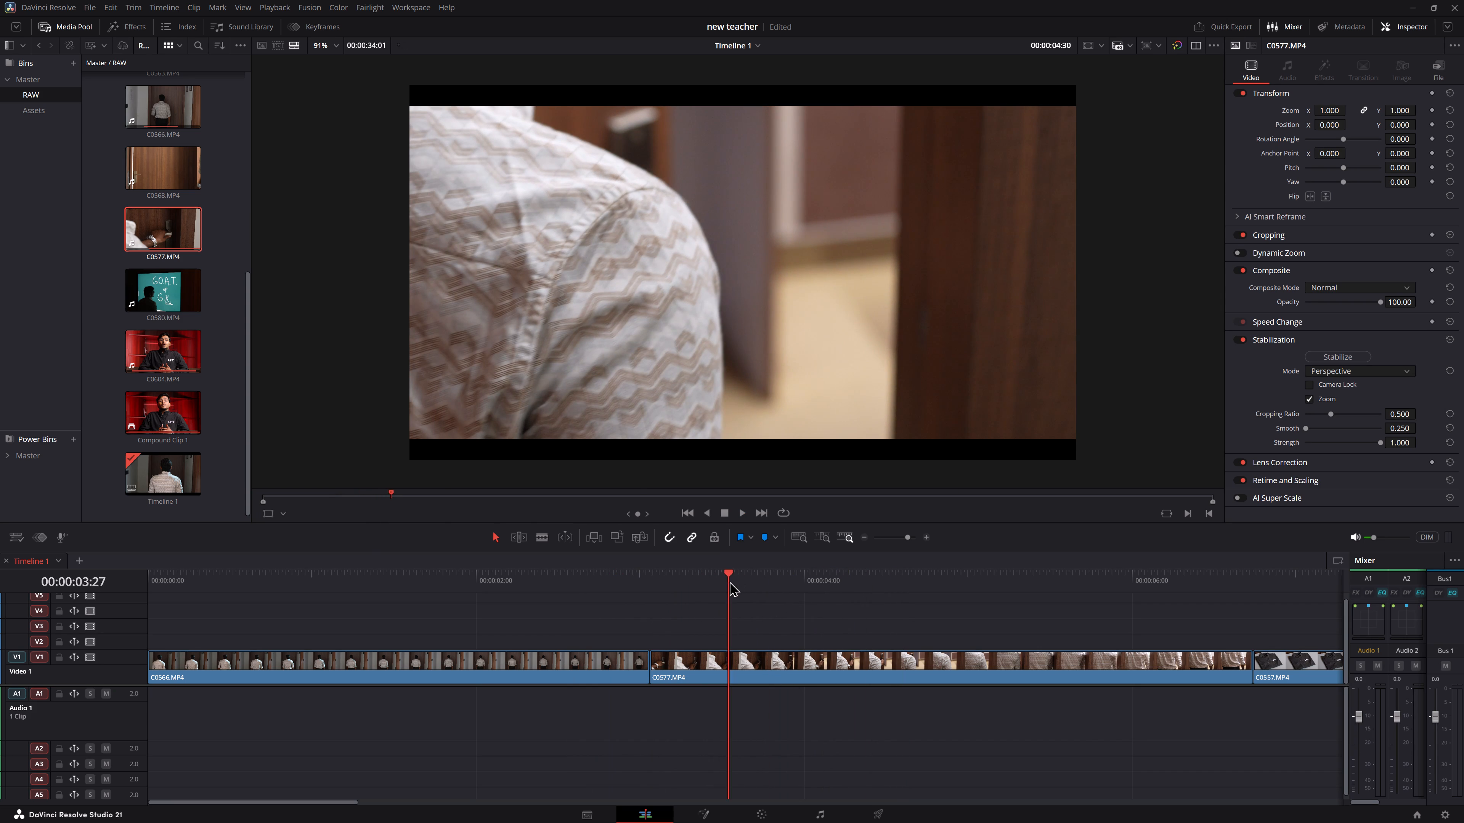
pyautogui.press('space')
pyautogui.press('space')
pyautogui.press('space')
pyautogui.press('space')
pyautogui.press('space')
pyautogui.press('space')
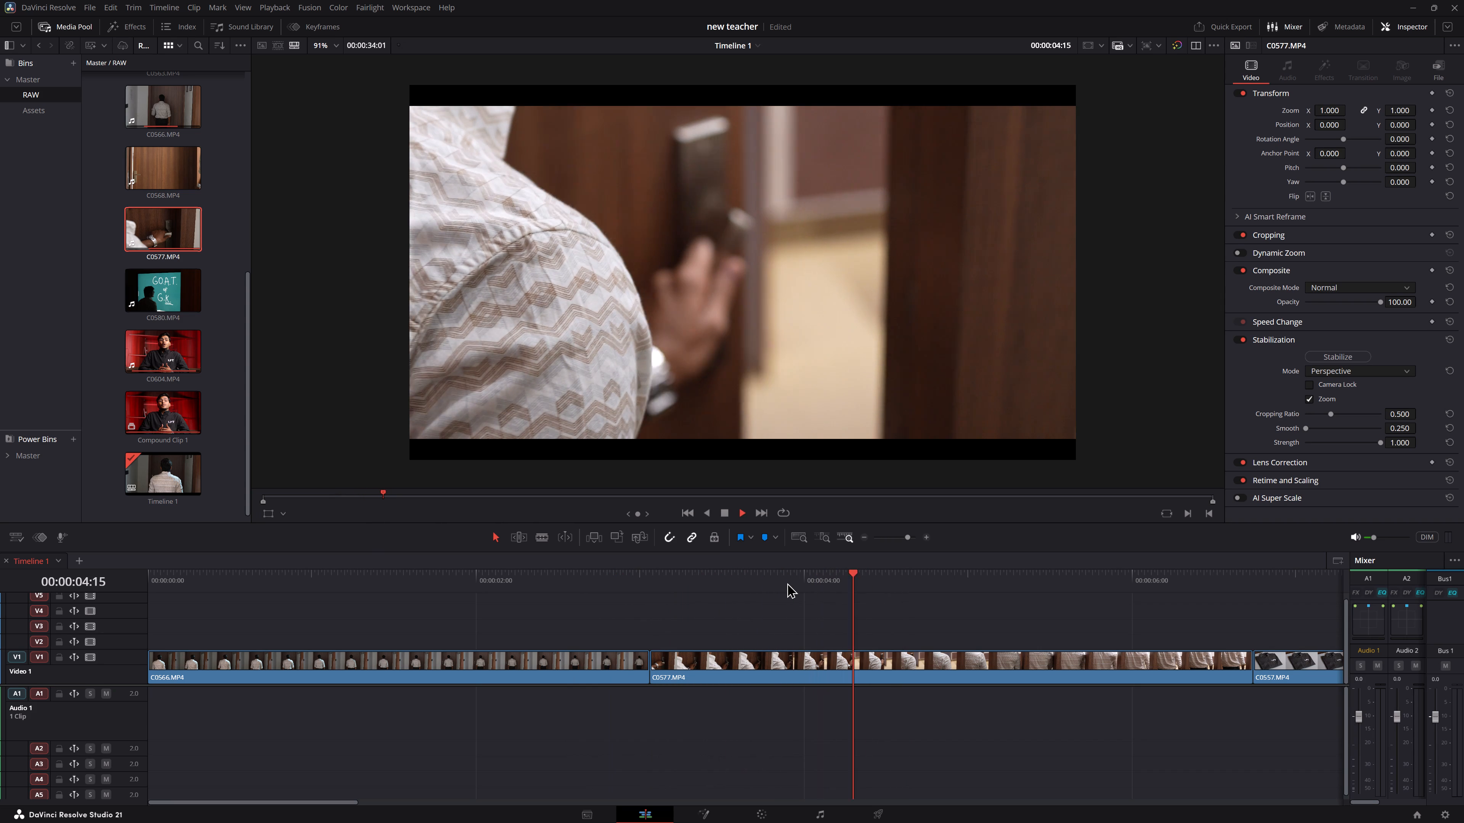
pyautogui.press('2')
# Move all clips after C0577 up to V2 and A2 so that C0557 starts at about 00:00:27.
pyautogui.keyDown('alt'); pyautogui.scroll(-5, 836, 644); pyautogui.keyUp('alt')
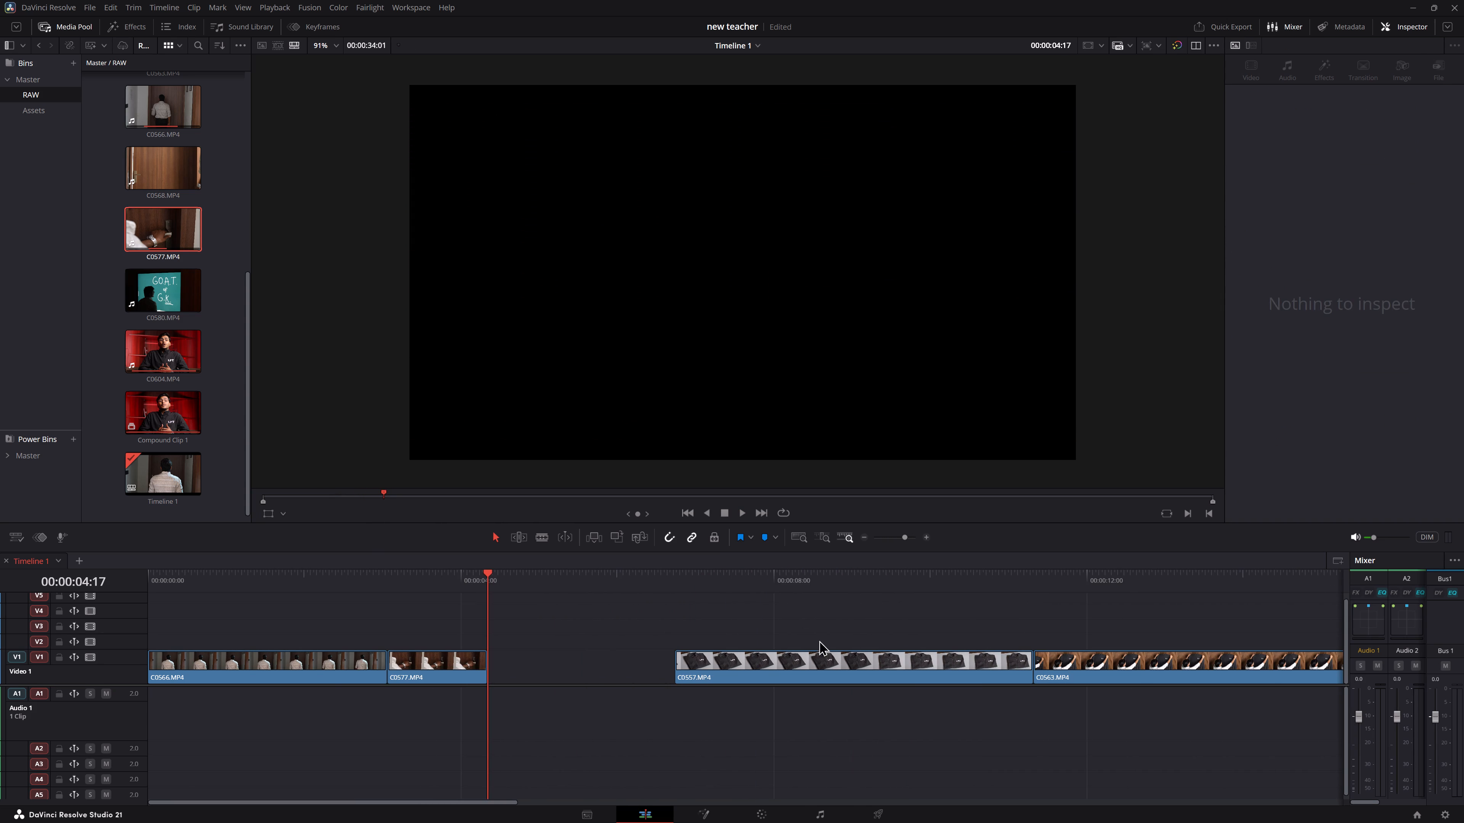
pyautogui.keyDown('alt'); pyautogui.scroll(-3, 792, 626); pyautogui.keyUp('alt')
pyautogui.moveTo(727, 622); pyautogui.dragTo(411, 704)
pyautogui.moveTo(398, 663); pyautogui.dragTo(942, 647)
pyautogui.click(604, 641)
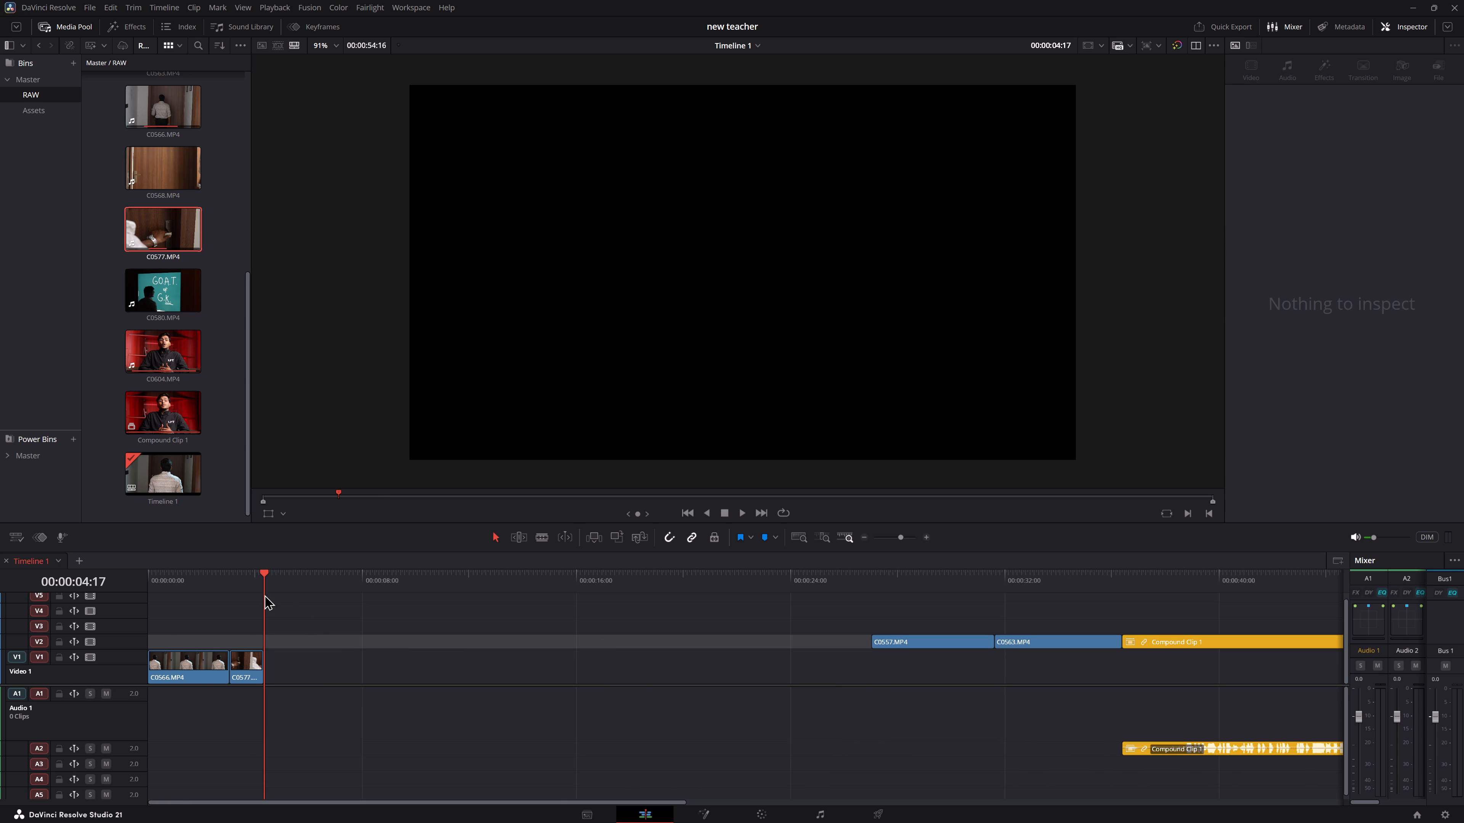
# Enable Dynamic Zoom on C0566 and swap its direction so it zooms in.
pyautogui.moveTo(248, 591); pyautogui.dragTo(176, 568)
pyautogui.press('space')
pyautogui.click(273, 600)
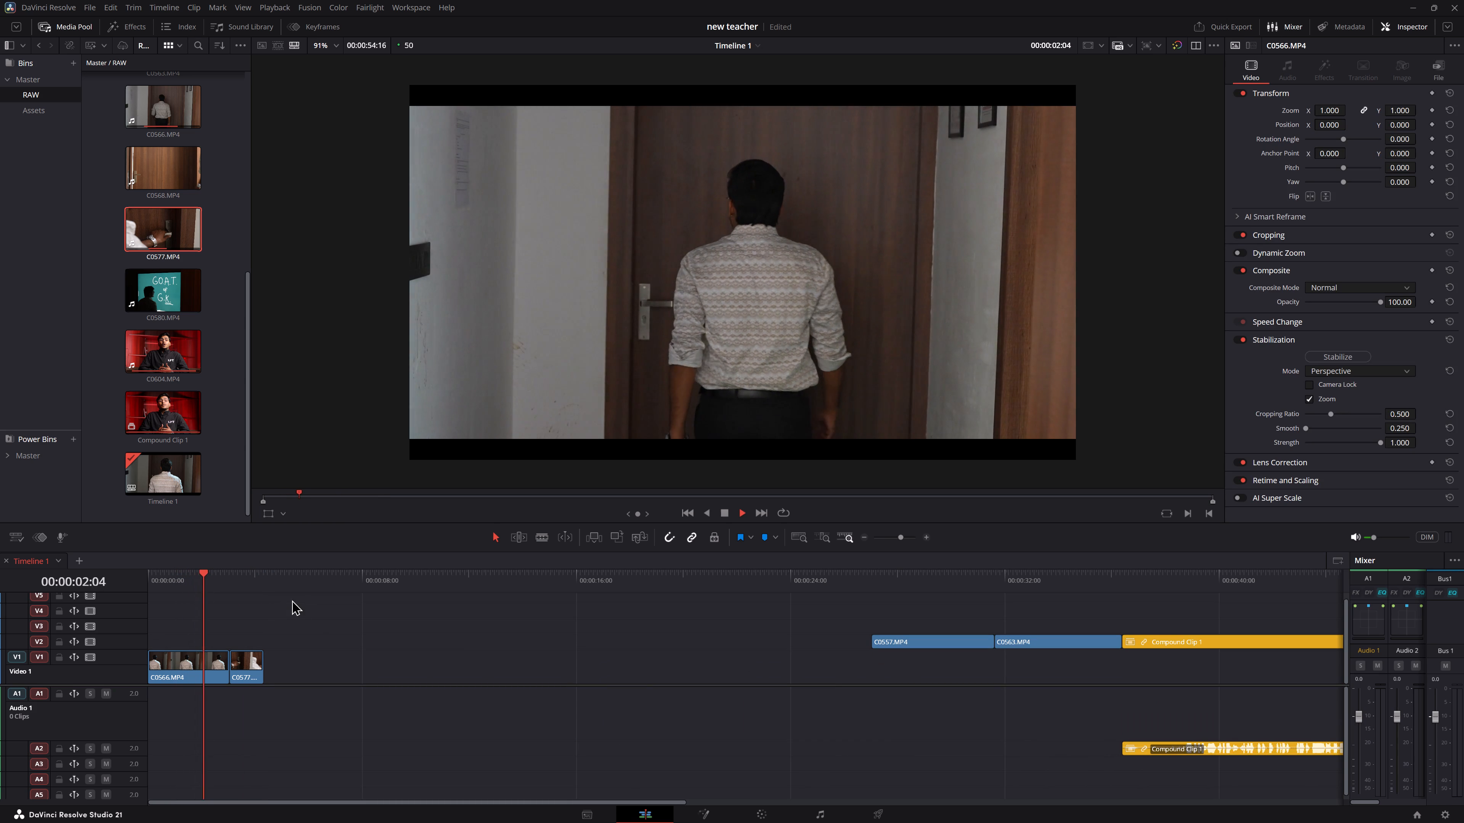
pyautogui.press('space')
pyautogui.keyDown('alt'); pyautogui.scroll(12, 406, 630); pyautogui.keyUp('alt')
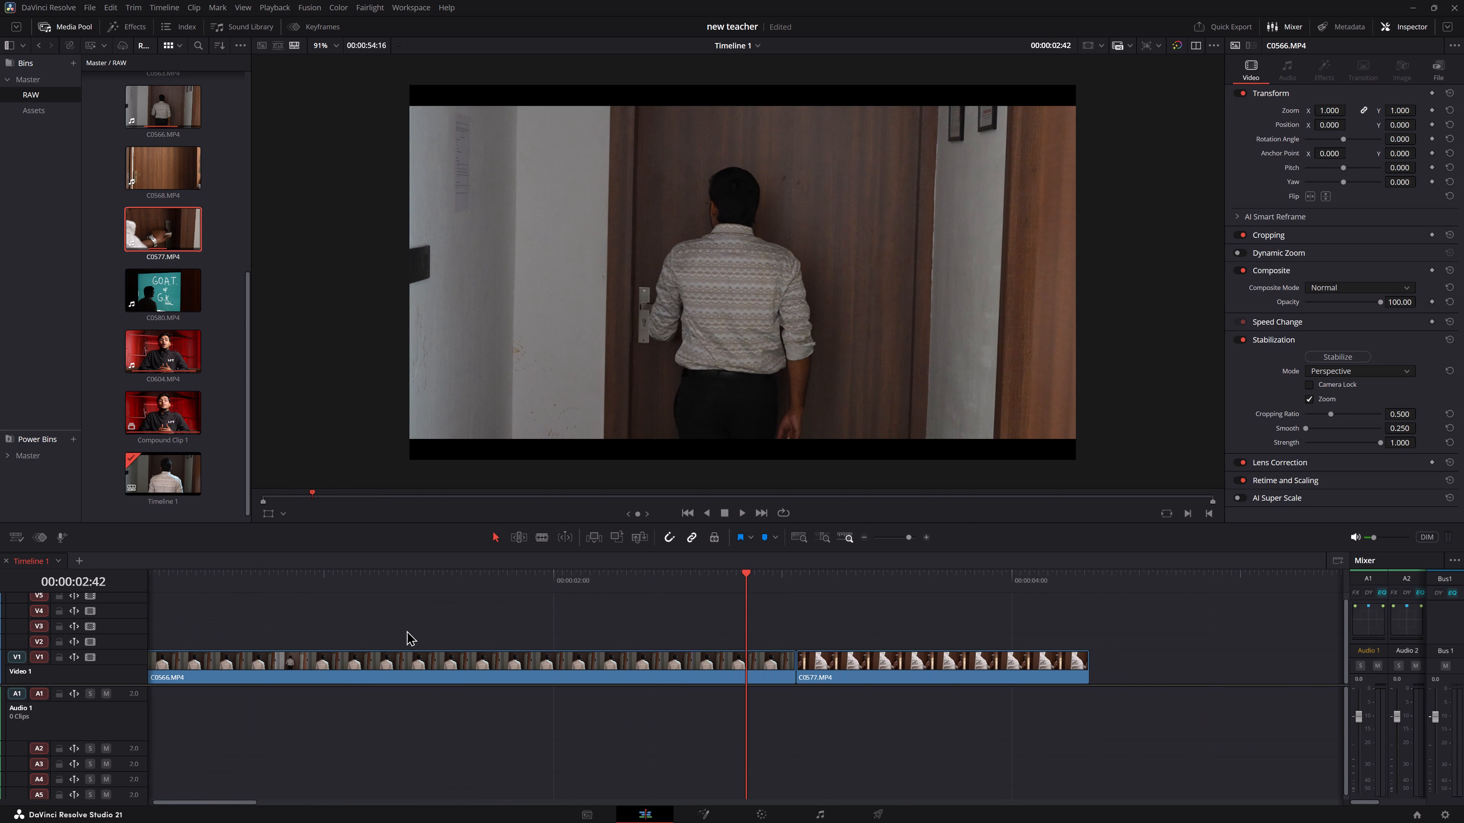
pyautogui.keyDown('alt'); pyautogui.scroll(7, 406, 630); pyautogui.keyUp('alt')
pyautogui.moveTo(487, 593); pyautogui.dragTo(428, 575)
pyautogui.click(555, 672)
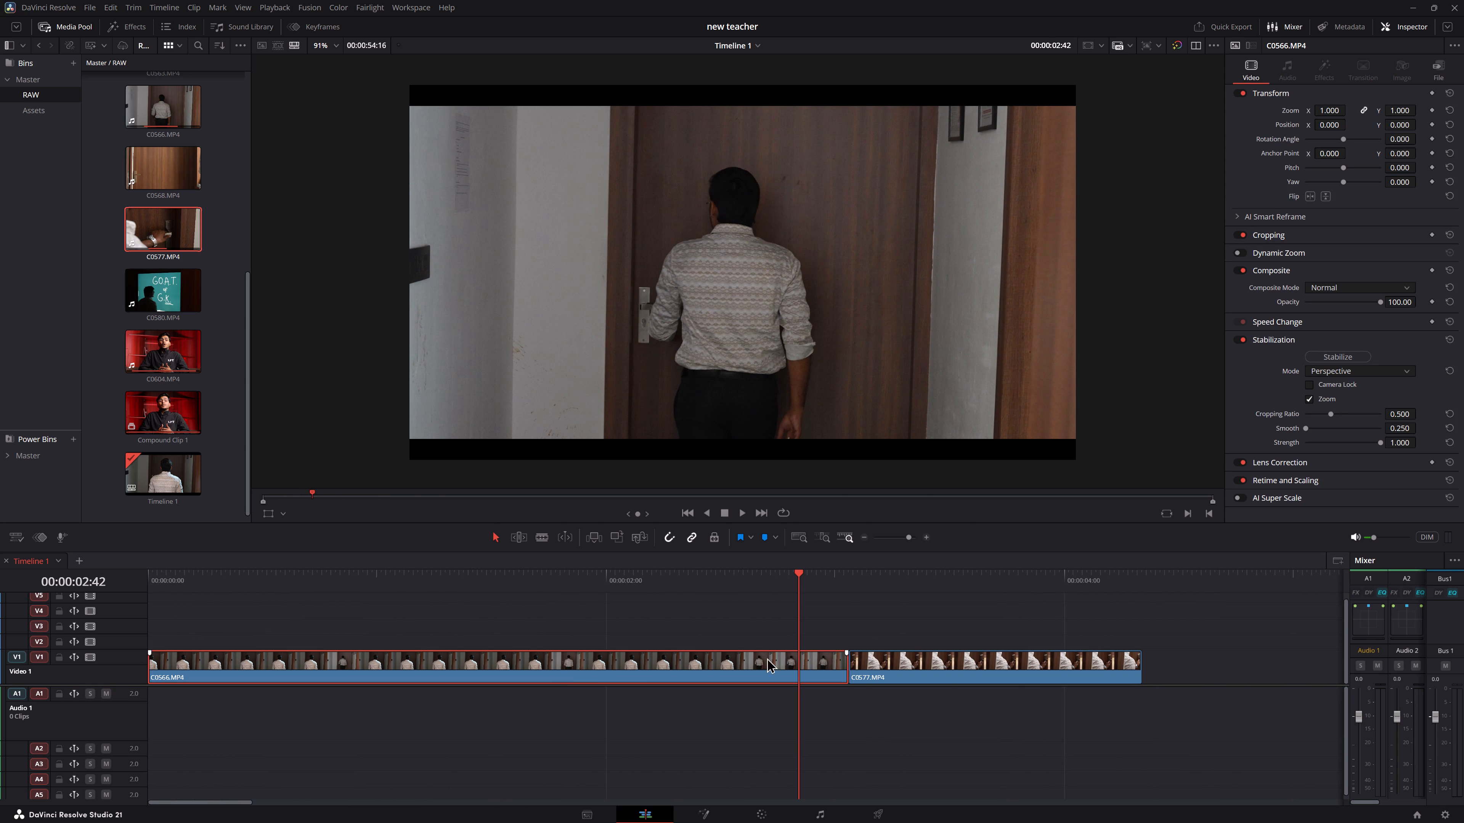
pyautogui.moveTo(806, 575); pyautogui.dragTo(815, 575)
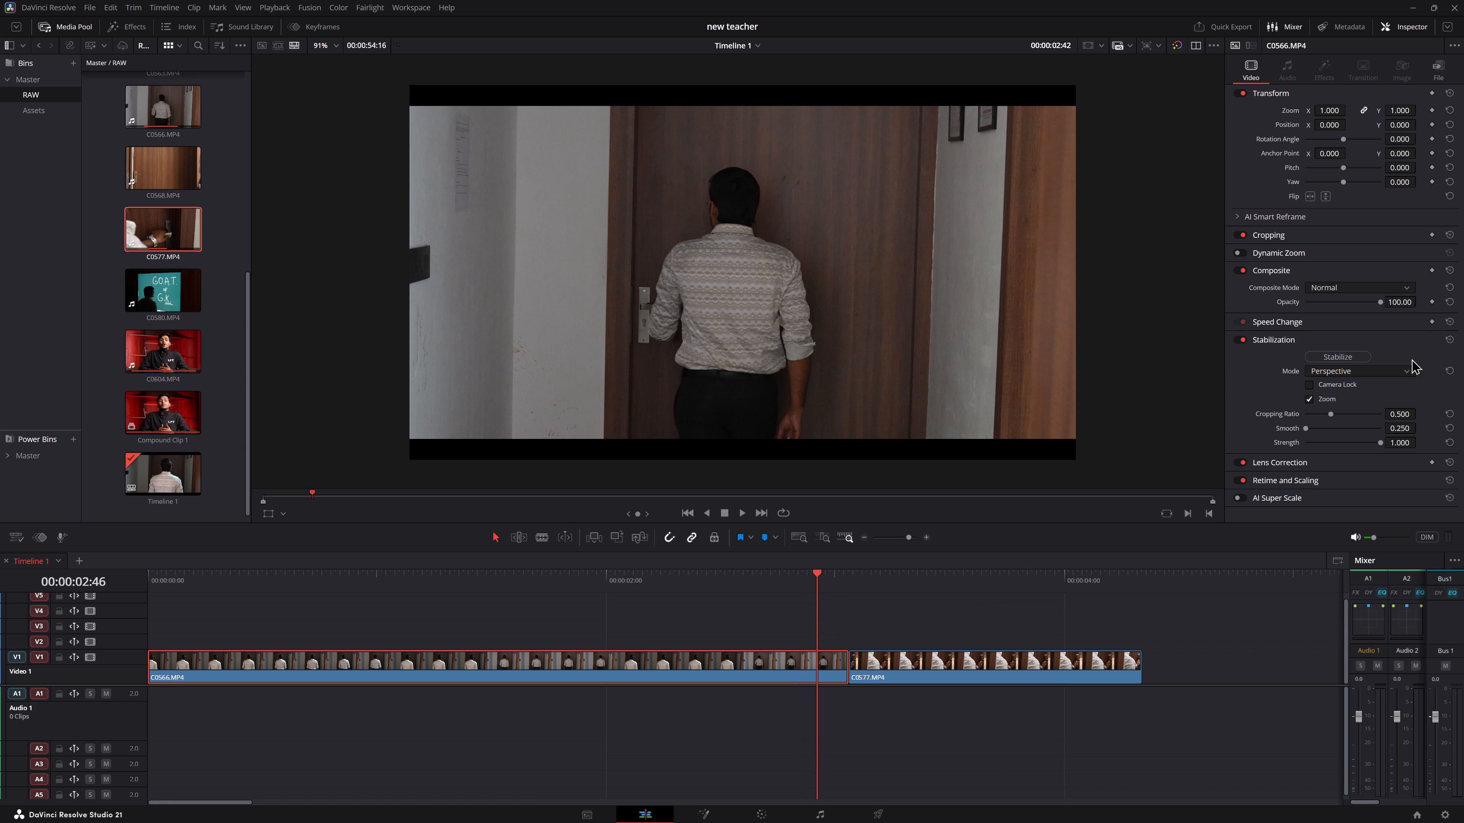
pyautogui.click(1237, 255)
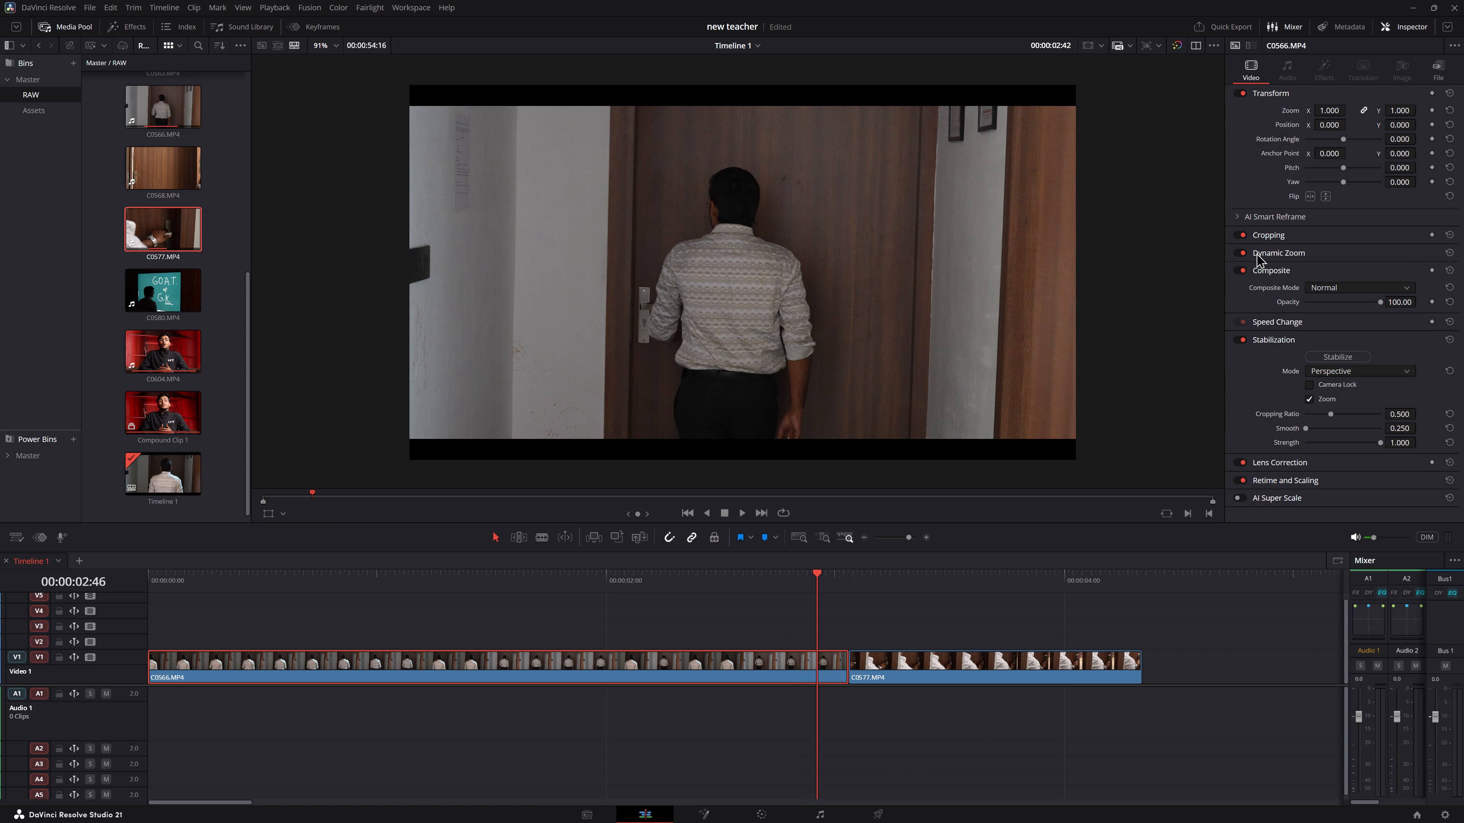
pyautogui.click(1259, 253)
pyautogui.click(1339, 280)
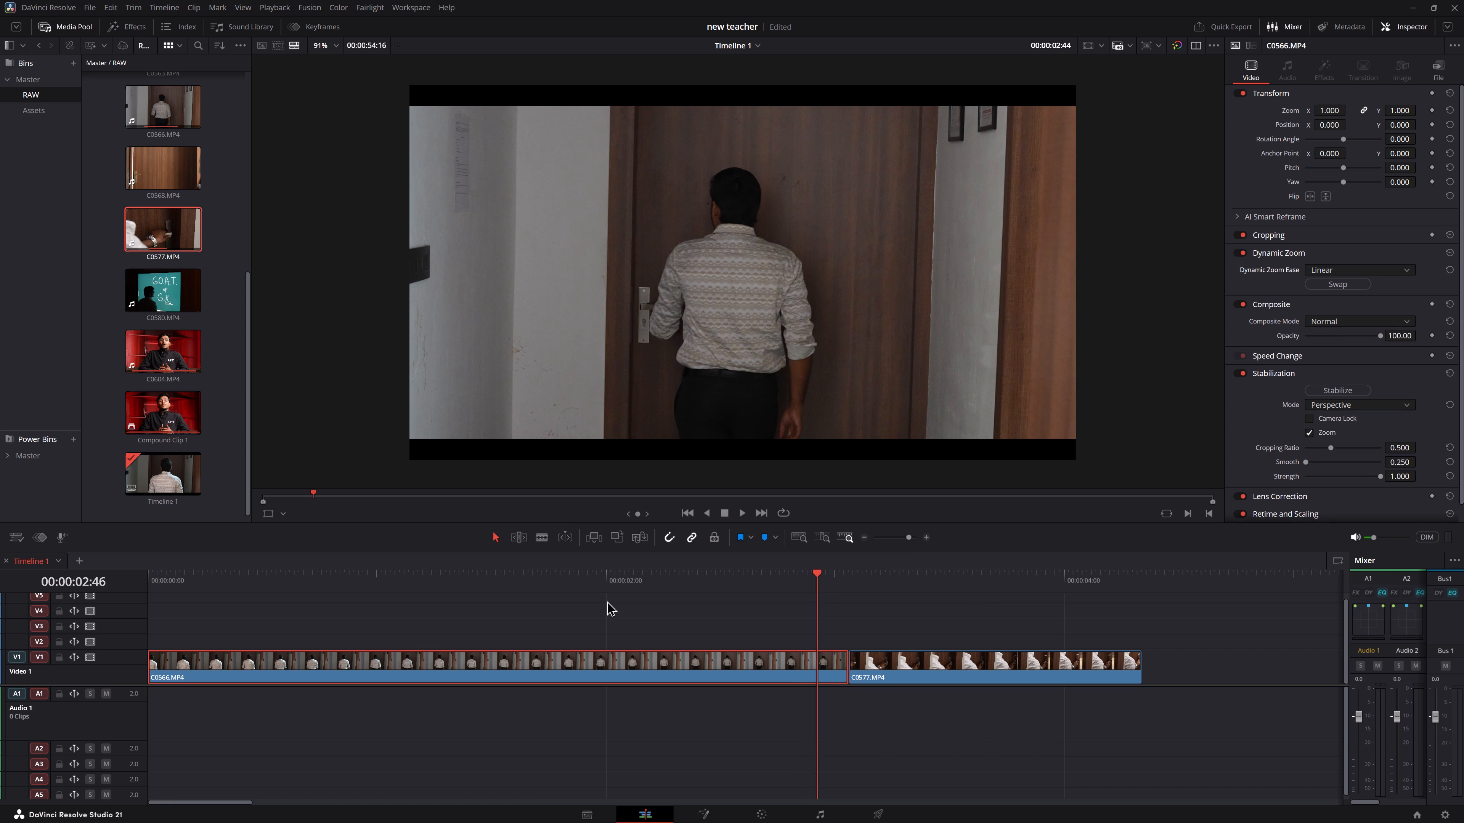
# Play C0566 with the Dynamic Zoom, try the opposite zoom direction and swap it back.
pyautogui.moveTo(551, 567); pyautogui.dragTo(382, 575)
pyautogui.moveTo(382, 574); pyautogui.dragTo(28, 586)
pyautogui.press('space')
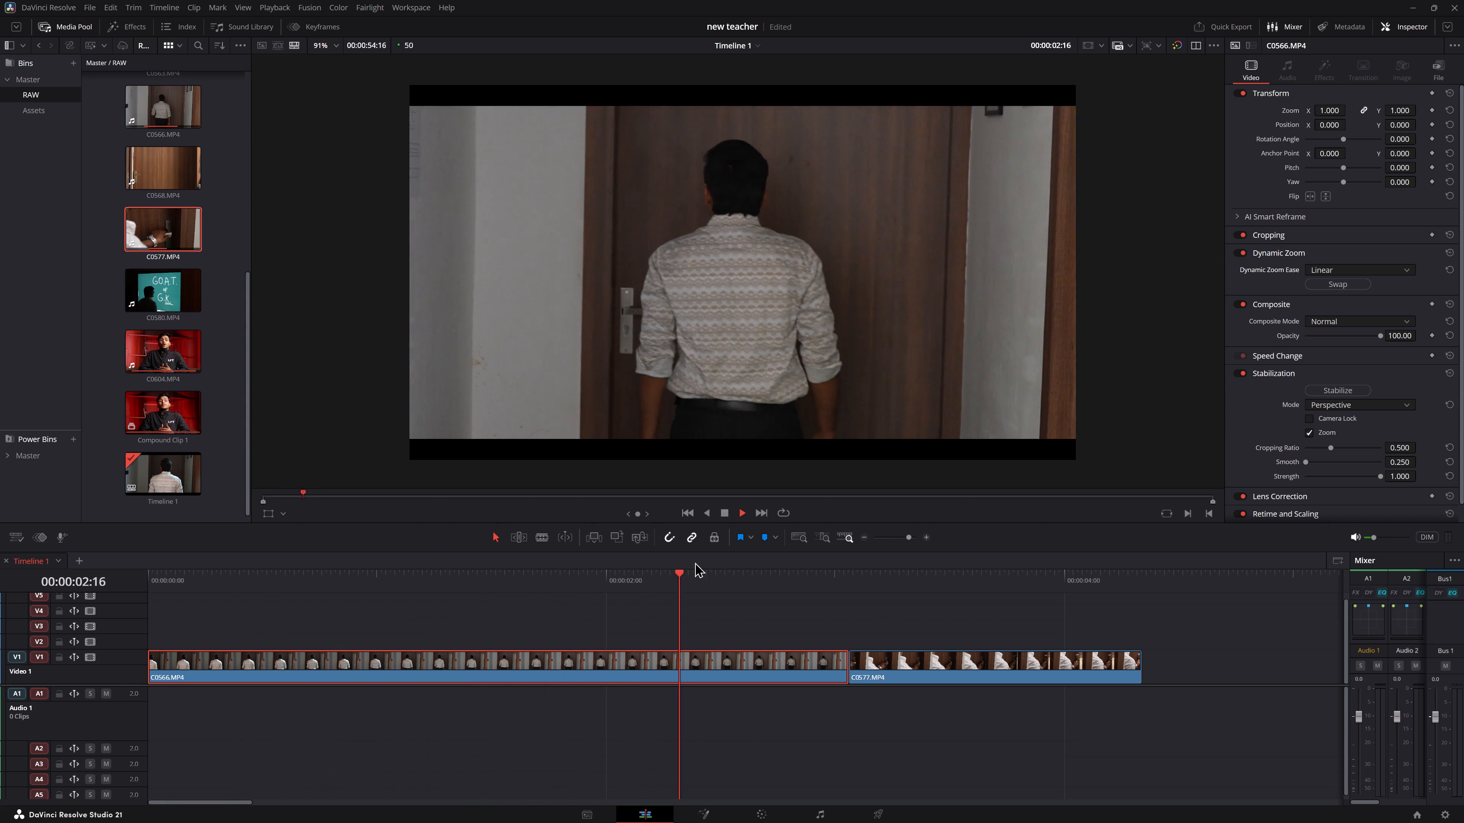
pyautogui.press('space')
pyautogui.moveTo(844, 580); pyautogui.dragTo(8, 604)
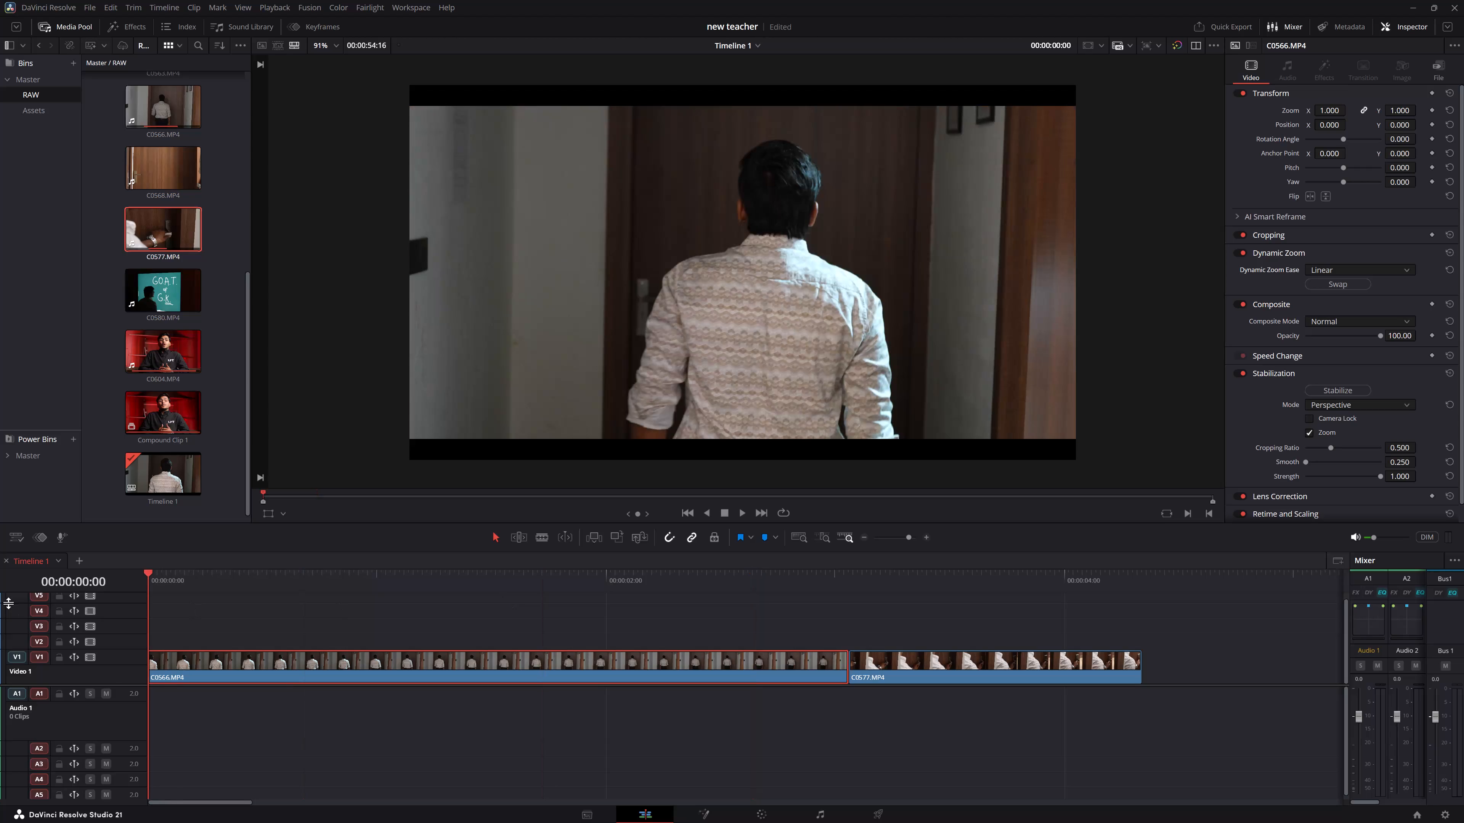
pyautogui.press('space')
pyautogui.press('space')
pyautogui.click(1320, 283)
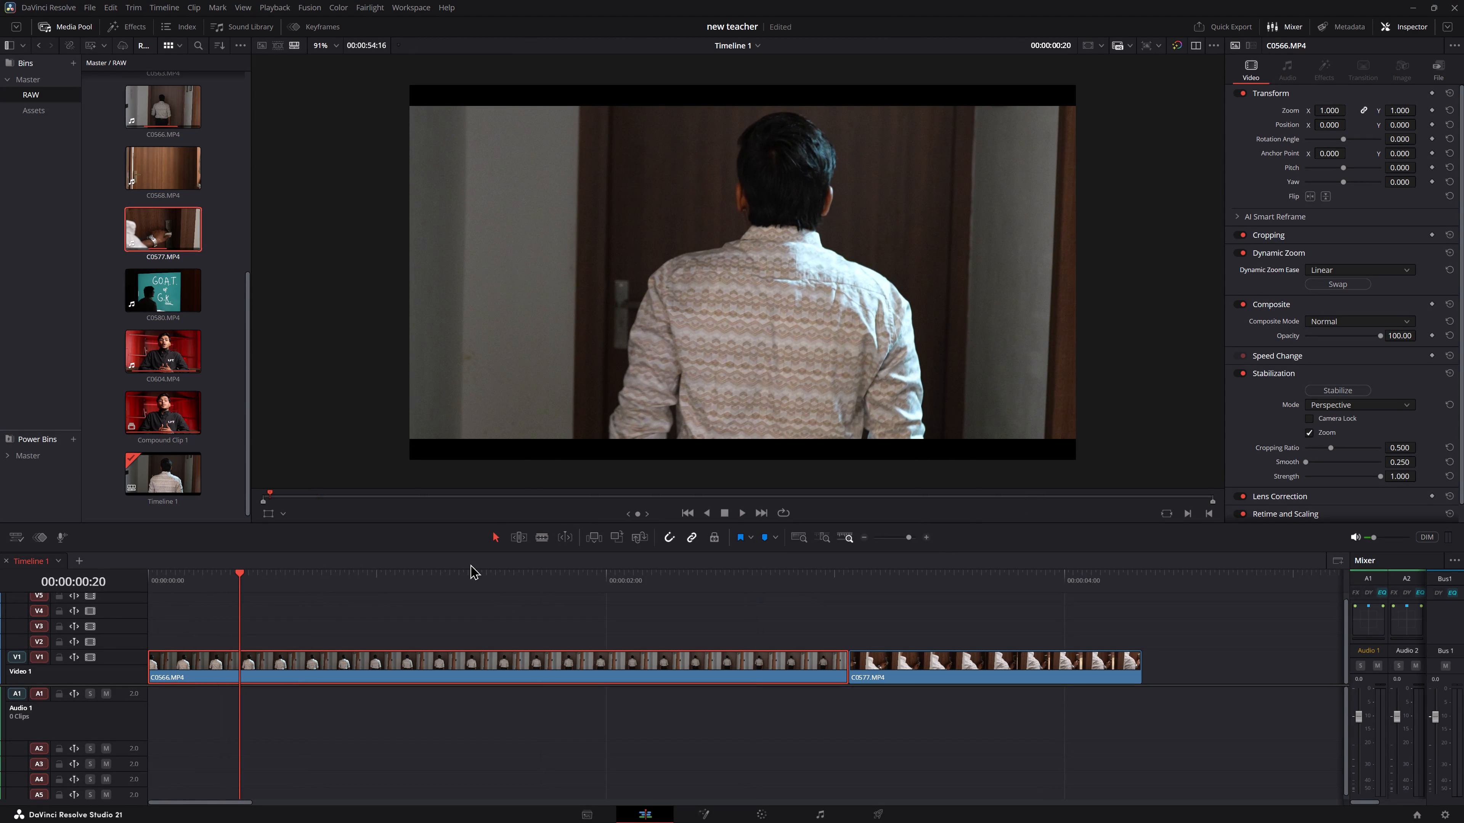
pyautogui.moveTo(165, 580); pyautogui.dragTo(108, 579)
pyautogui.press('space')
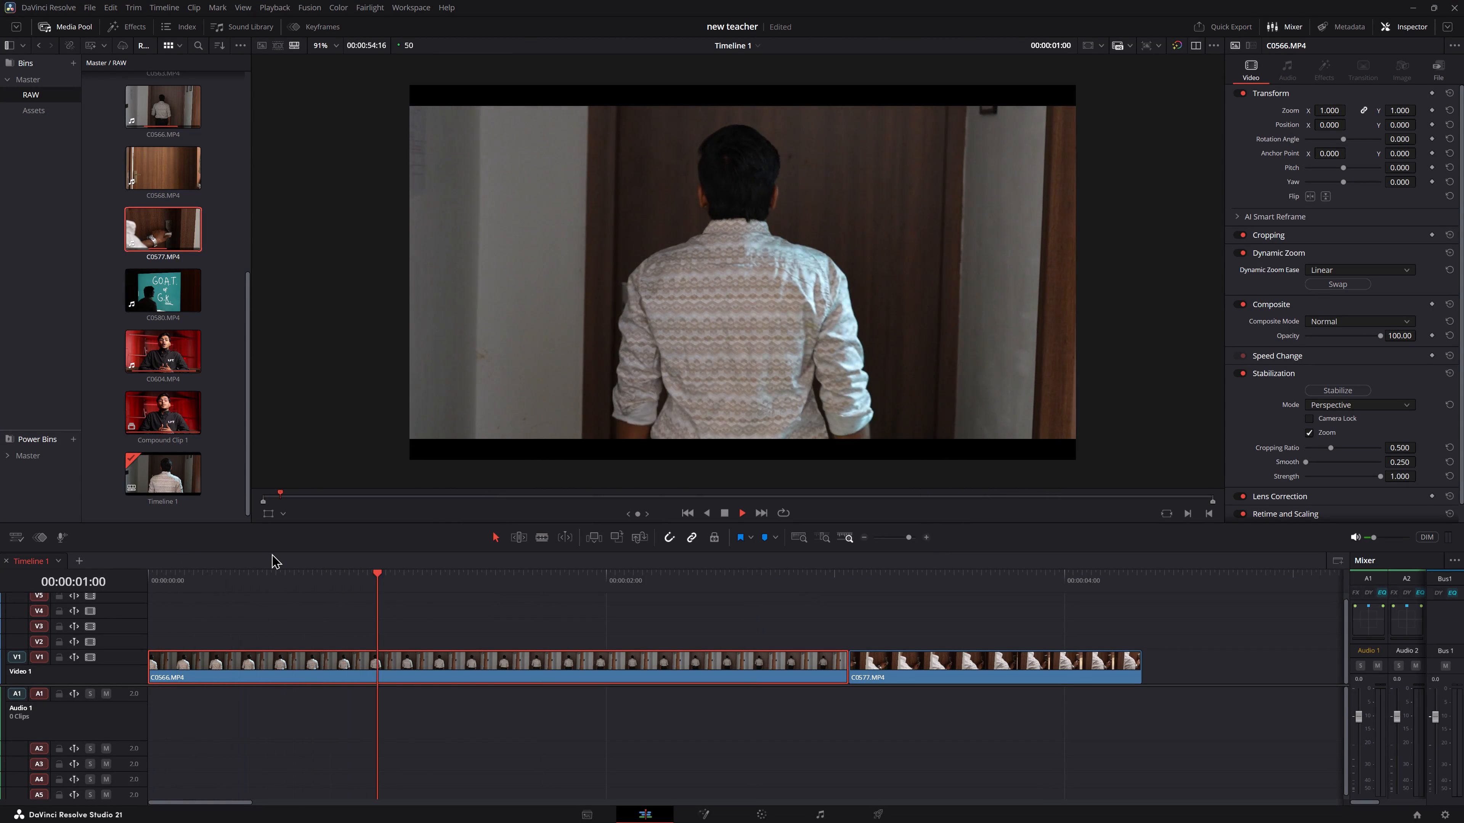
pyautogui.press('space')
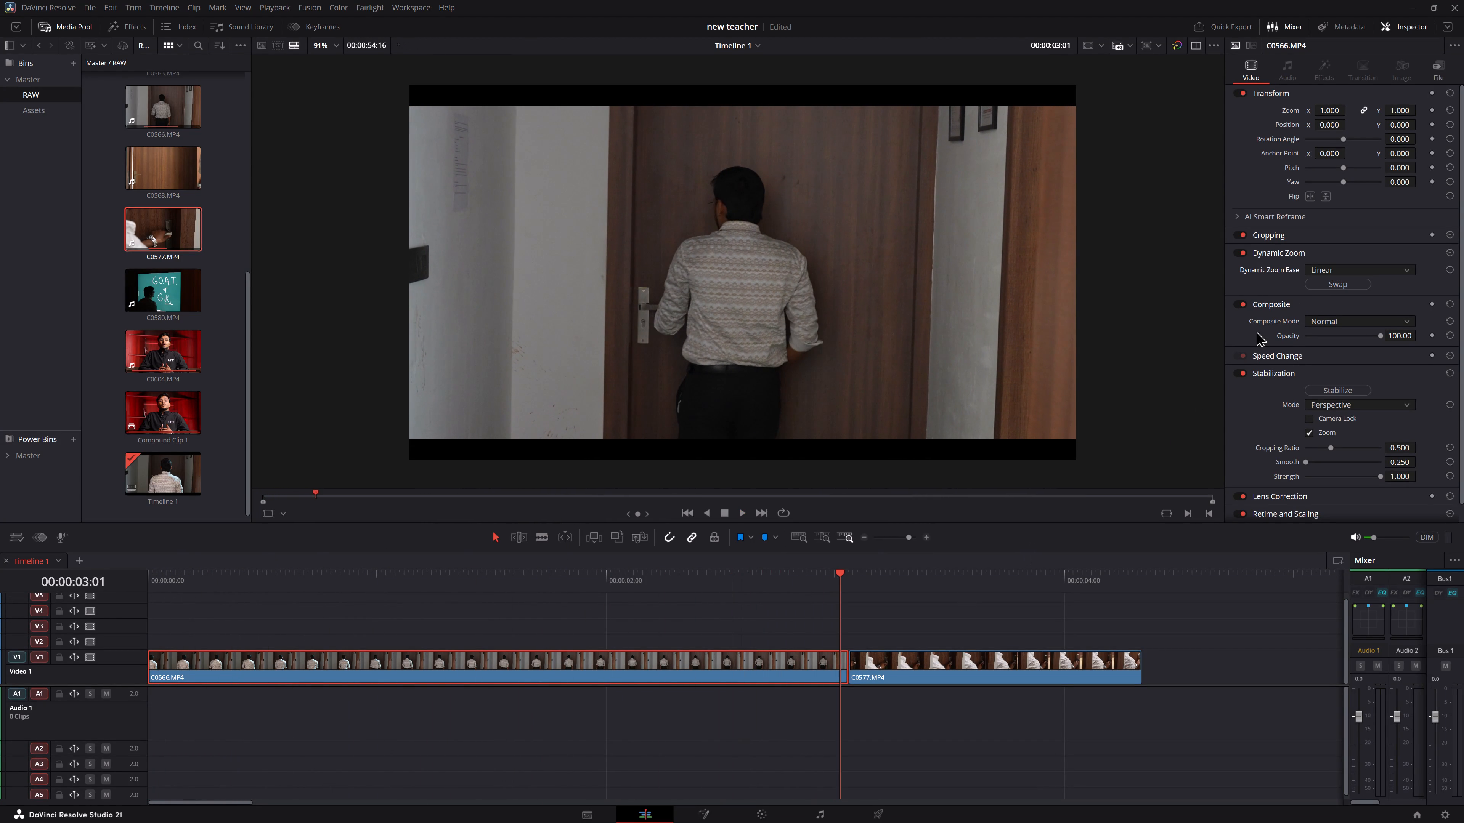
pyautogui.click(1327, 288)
# Show the Dynamic Zoom overlay for C0566, shrink the end frame and position it around the man's head and back.
pyautogui.press('space')
pyautogui.press('space')
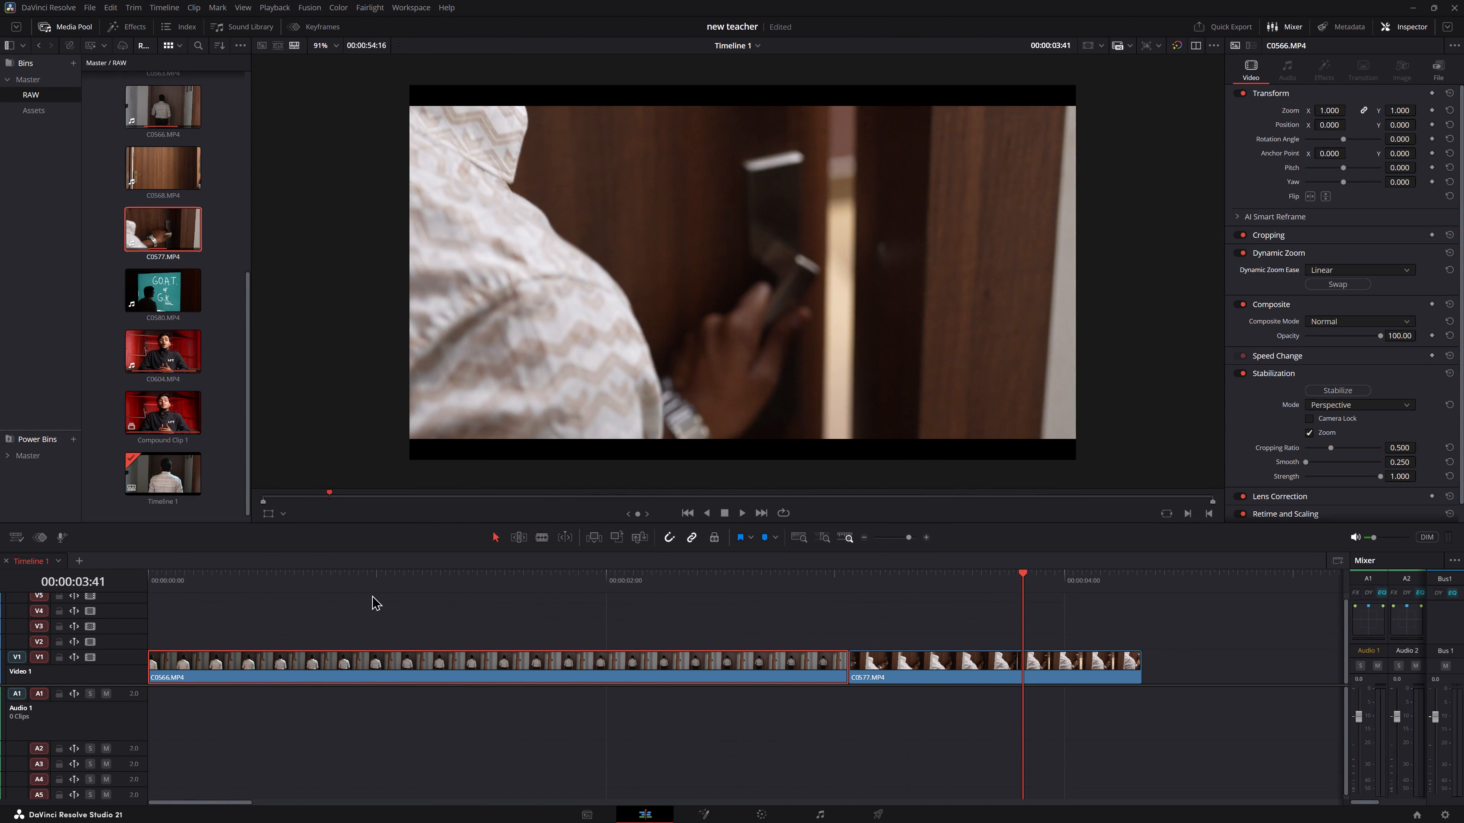
pyautogui.moveTo(348, 581); pyautogui.dragTo(0, 610)
pyautogui.press('space')
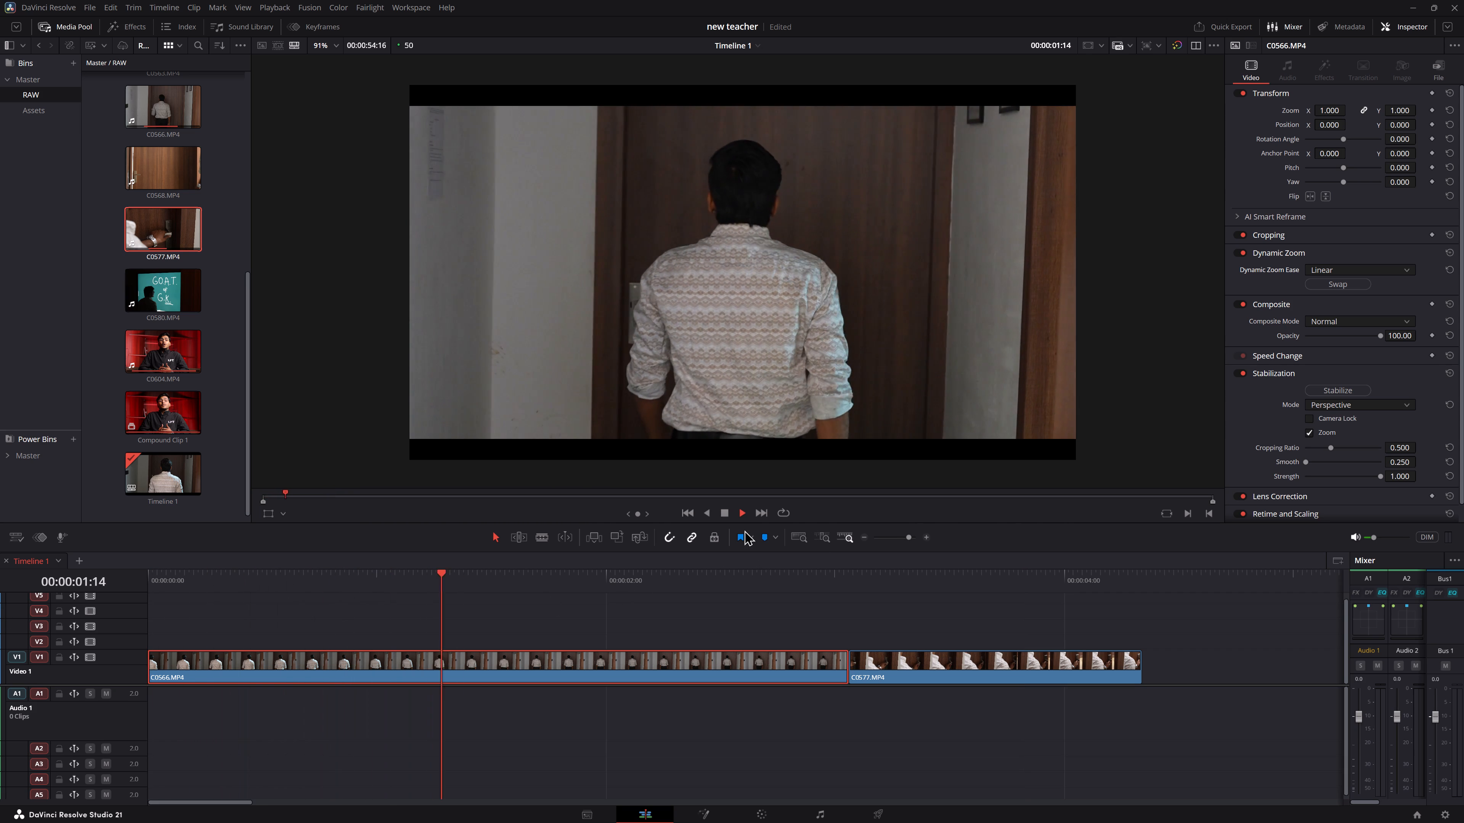
pyautogui.press('space')
pyautogui.click(282, 510)
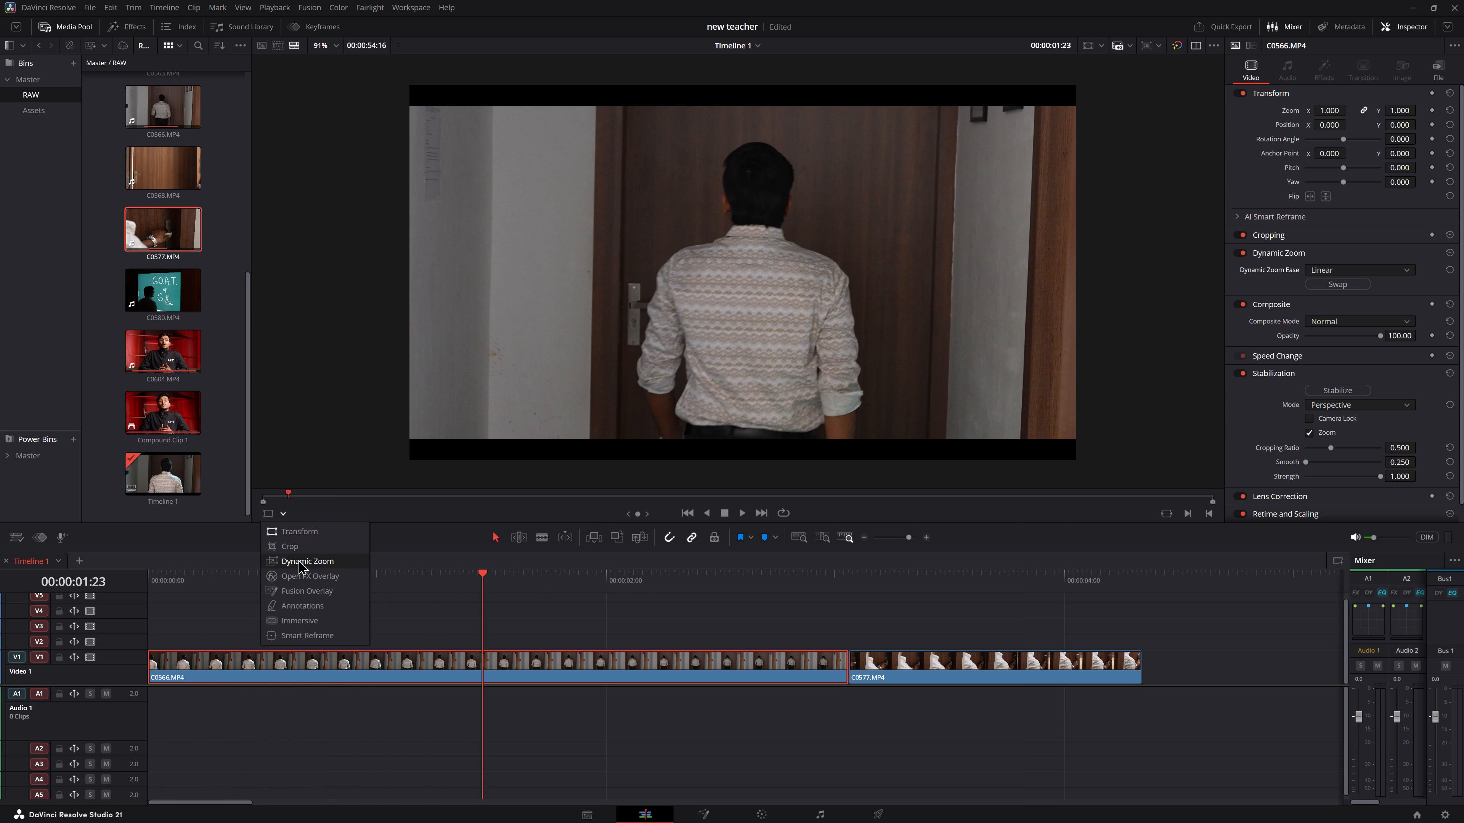
pyautogui.click(298, 559)
pyautogui.moveTo(479, 422); pyautogui.dragTo(570, 371)
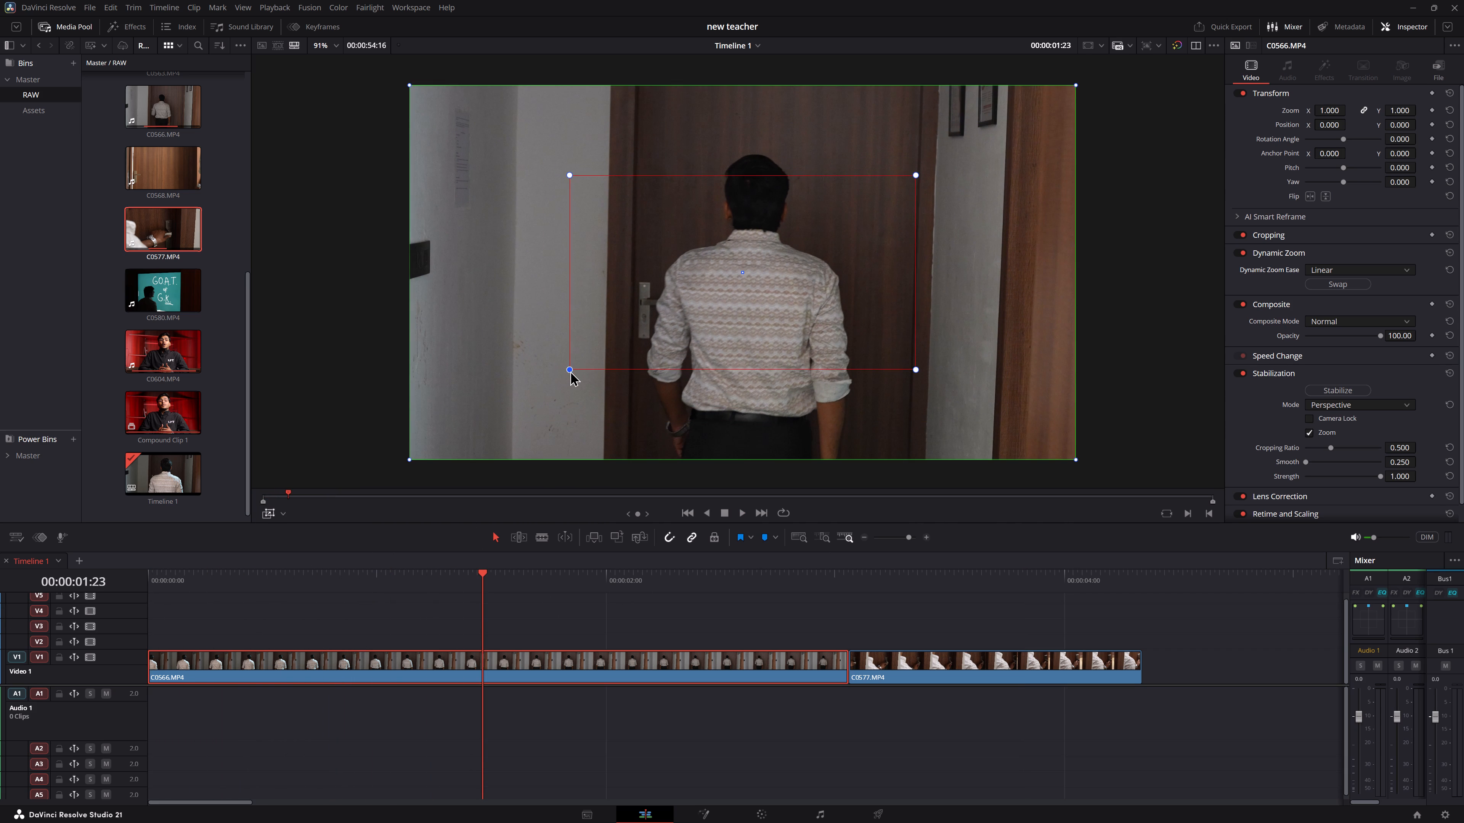
pyautogui.moveTo(570, 371); pyautogui.dragTo(568, 376)
pyautogui.moveTo(745, 272); pyautogui.dragTo(754, 249)
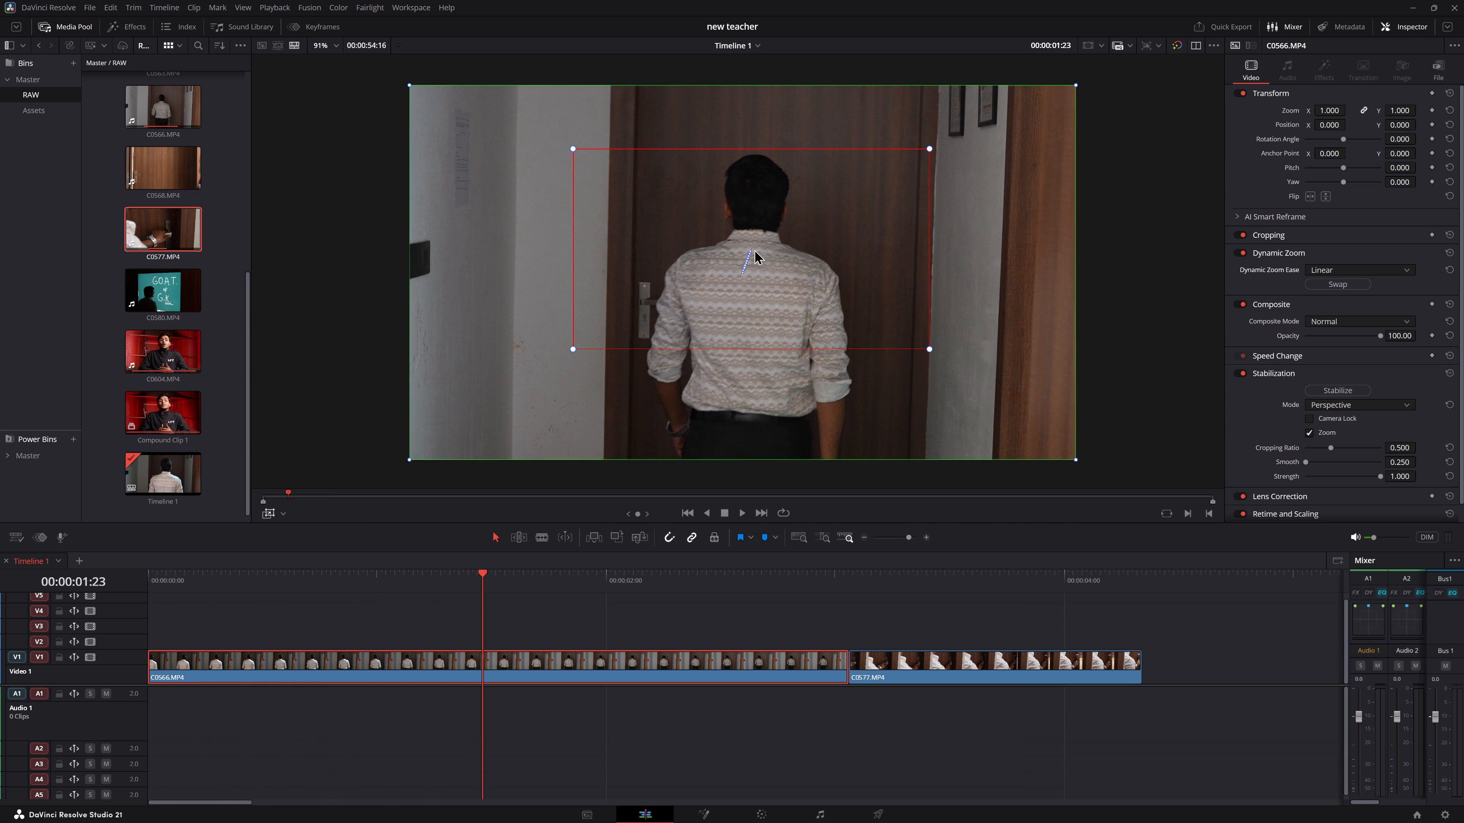
pyautogui.moveTo(754, 249); pyautogui.dragTo(753, 250)
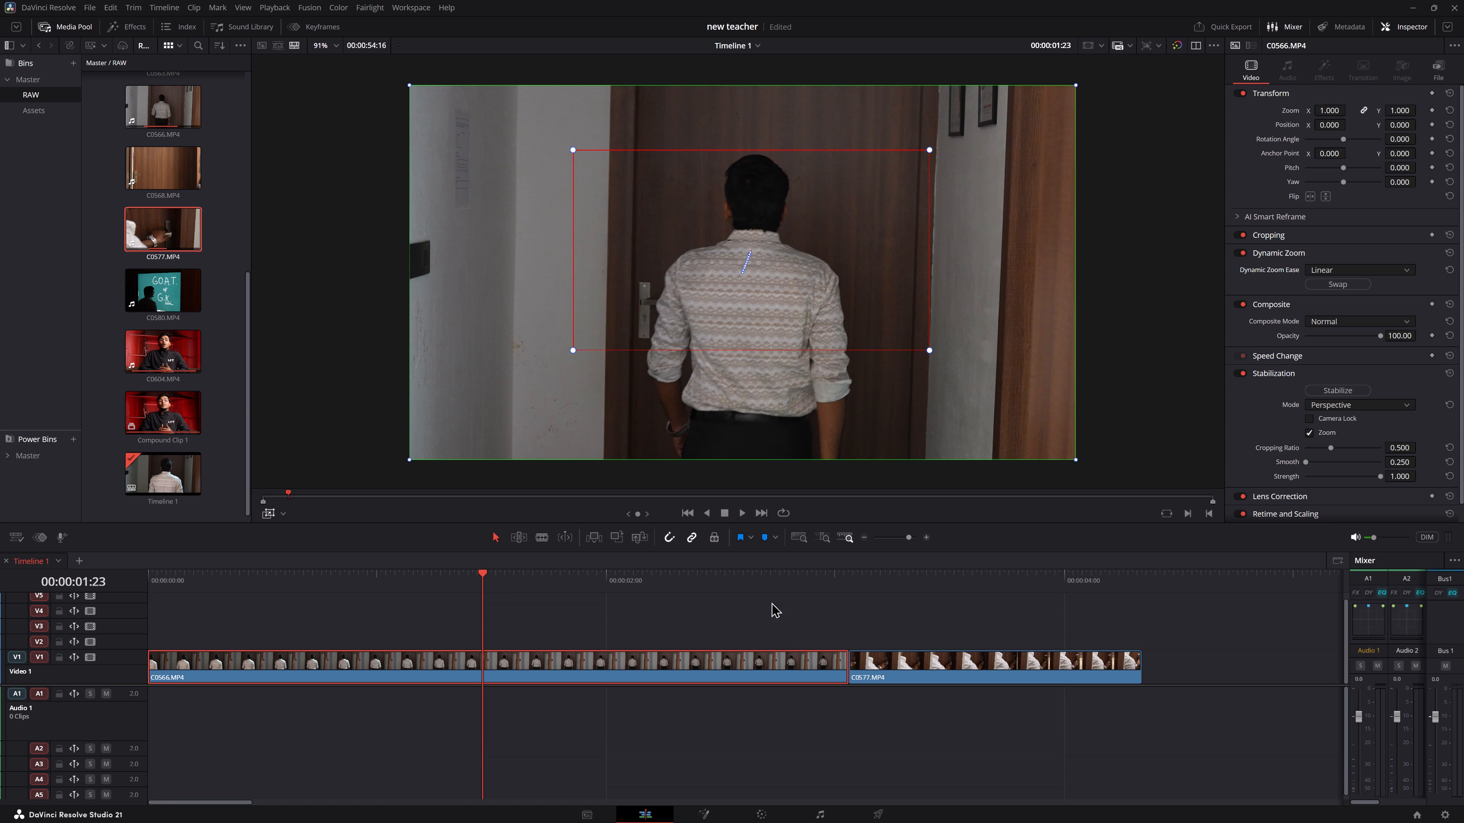
# Replay C0566 and enlarge the Dynamic Zoom end frame for a gentler zoom-in.
pyautogui.moveTo(651, 587); pyautogui.dragTo(0, 608)
pyautogui.press('space')
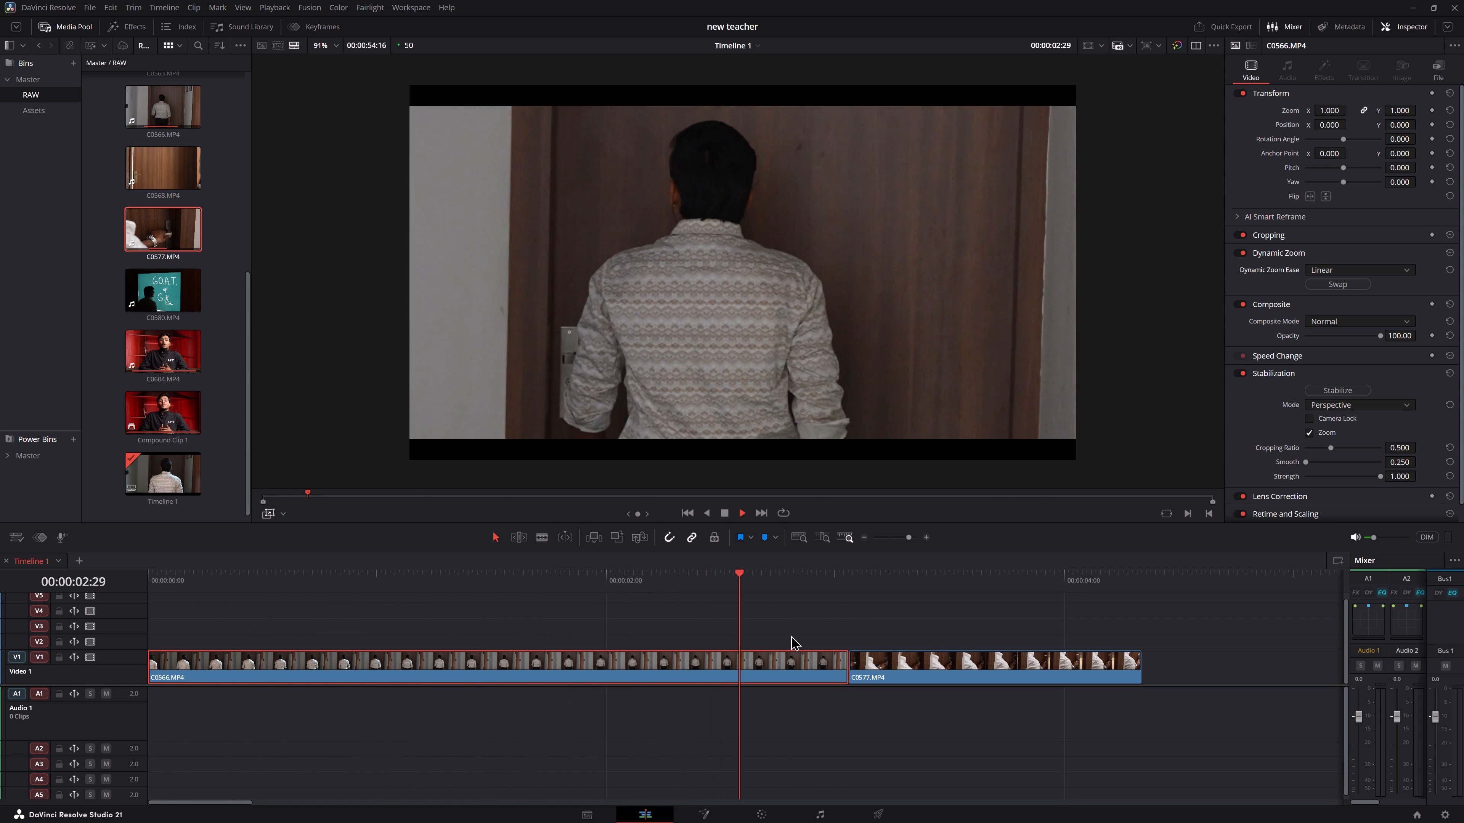
pyautogui.press('space')
pyautogui.moveTo(738, 587); pyautogui.dragTo(605, 588)
pyautogui.press('space')
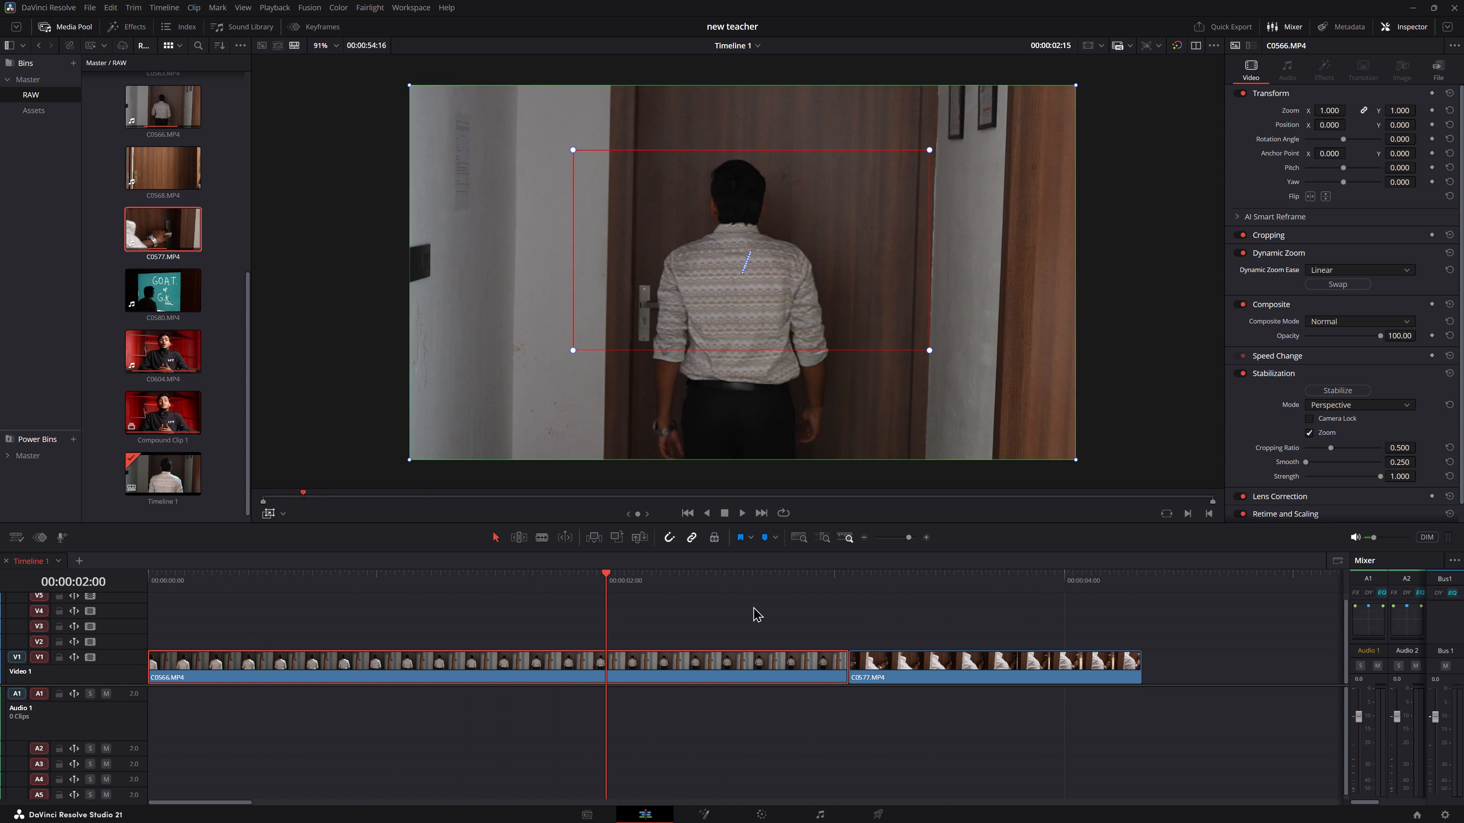
pyautogui.press('space')
pyautogui.moveTo(929, 349); pyautogui.dragTo(939, 358)
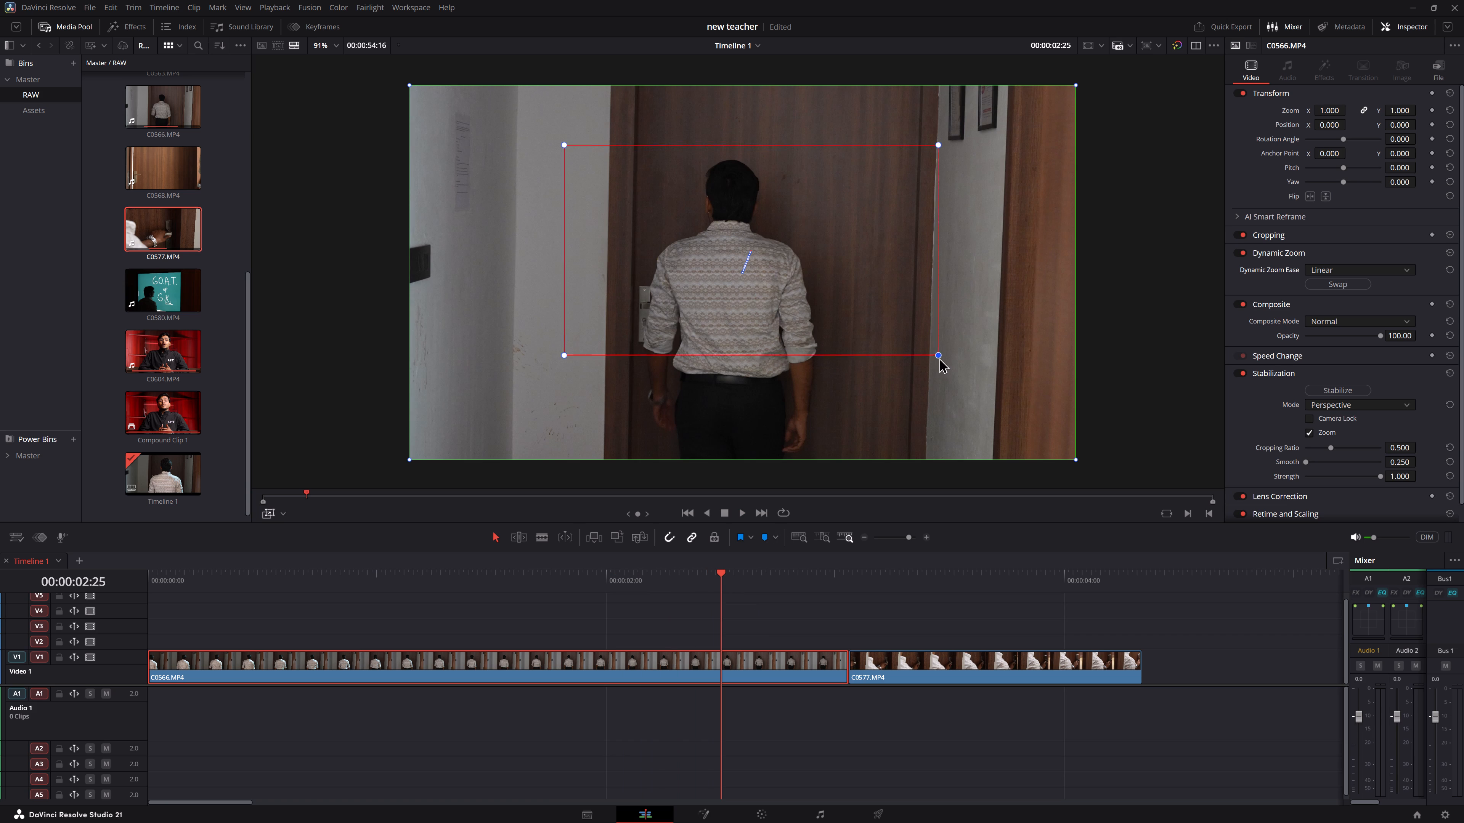
pyautogui.moveTo(939, 358); pyautogui.dragTo(957, 373)
pyautogui.press('space')
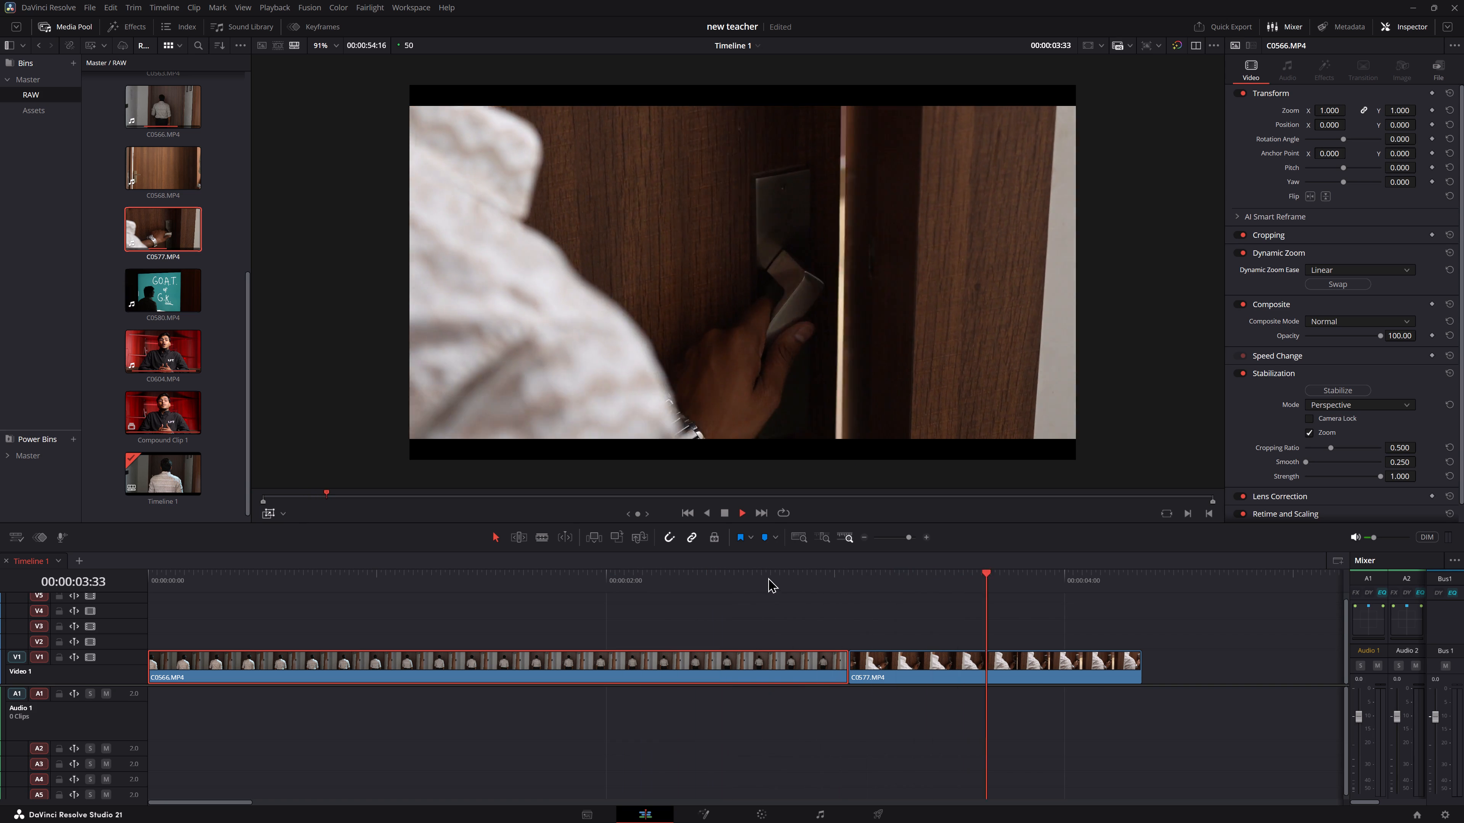
pyautogui.press('space')
# Deselect C0566 and hide the Dynamic Zoom overlay in the viewer.
pyautogui.click(882, 616)
pyautogui.click(844, 577)
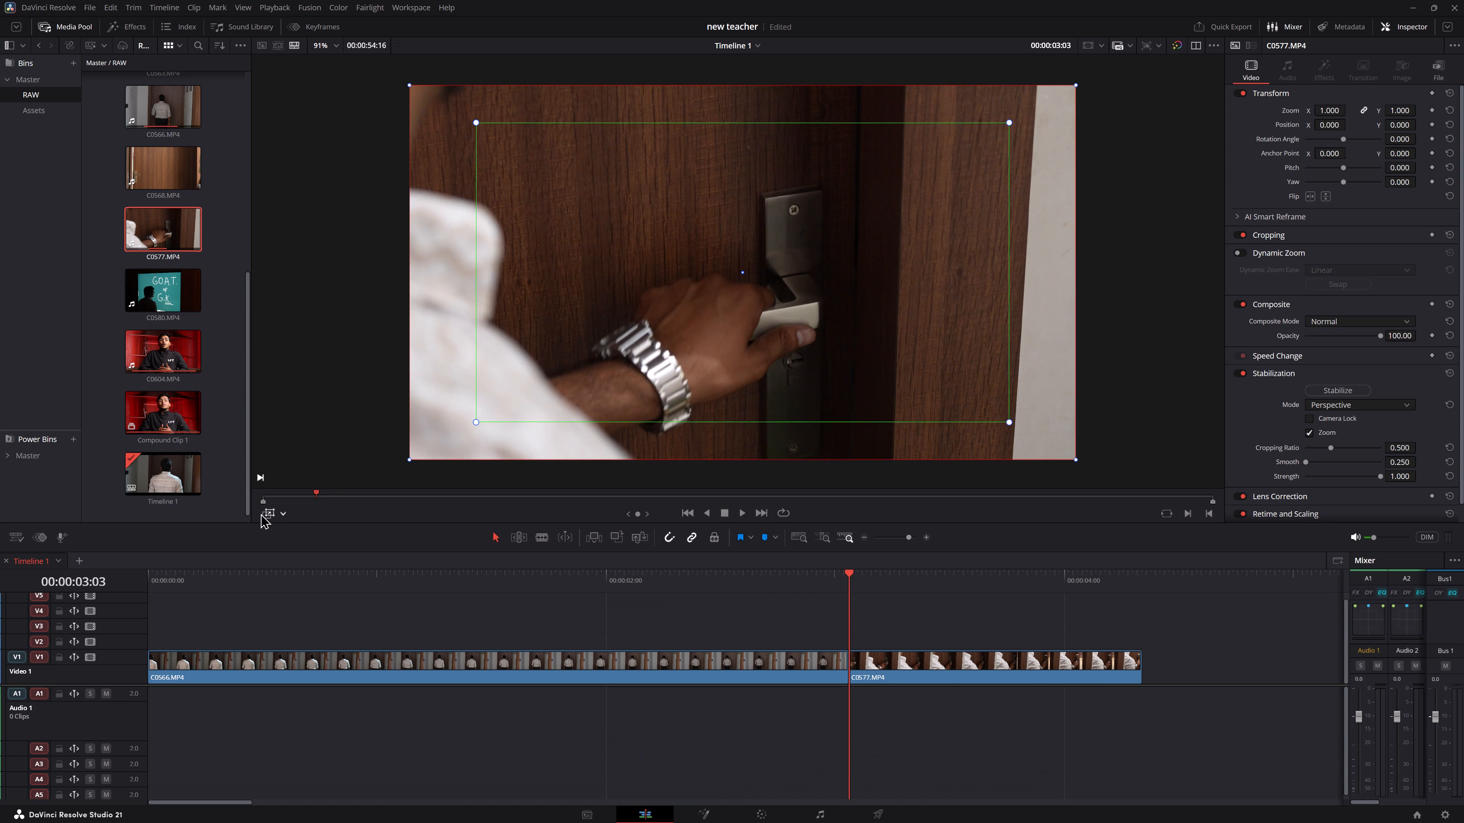
pyautogui.click(260, 512)
# Play C0566 from the start through C0577 to examine the zoom and the cut between them.
pyautogui.press('space')
pyautogui.press('space')
pyautogui.moveTo(758, 578); pyautogui.dragTo(0, 663)
pyautogui.press('space')
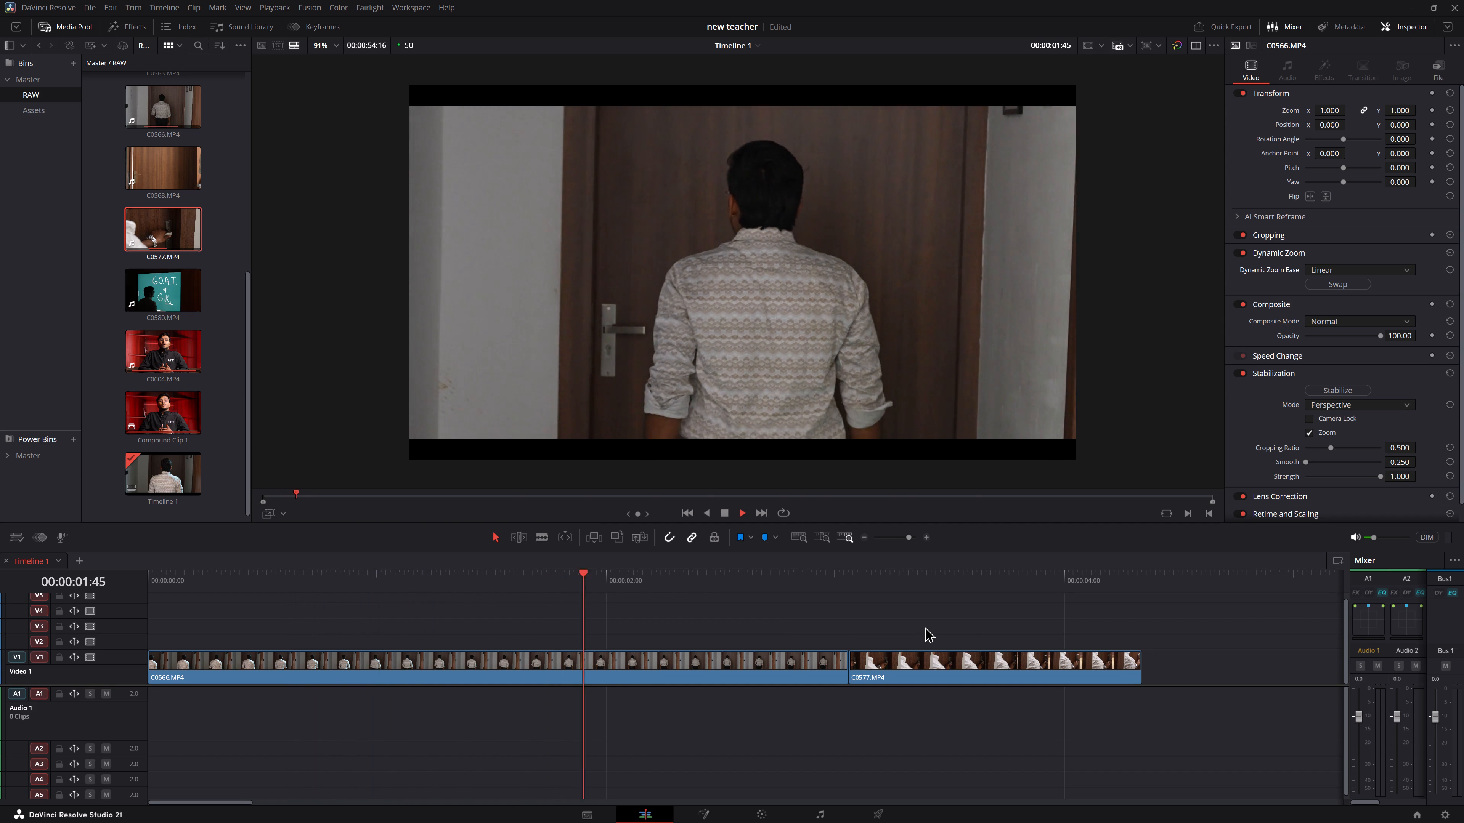
pyautogui.moveTo(968, 624); pyautogui.dragTo(917, 614, button='middle')
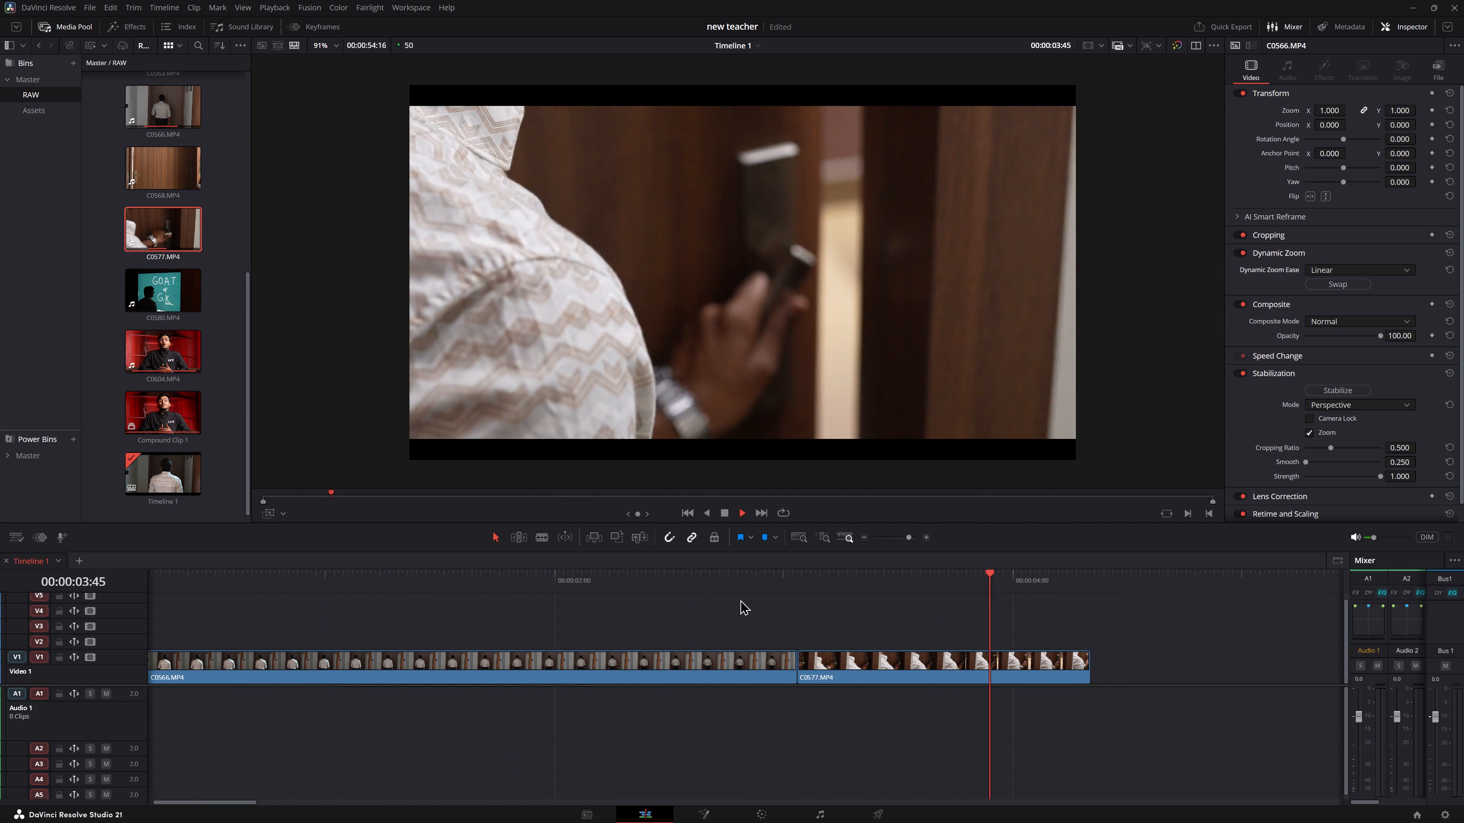
pyautogui.press('space')
pyautogui.moveTo(936, 600); pyautogui.dragTo(518, 594, button='middle')
pyautogui.click(510, 584)
pyautogui.press('space')
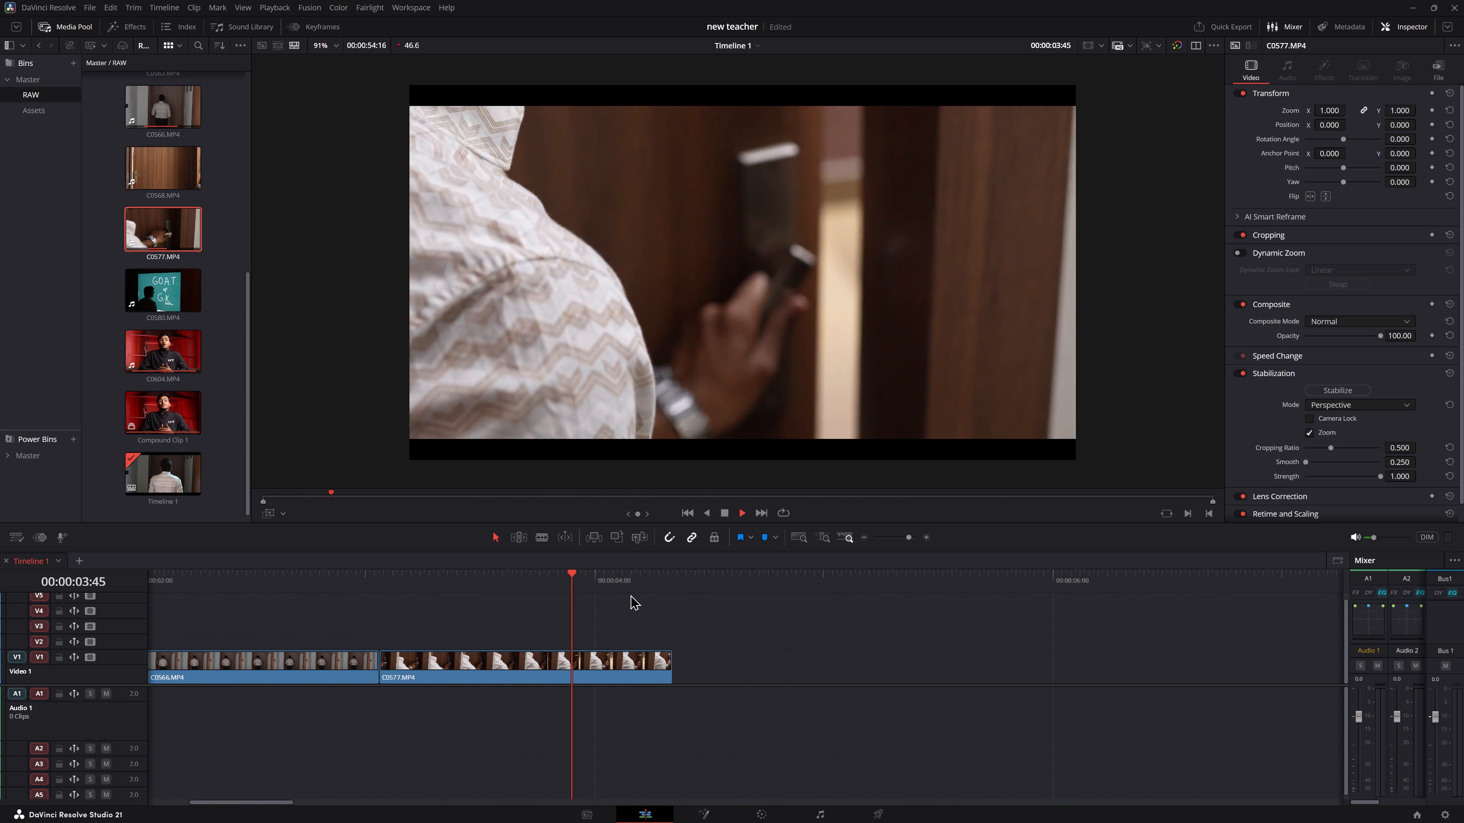
pyautogui.press('space')
# Replay the cut into C0577 several times to examine the door-opening movement.
pyautogui.moveTo(625, 584); pyautogui.dragTo(343, 599)
pyautogui.press('space')
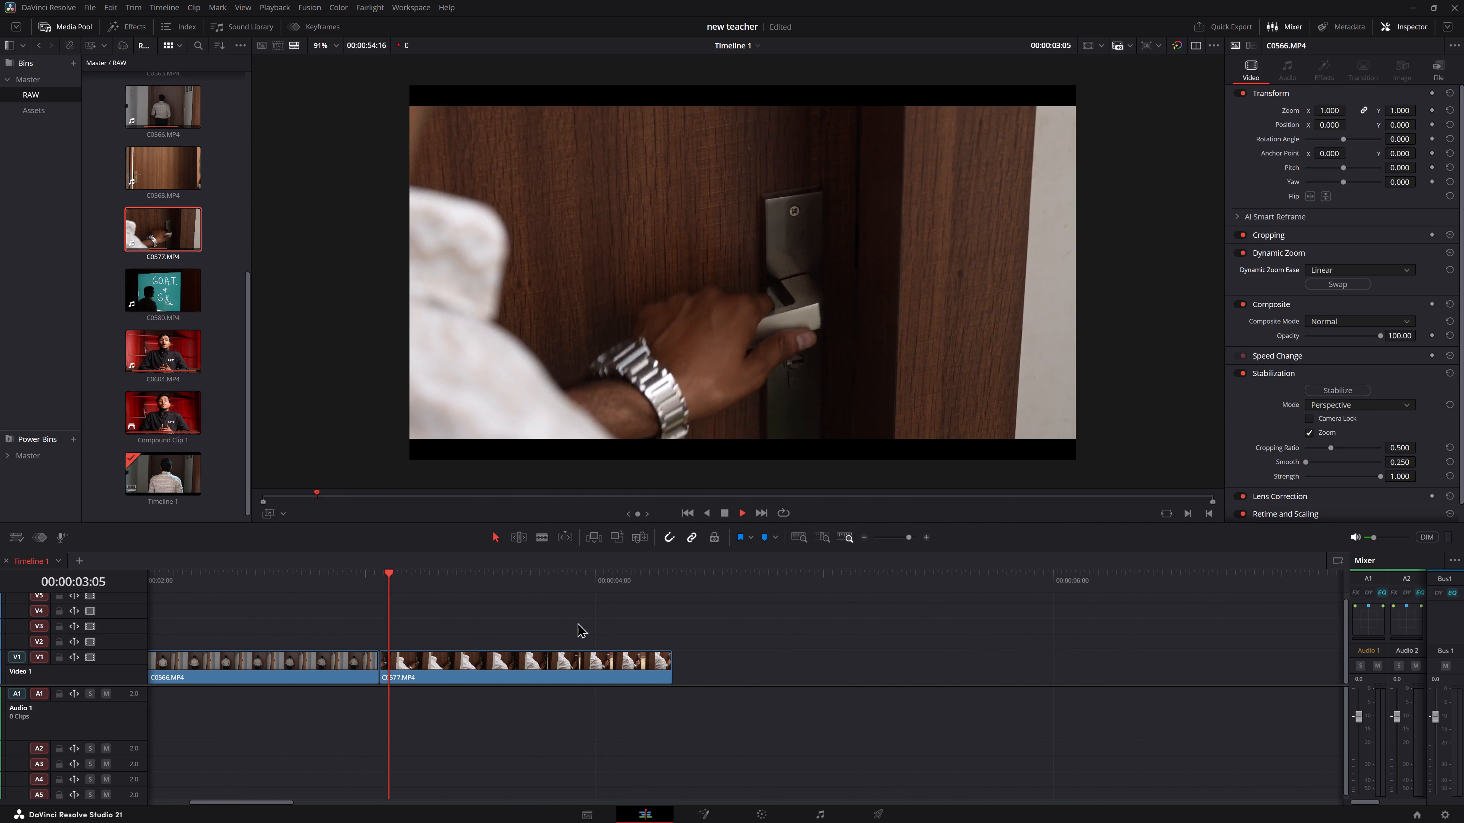
pyautogui.press('space')
pyautogui.press('space')
pyautogui.press('space')
pyautogui.press('space')
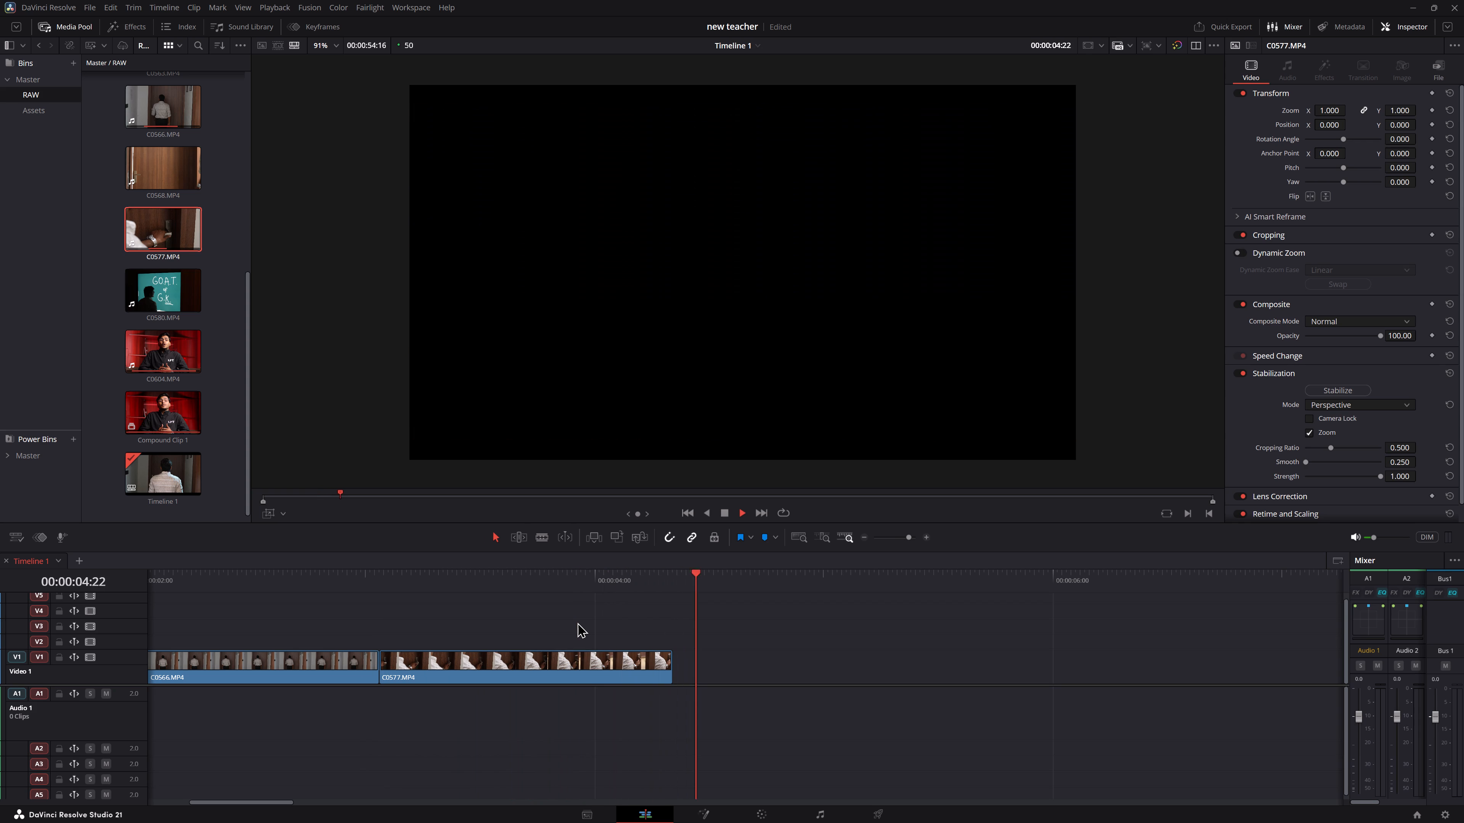
pyautogui.press('space')
pyautogui.moveTo(624, 580); pyautogui.dragTo(380, 601)
pyautogui.press('space')
pyautogui.press('space')
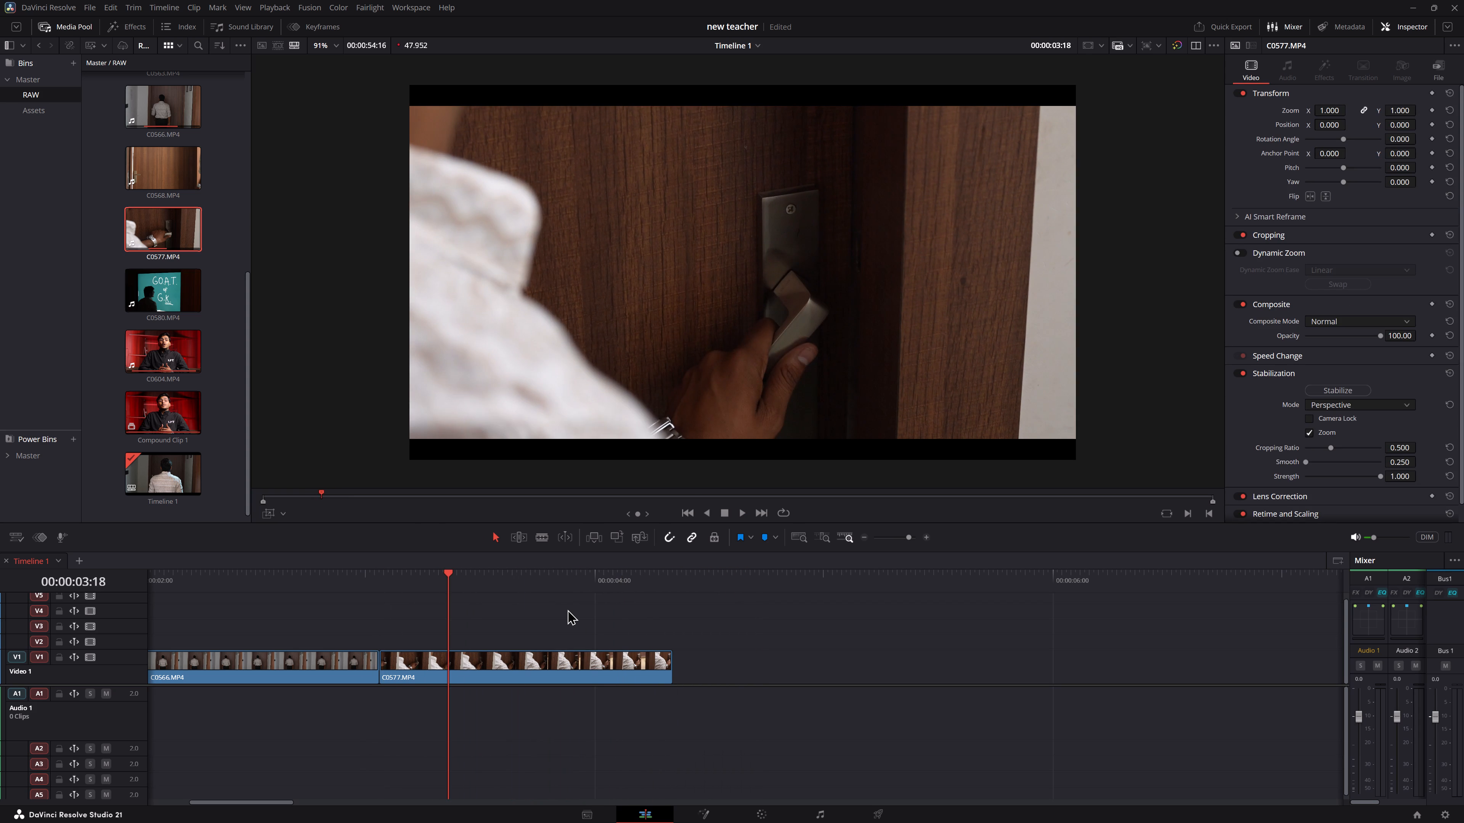
pyautogui.press('space')
pyautogui.press('space')
pyautogui.press('space')
pyautogui.press('space')
pyautogui.press('space')
pyautogui.press('space')
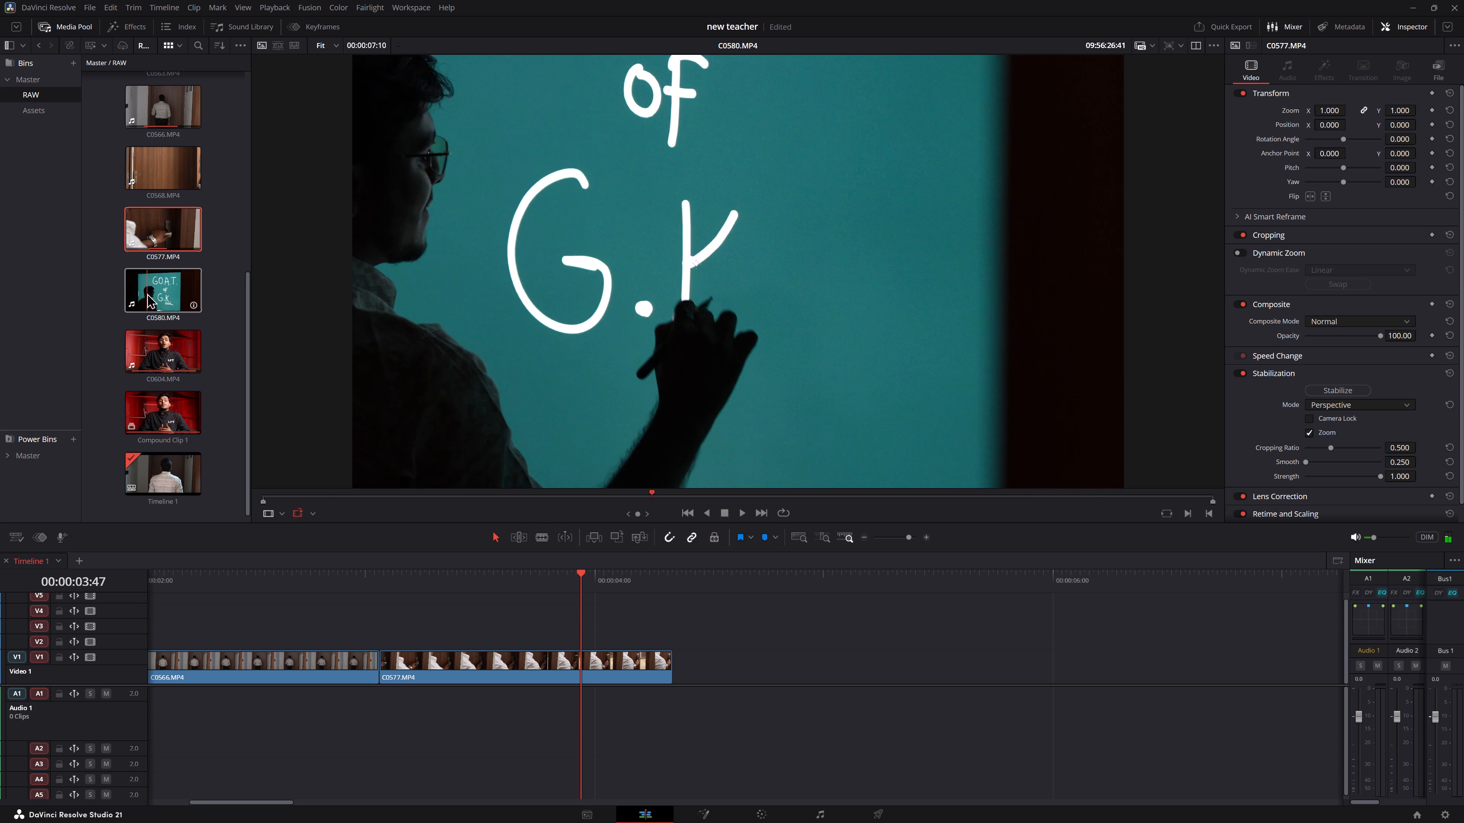
# Add the chalkboard clip C0580 to video track V1 directly after C0577, leaving no gap.
pyautogui.moveTo(147, 293); pyautogui.dragTo(714, 676)
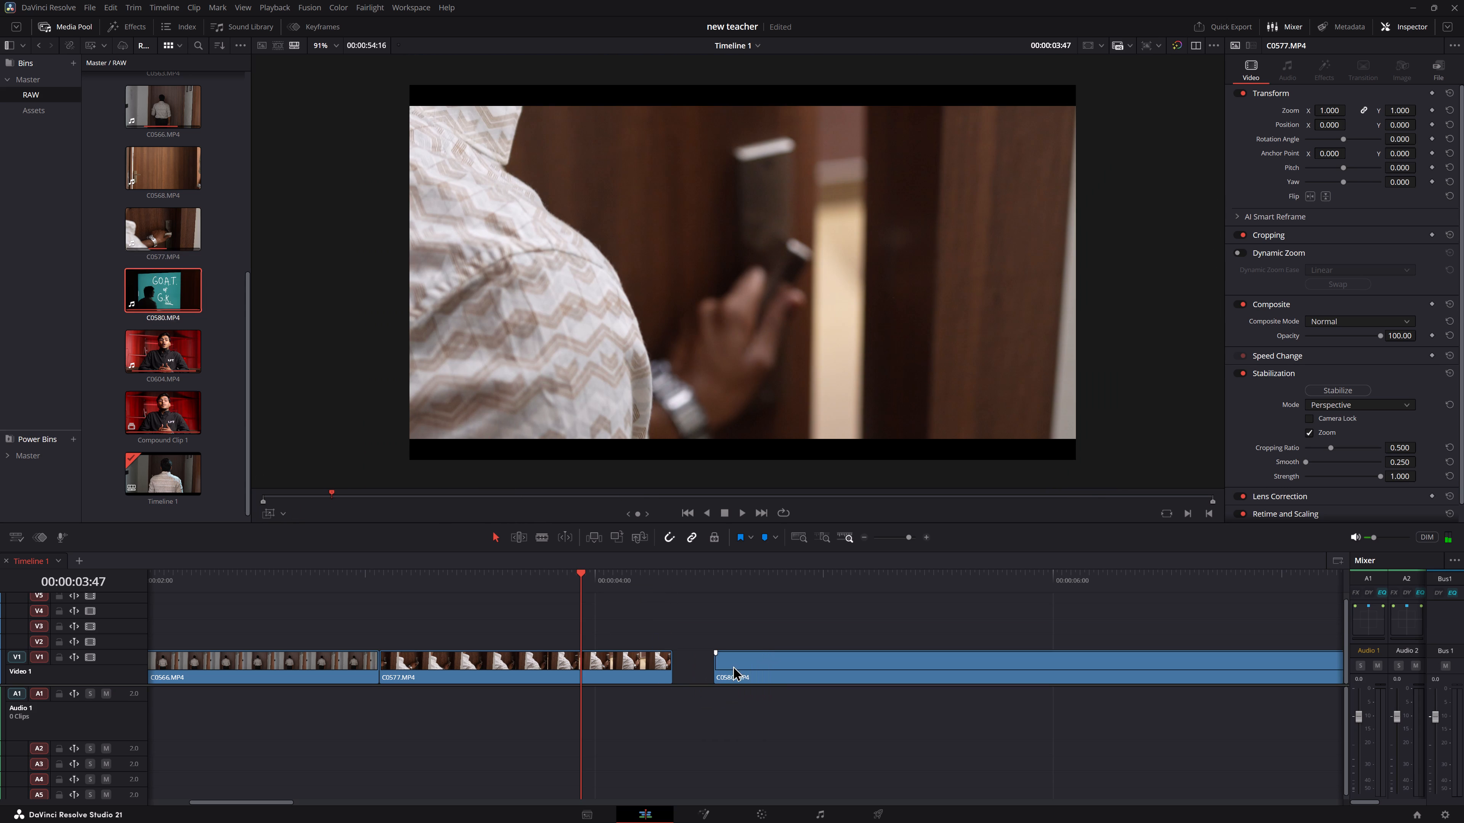
pyautogui.hotkey('alt', 'space')
pyautogui.keyDown('alt'); pyautogui.scroll(-13, 738, 659); pyautogui.keyUp('alt')
pyautogui.keyDown('alt'); pyautogui.scroll(-6, 782, 611); pyautogui.keyUp('alt')
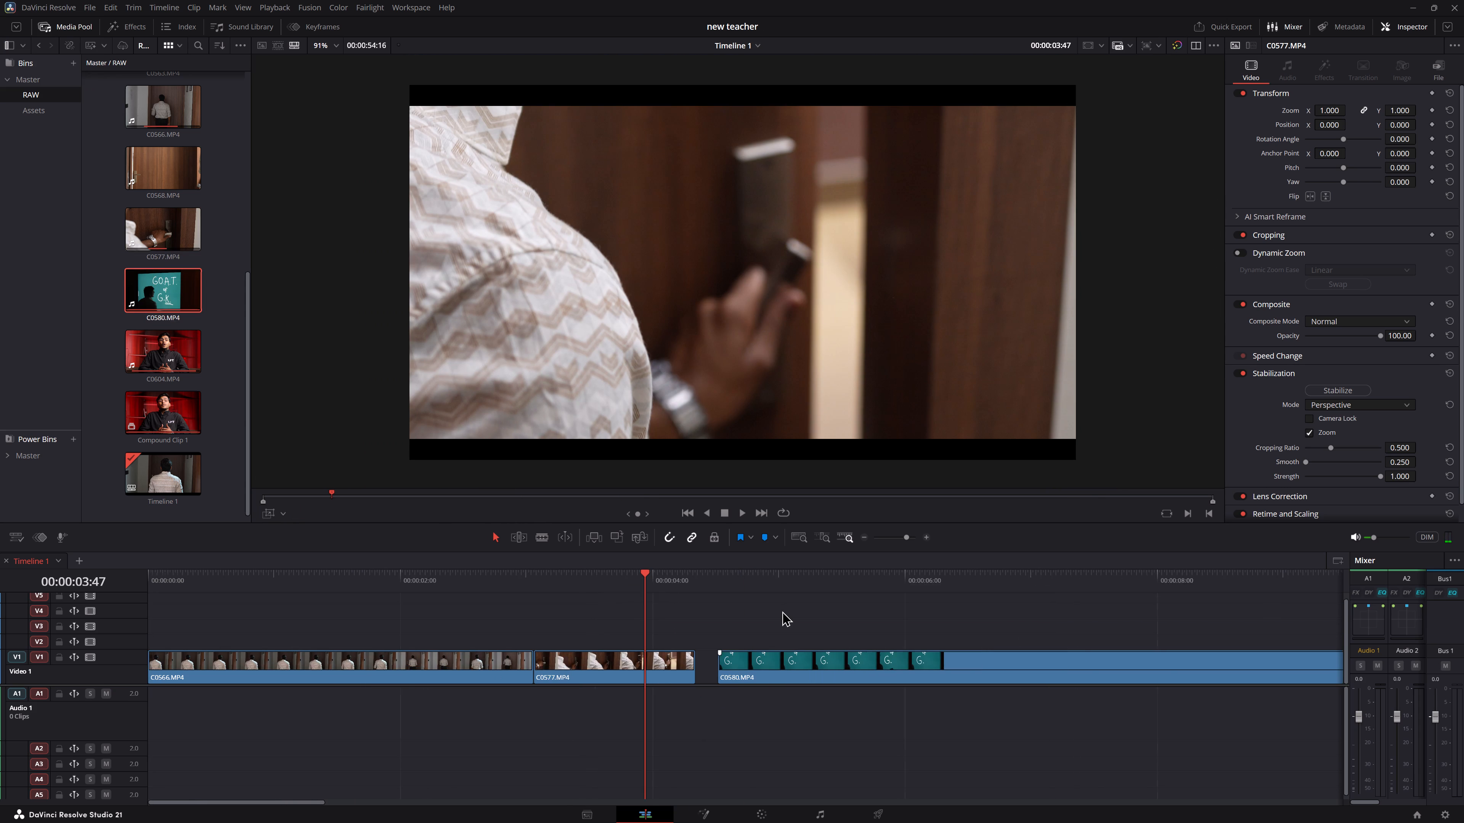
pyautogui.keyDown('alt'); pyautogui.scroll(-8, 782, 611); pyautogui.keyUp('alt')
pyautogui.keyDown('alt'); pyautogui.scroll(8, 782, 614); pyautogui.keyUp('alt')
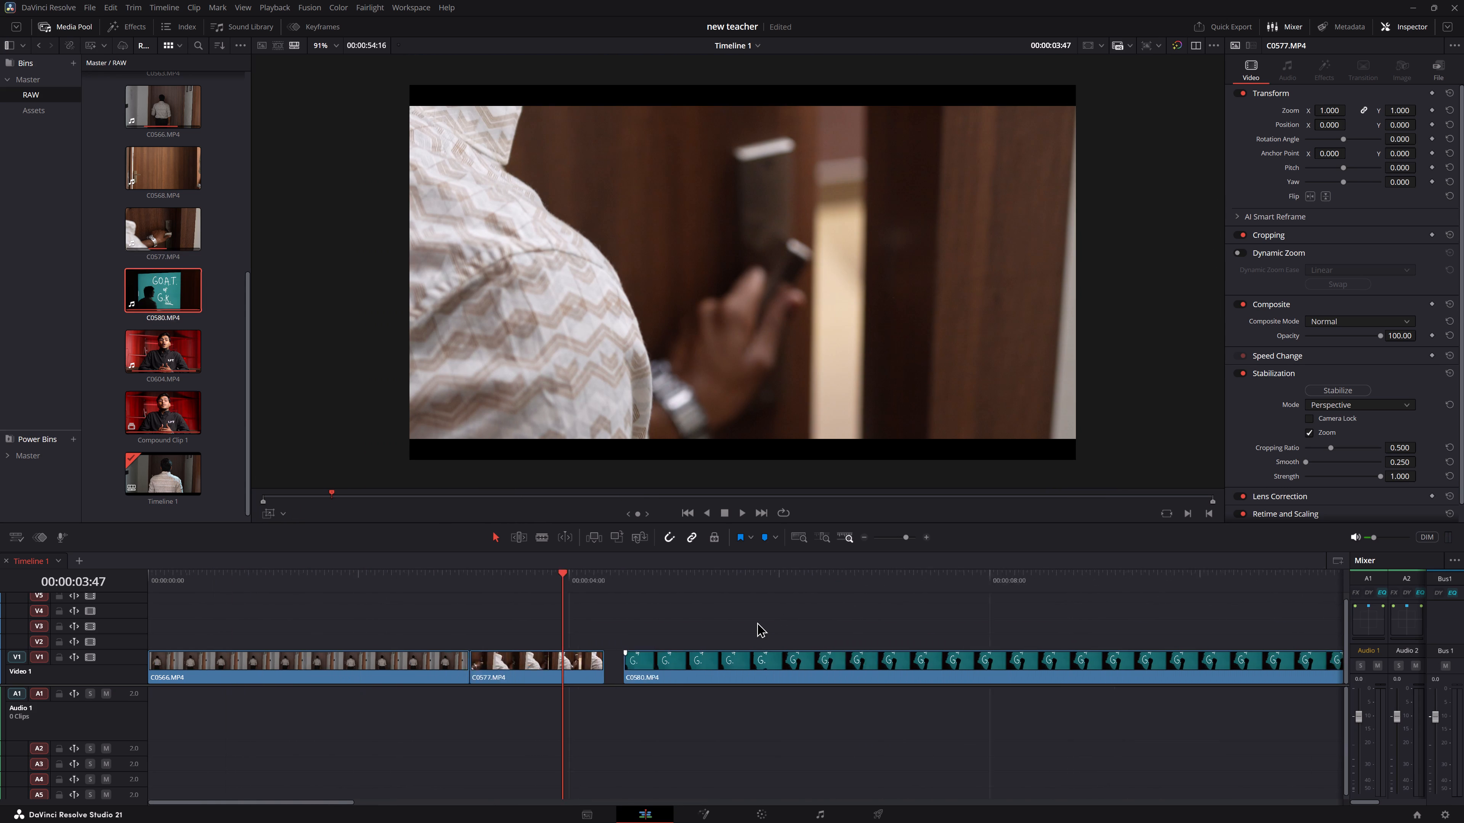
pyautogui.keyDown('alt'); pyautogui.scroll(2, 757, 622); pyautogui.keyUp('alt')
pyautogui.moveTo(554, 597); pyautogui.dragTo(540, 594)
pyautogui.click(506, 578)
pyautogui.press('space')
pyautogui.press('space')
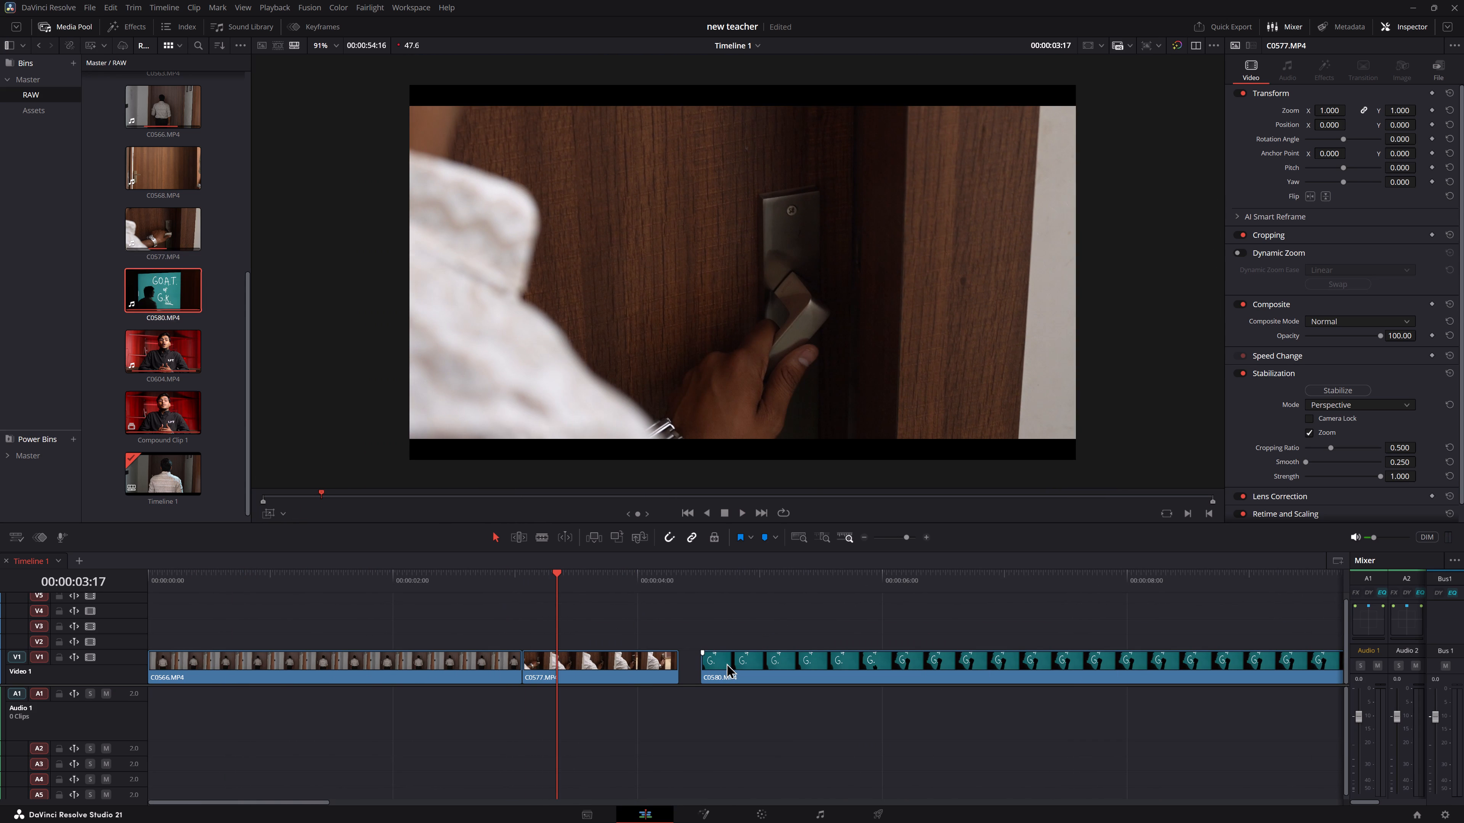
pyautogui.moveTo(726, 663); pyautogui.dragTo(707, 664)
# Play into C0580 and ripple-trim its start to the moment the K's upright stroke has been drawn.
pyautogui.press('space')
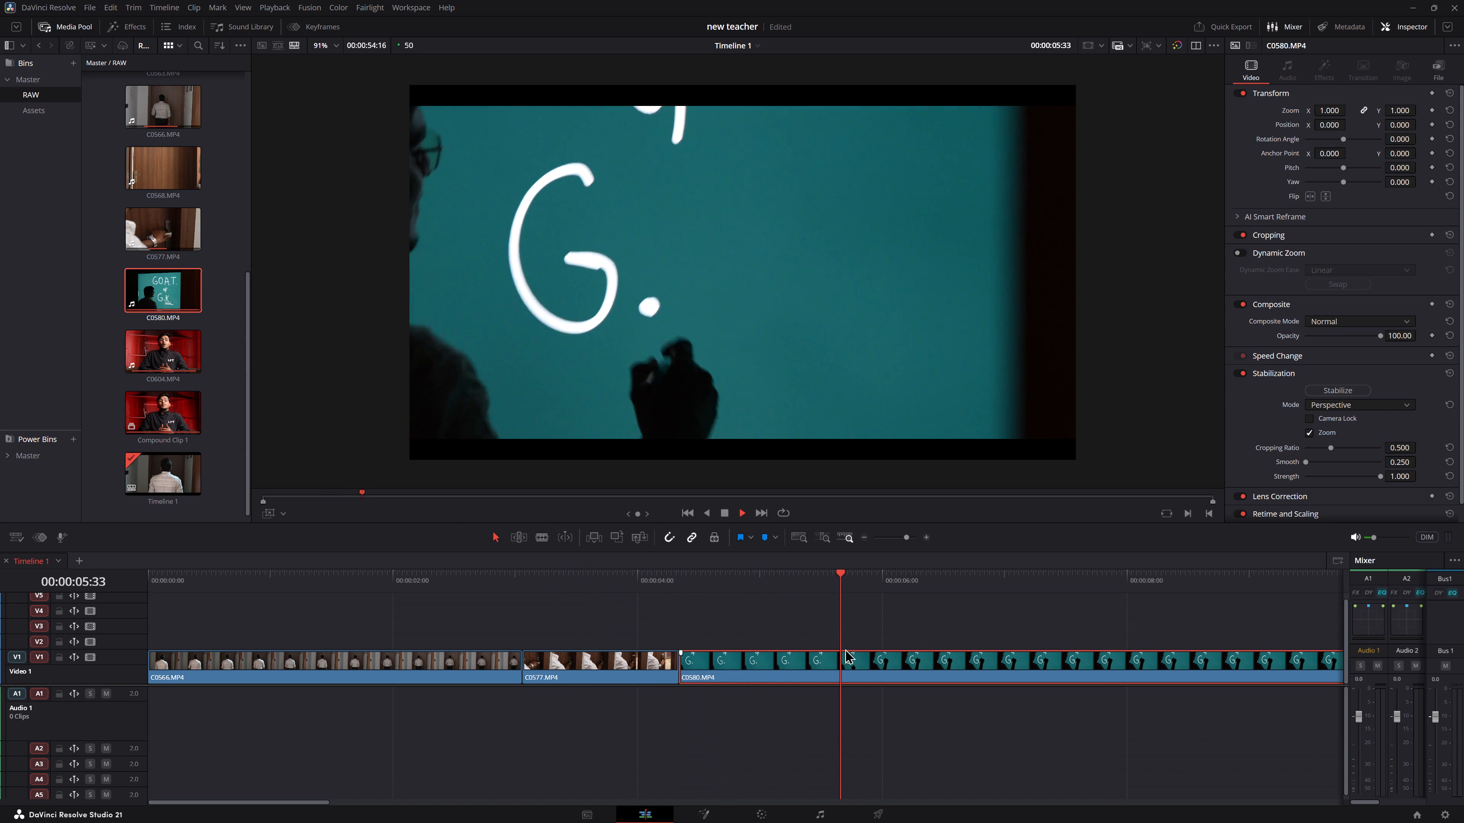
pyautogui.press('space')
pyautogui.press('space')
pyautogui.press('space')
pyautogui.press('space')
pyautogui.press('space')
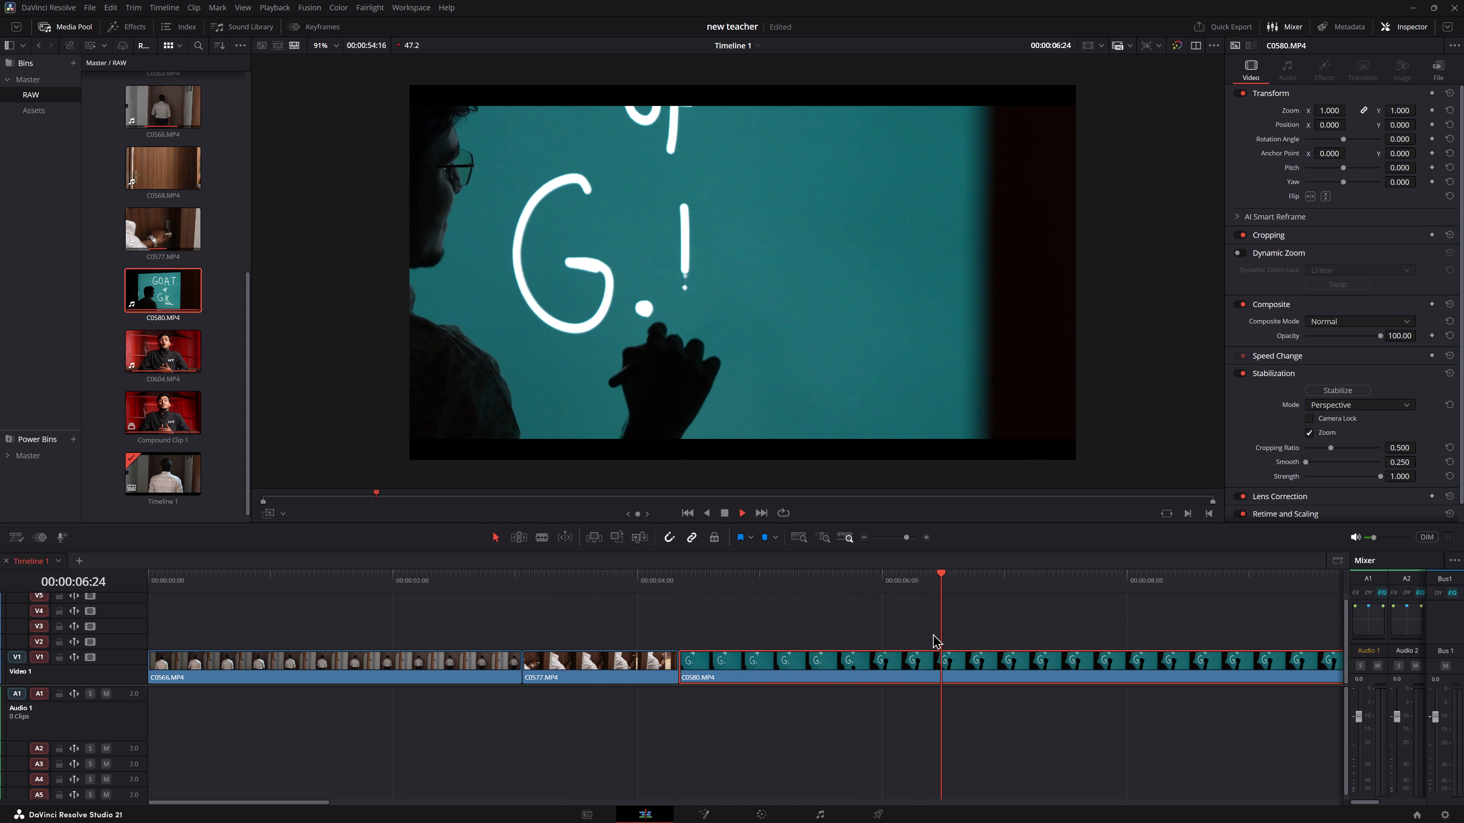
pyautogui.press('1')
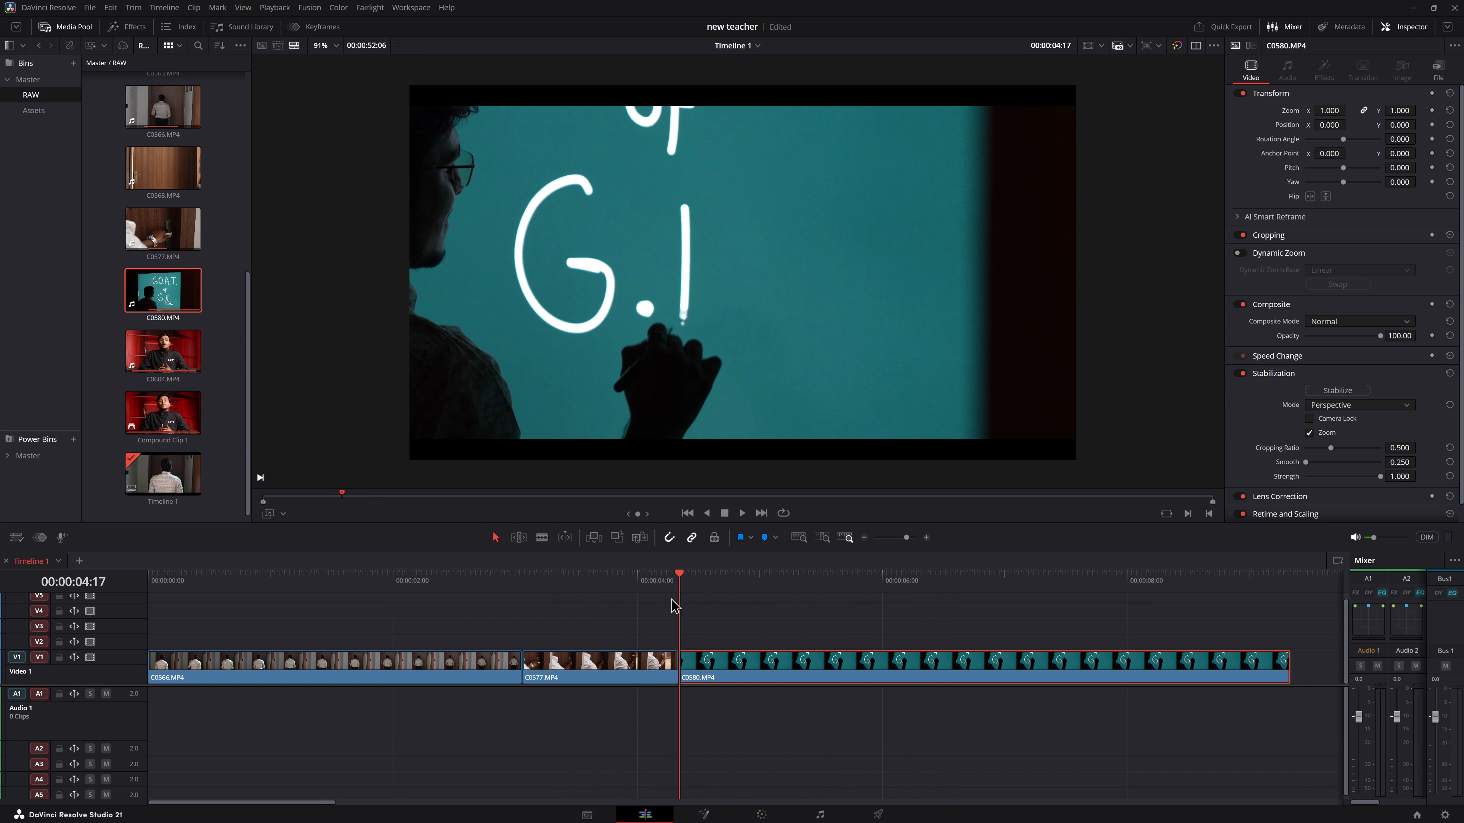
# Replay the cut from C0577 into C0580 to examine how the trimmed chalkboard shot starts.
pyautogui.click(648, 576)
pyautogui.press('space')
pyautogui.press('space')
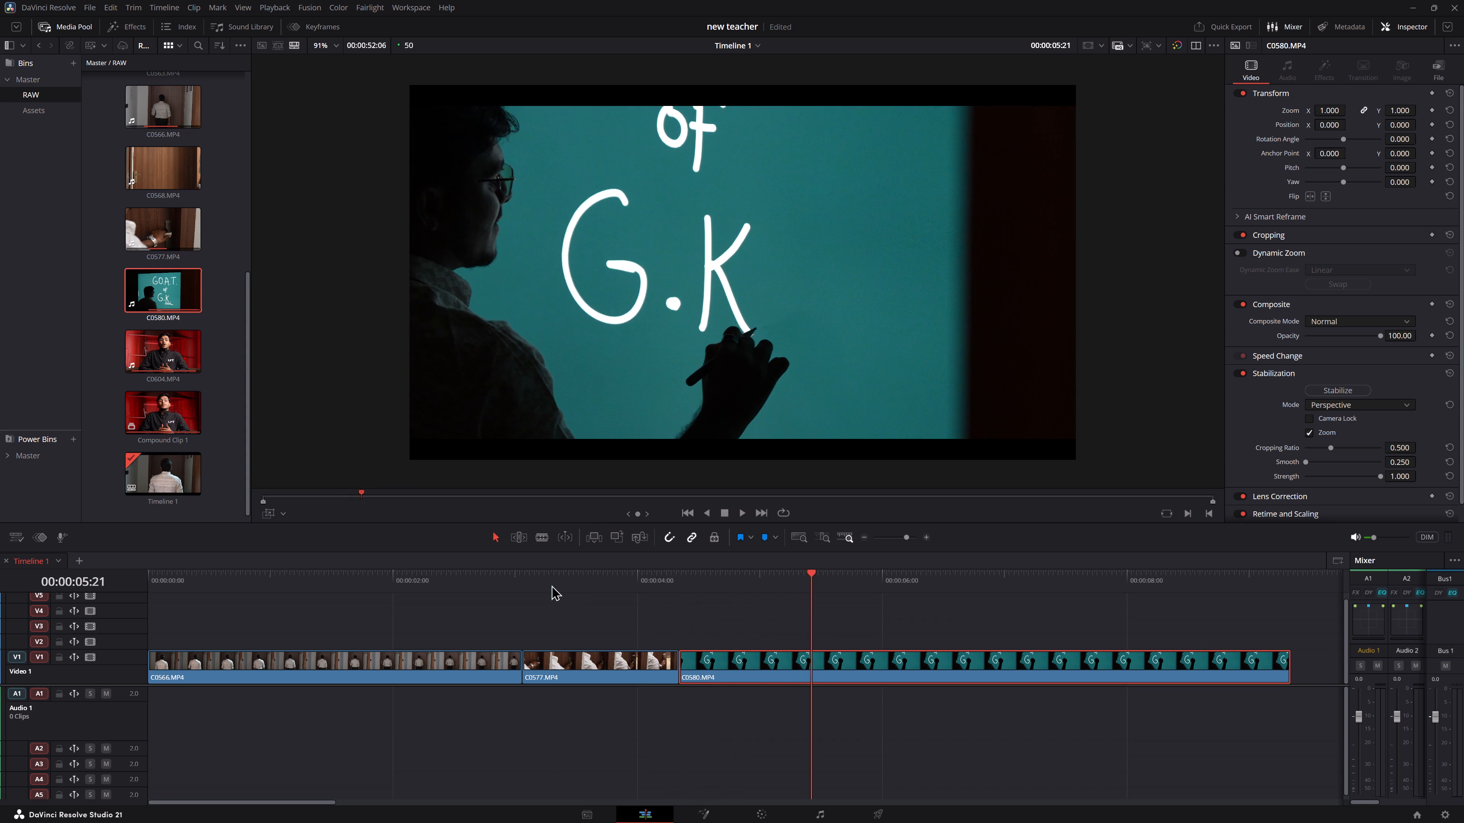
pyautogui.click(551, 585)
pyautogui.press('space')
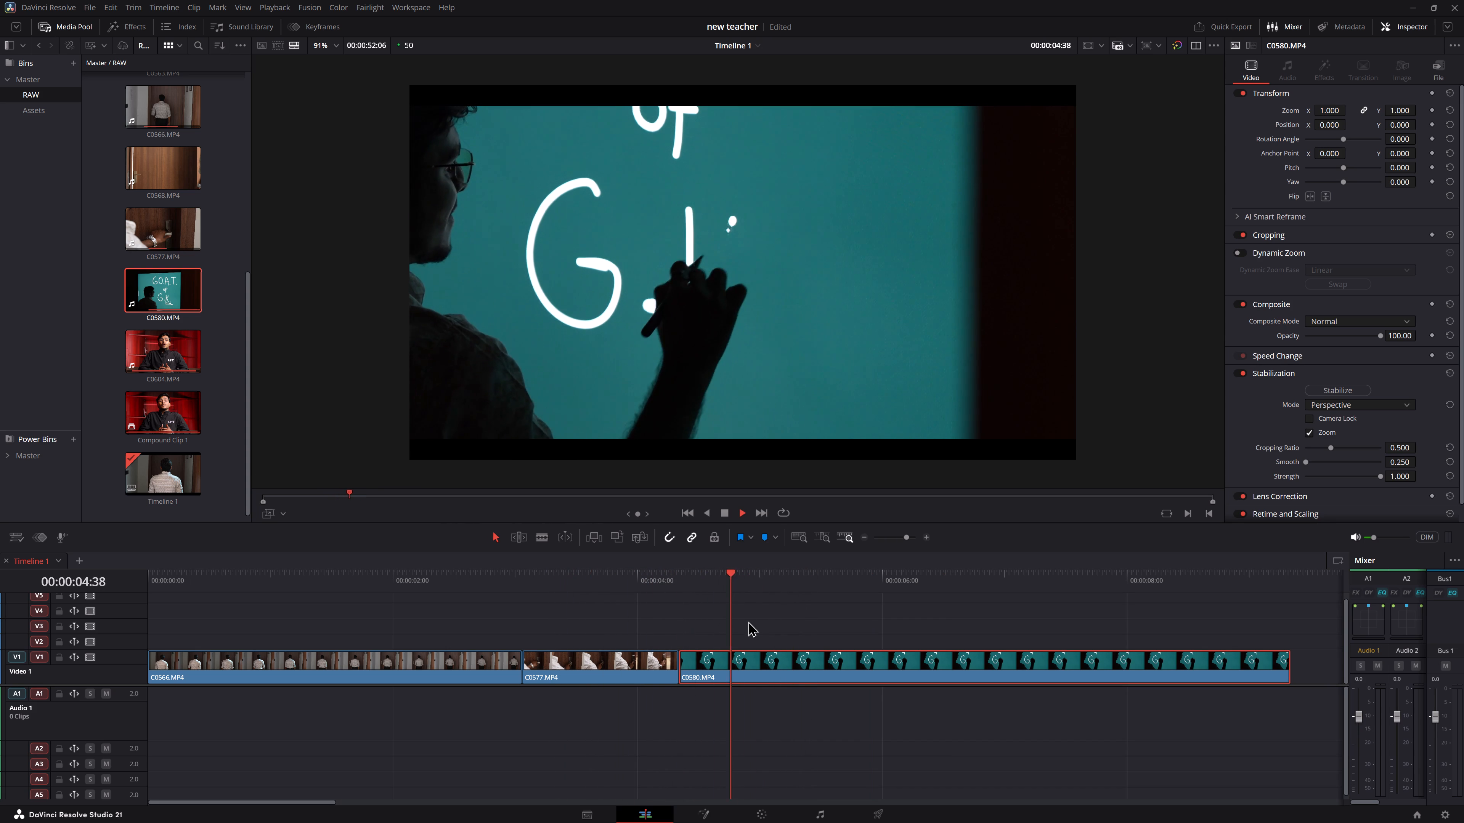
pyautogui.press('space')
# Browse the video transitions and preview them at the cut between C0577 and C0580.
pyautogui.moveTo(722, 582); pyautogui.dragTo(673, 584)
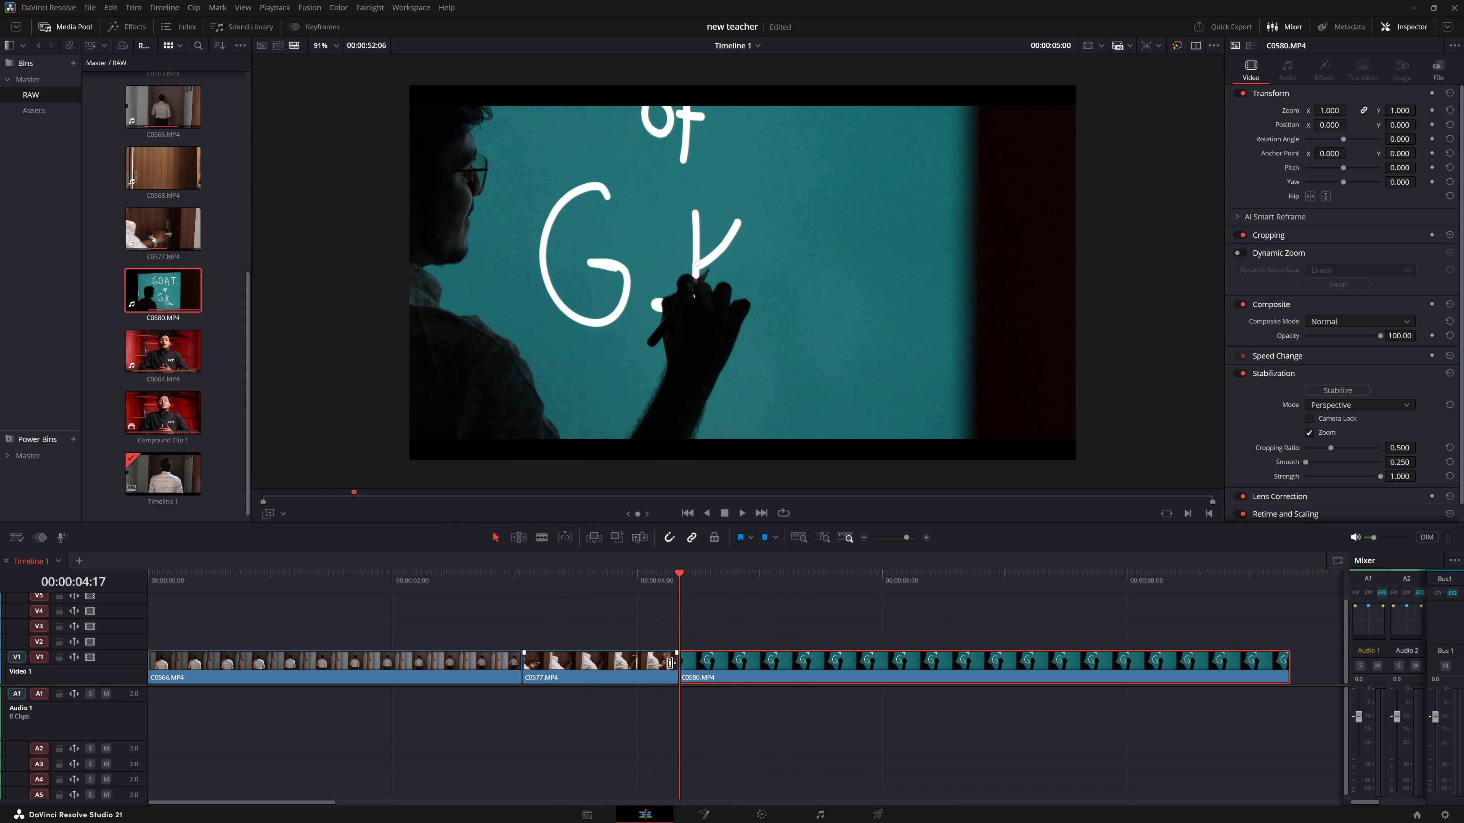
pyautogui.click(144, 28)
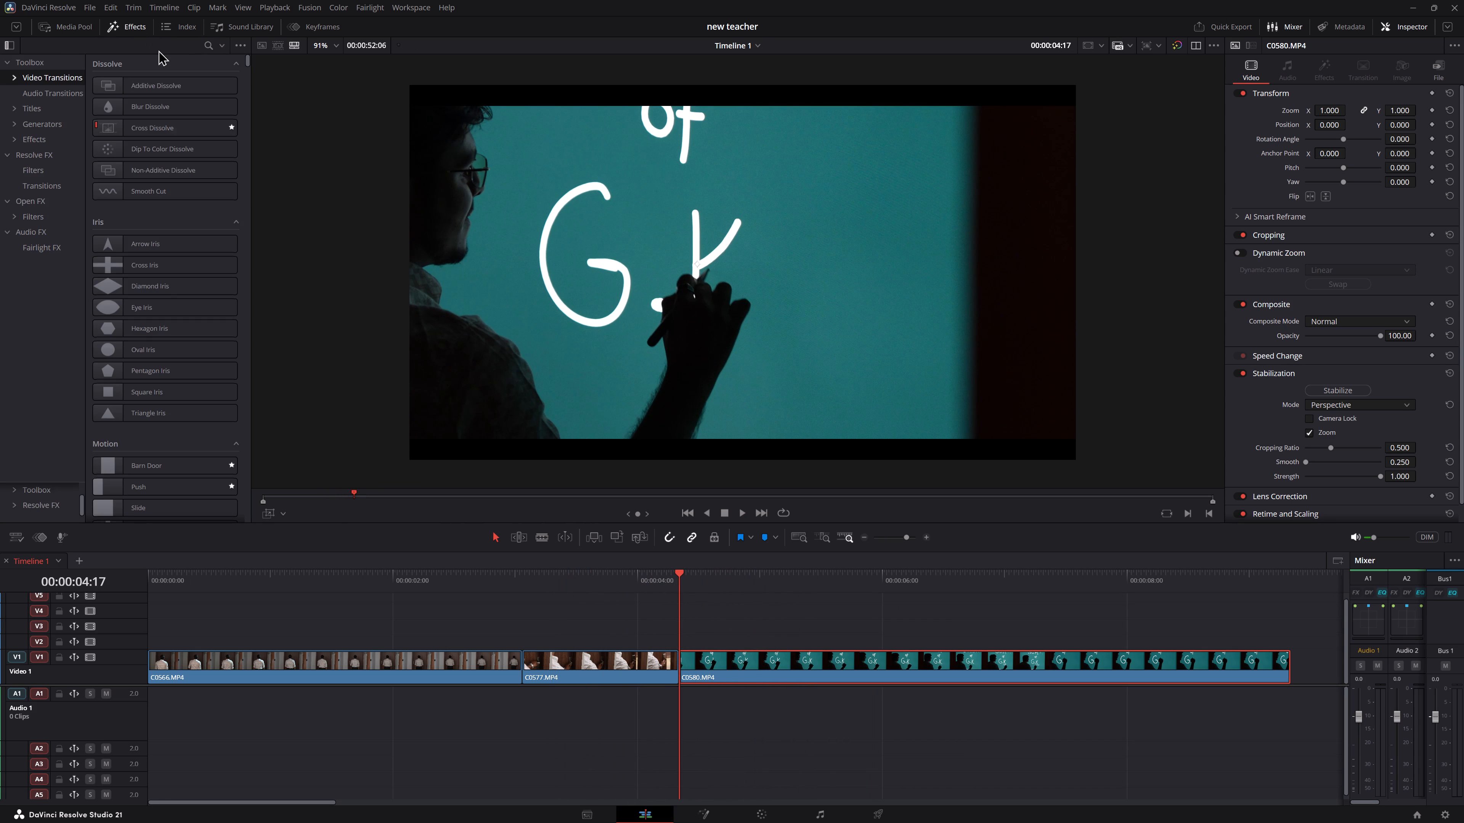
pyautogui.scroll(-3, 155, 353)
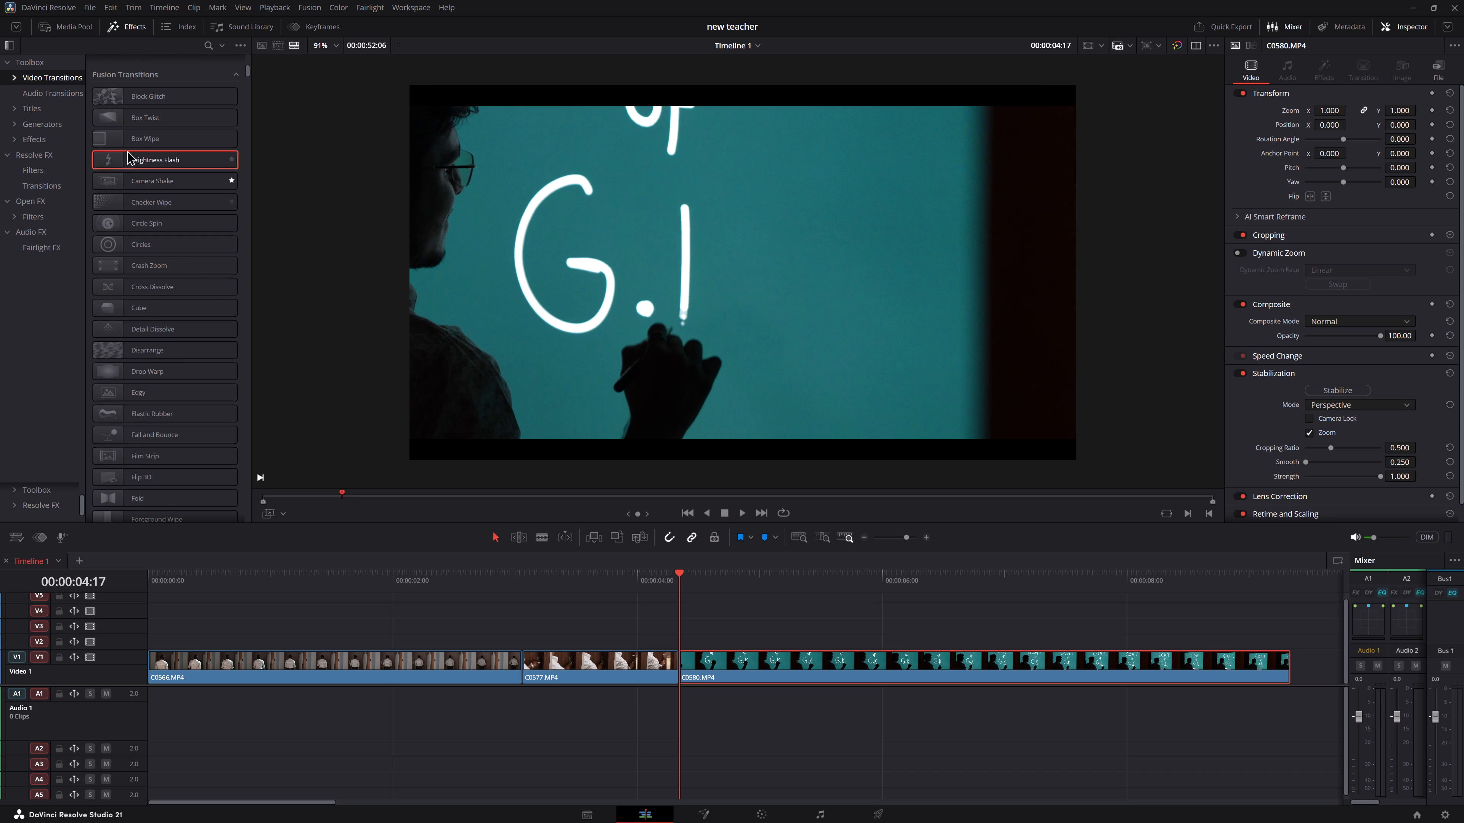
pyautogui.scroll(1, 169, 337)
pyautogui.scroll(-3, 169, 337)
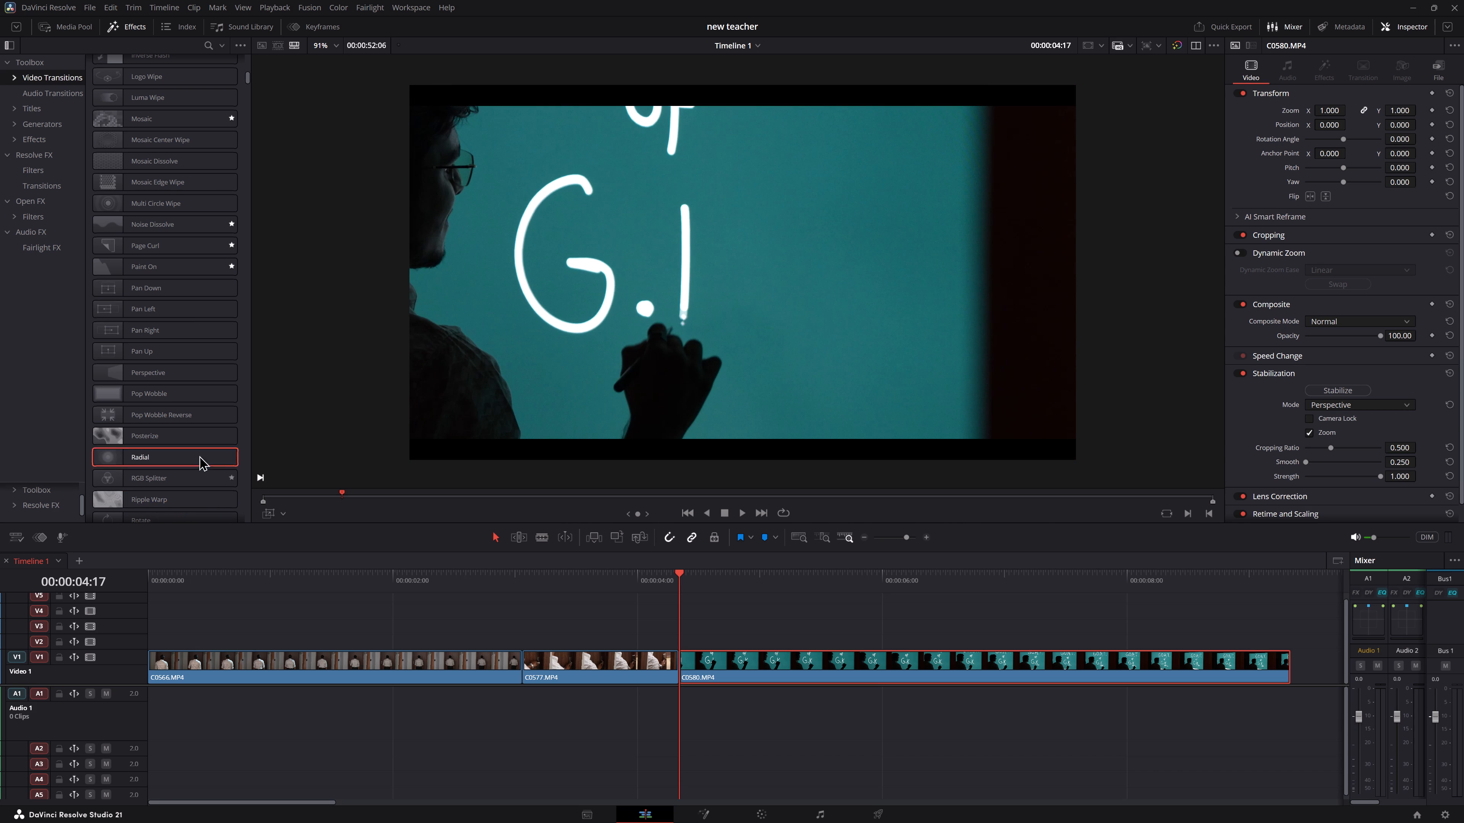
pyautogui.scroll(-1, 183, 445)
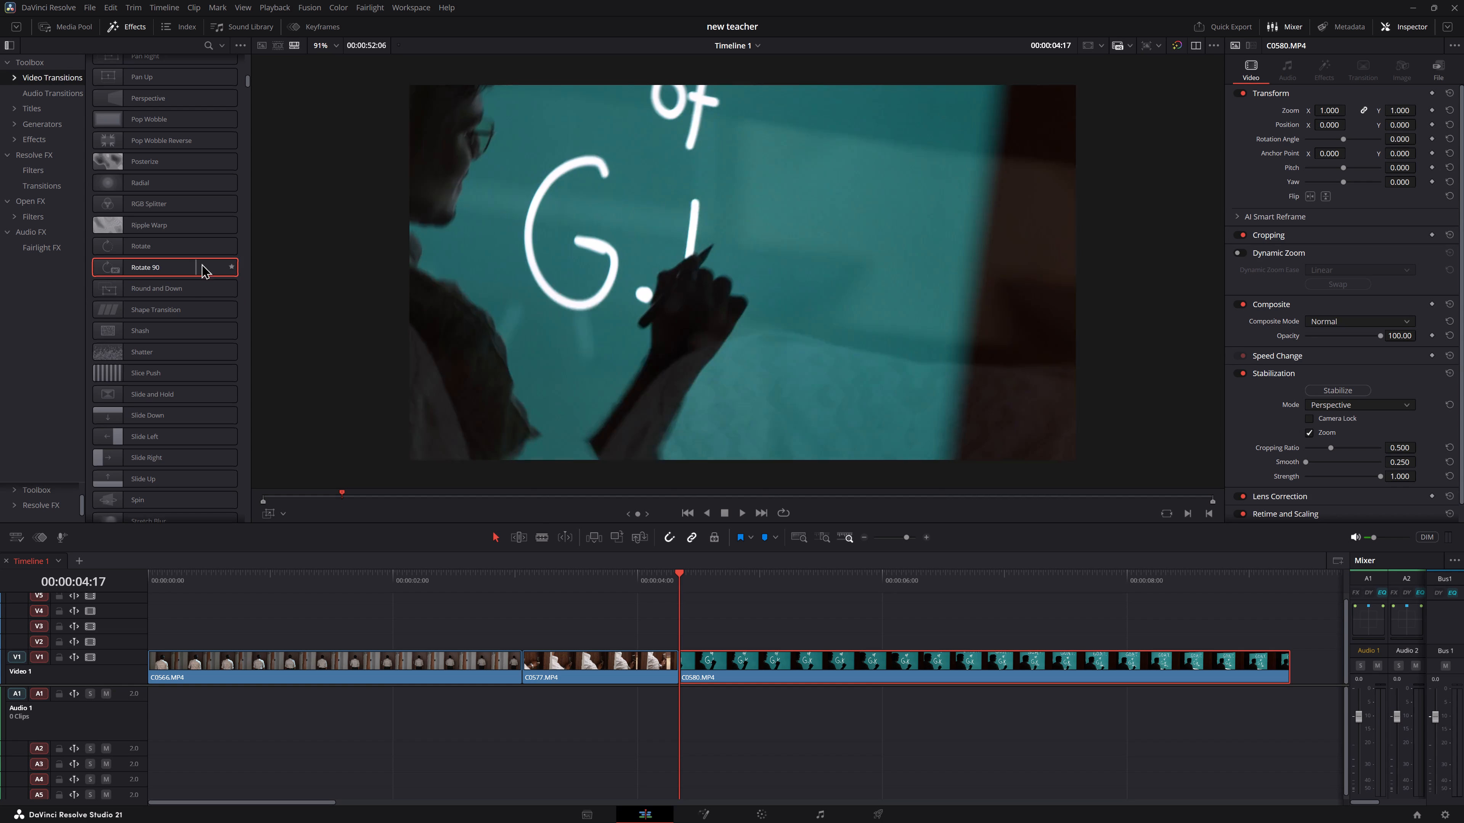
pyautogui.scroll(-2, 152, 341)
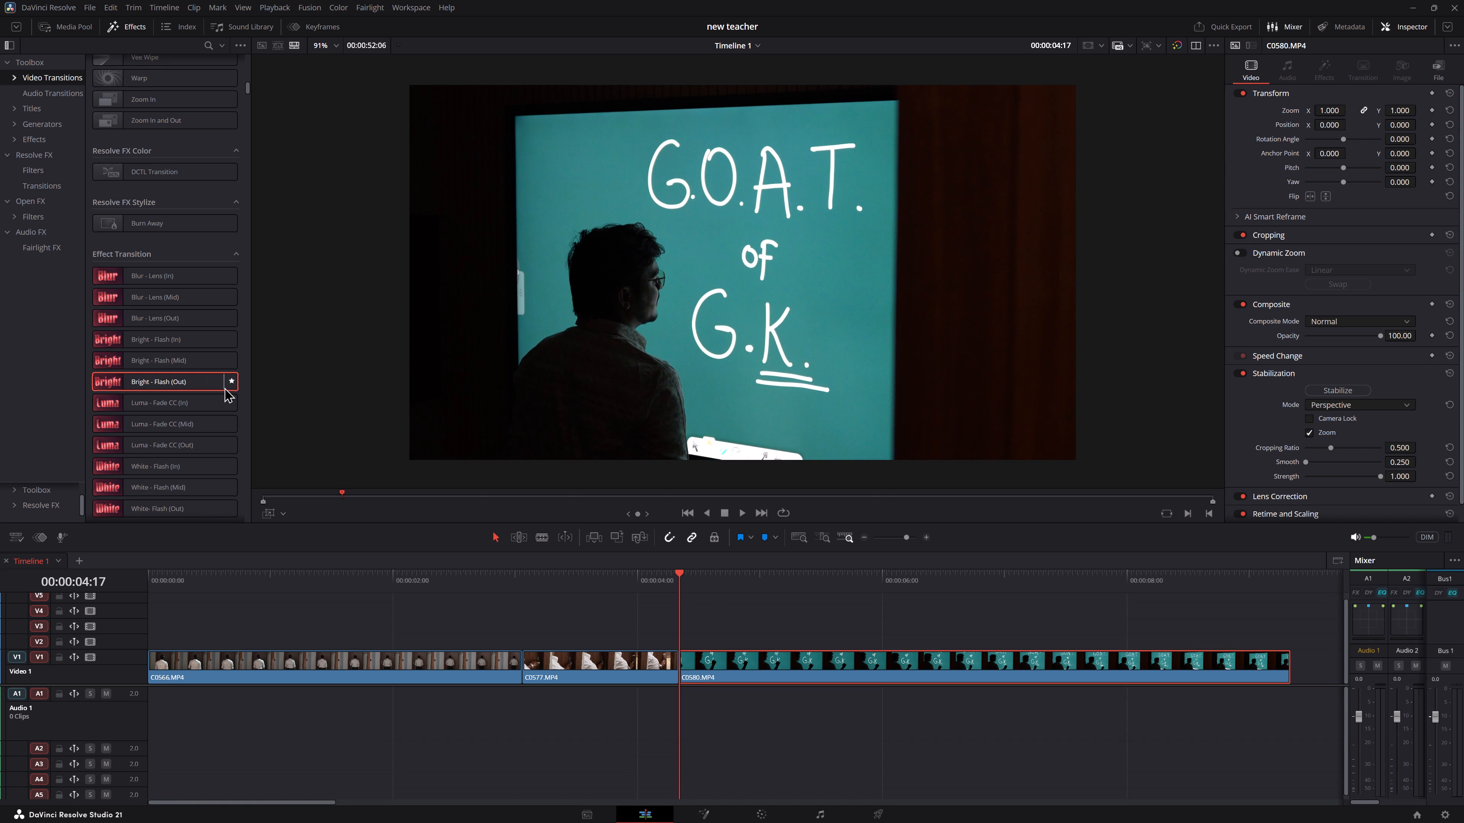
pyautogui.scroll(10, 146, 406)
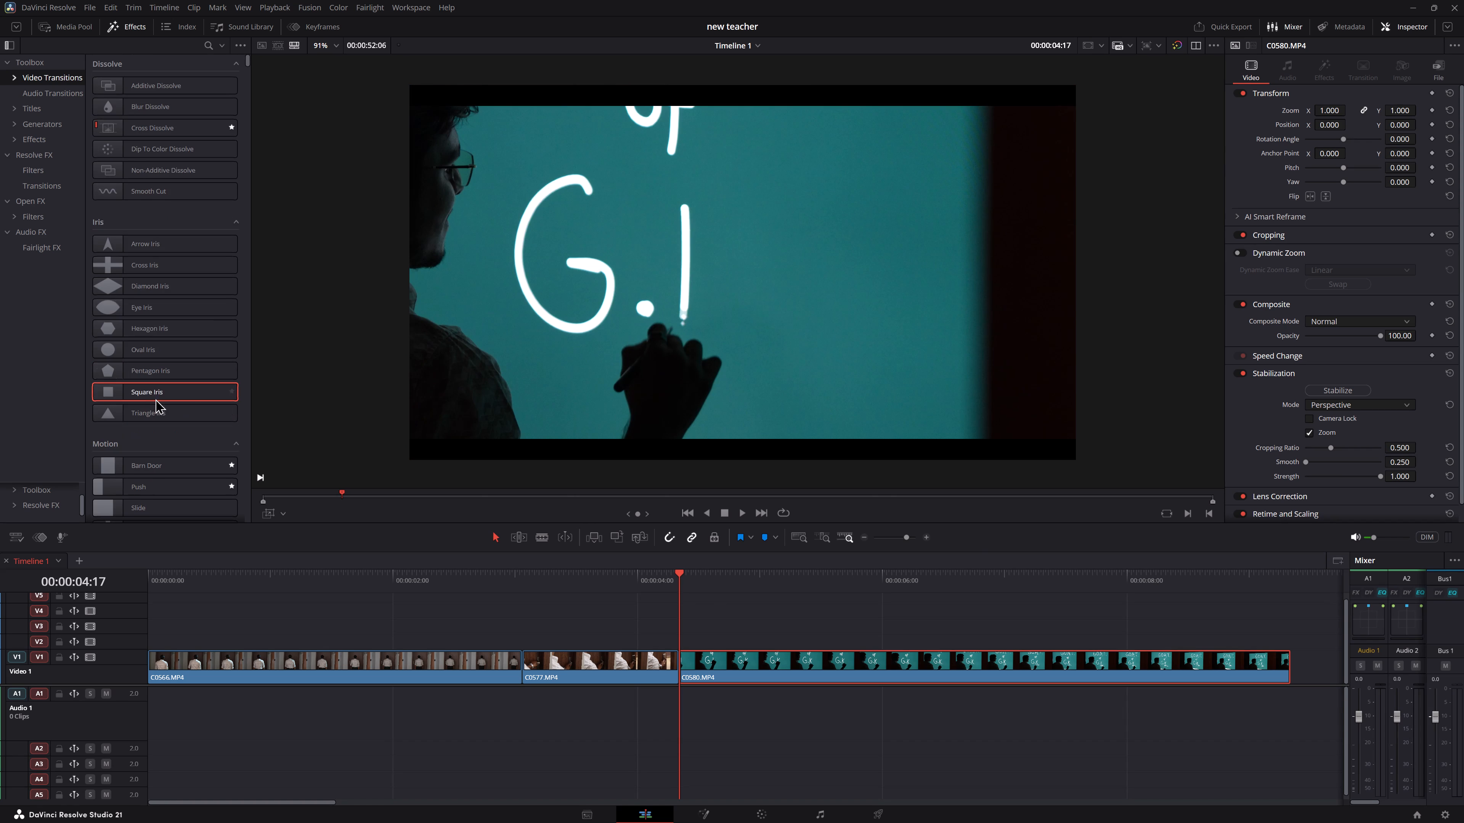
pyautogui.scroll(1, 155, 399)
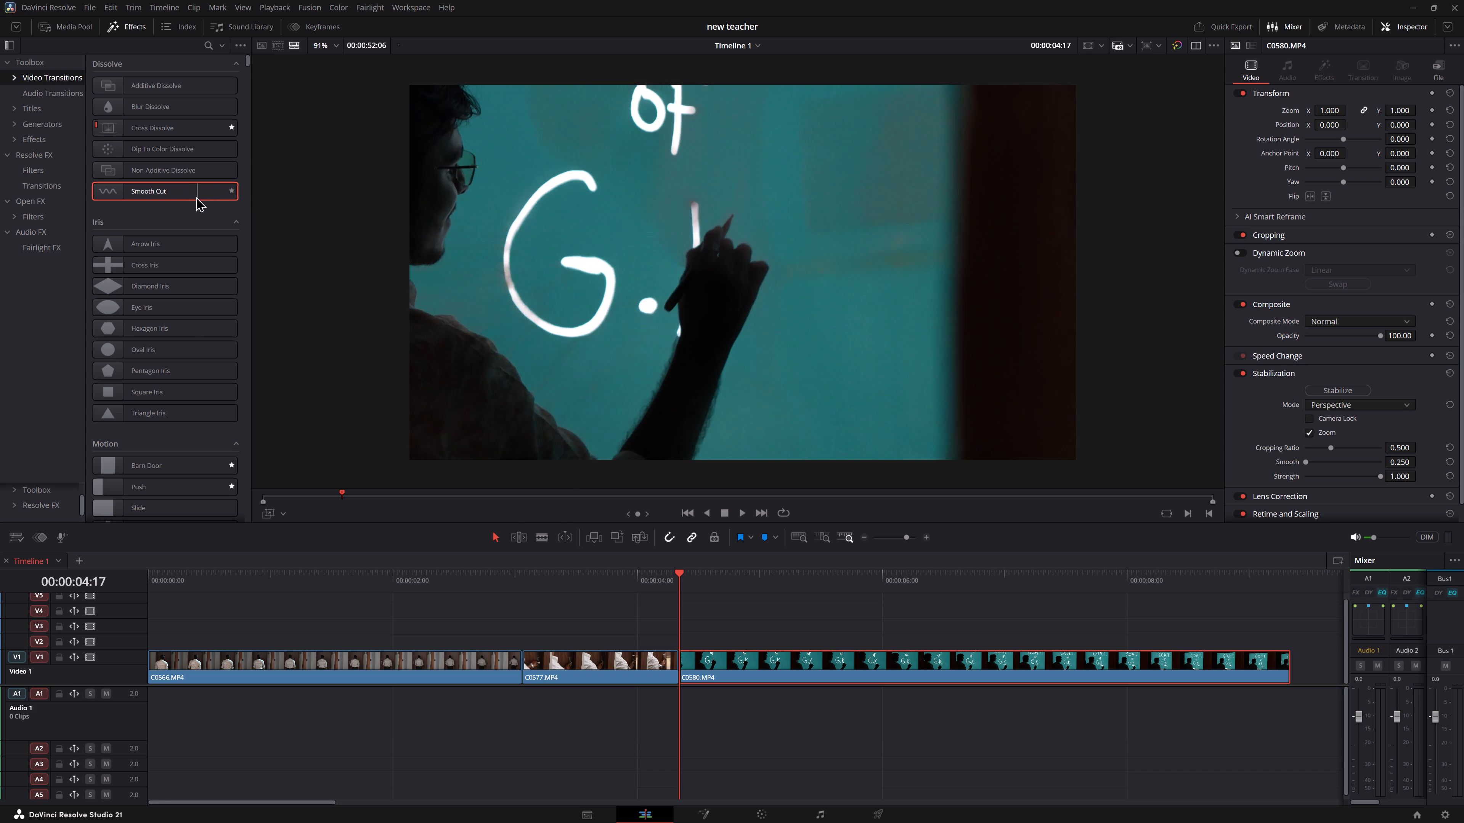
pyautogui.moveTo(128, 200); pyautogui.dragTo(117, 197)
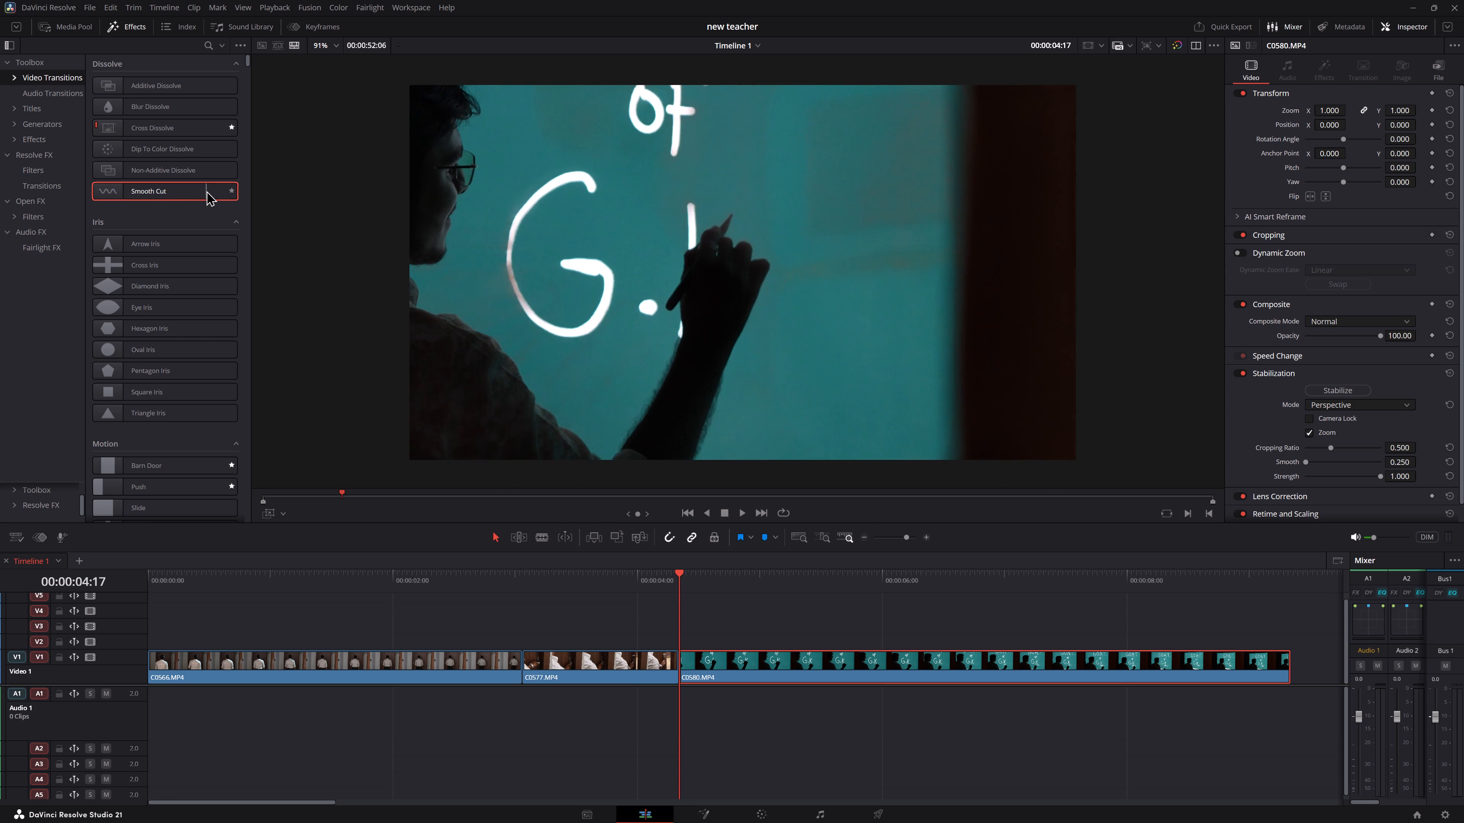
pyautogui.scroll(-1, 154, 417)
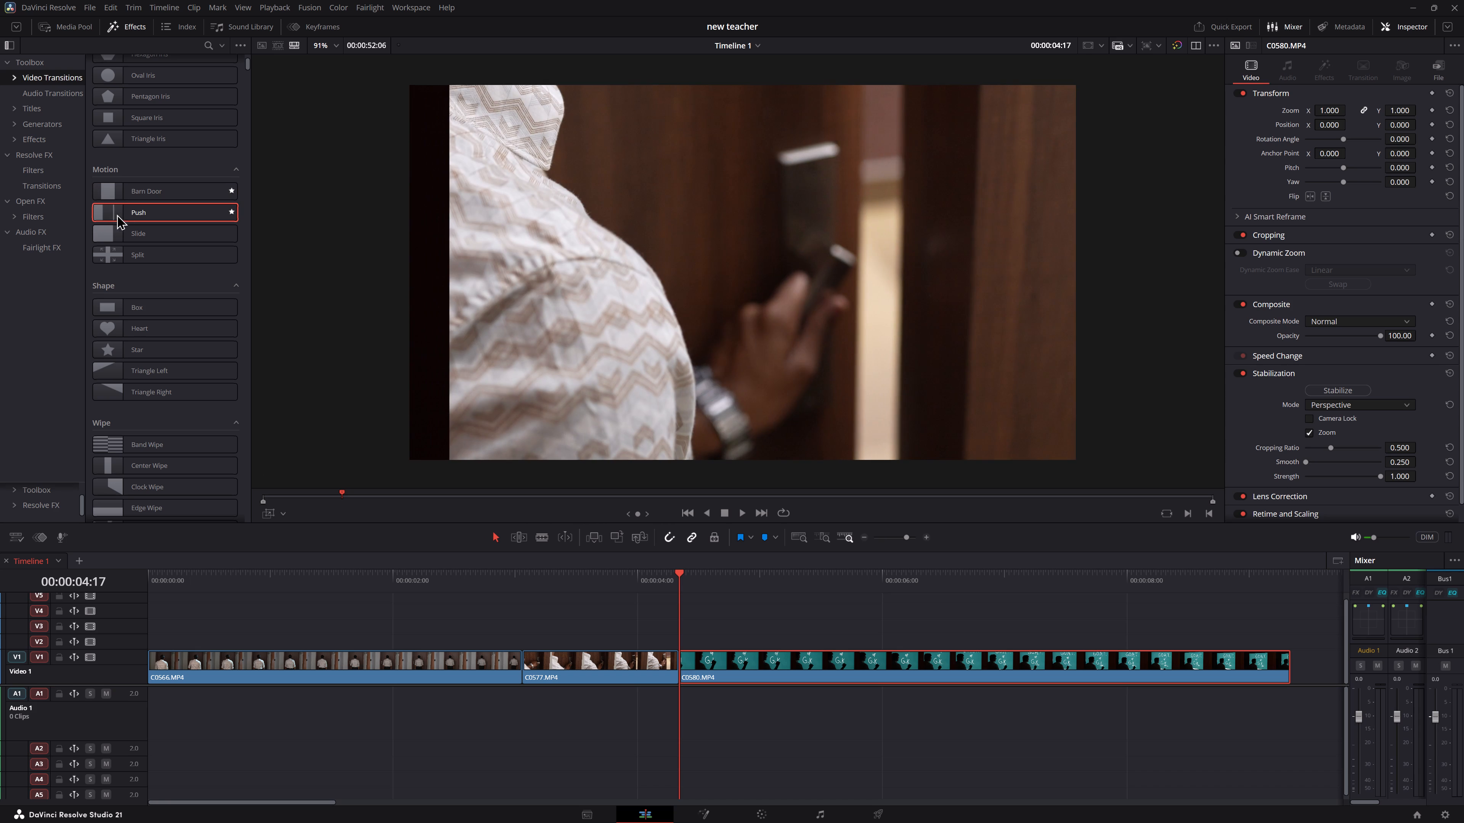
# Apply the Push transition at the start of C0580, on its cut with C0577.
pyautogui.moveTo(138, 208); pyautogui.dragTo(612, 654)
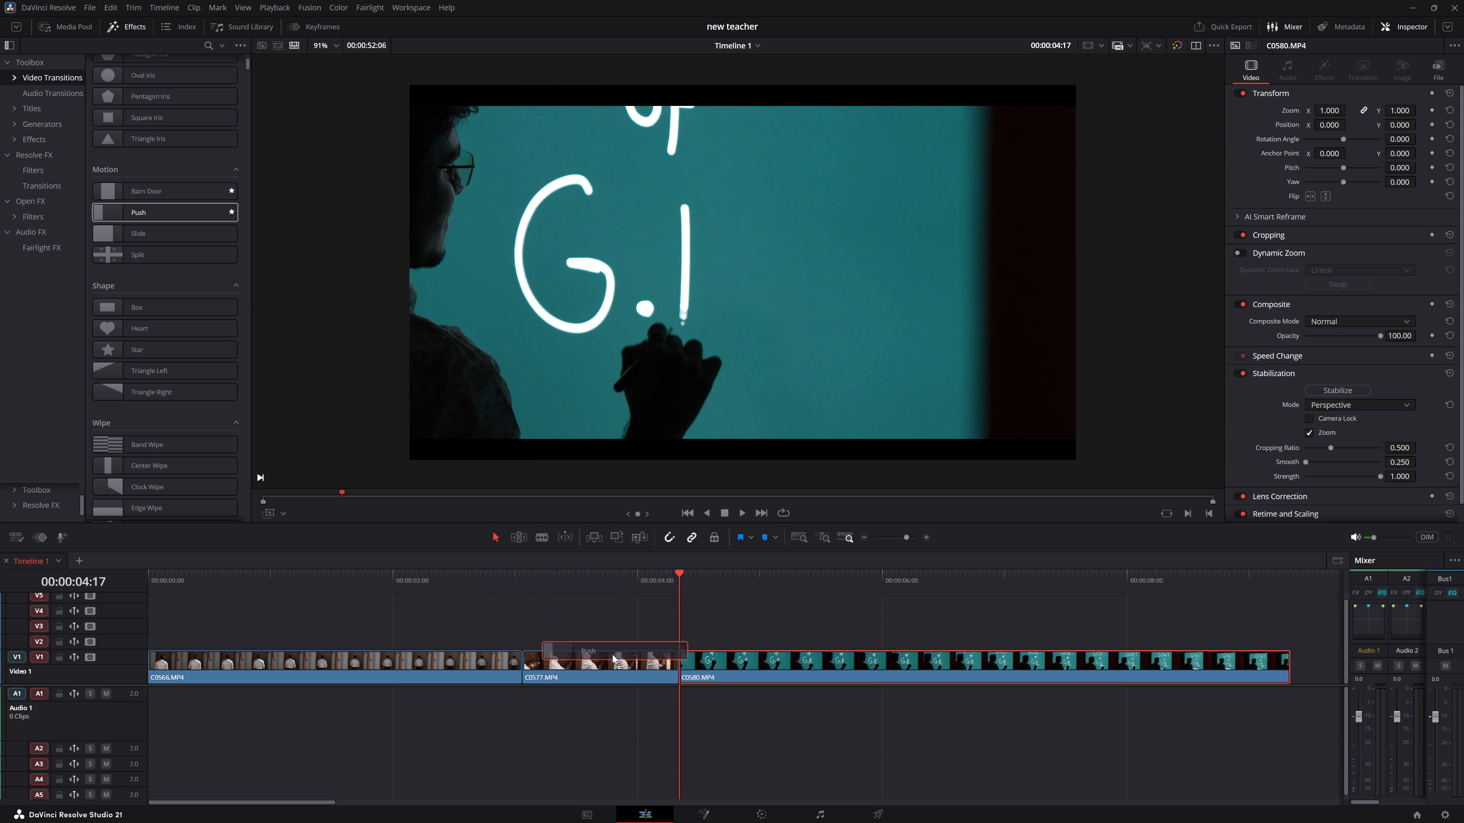
pyautogui.moveTo(612, 654); pyautogui.dragTo(721, 668)
pyautogui.click(721, 668)
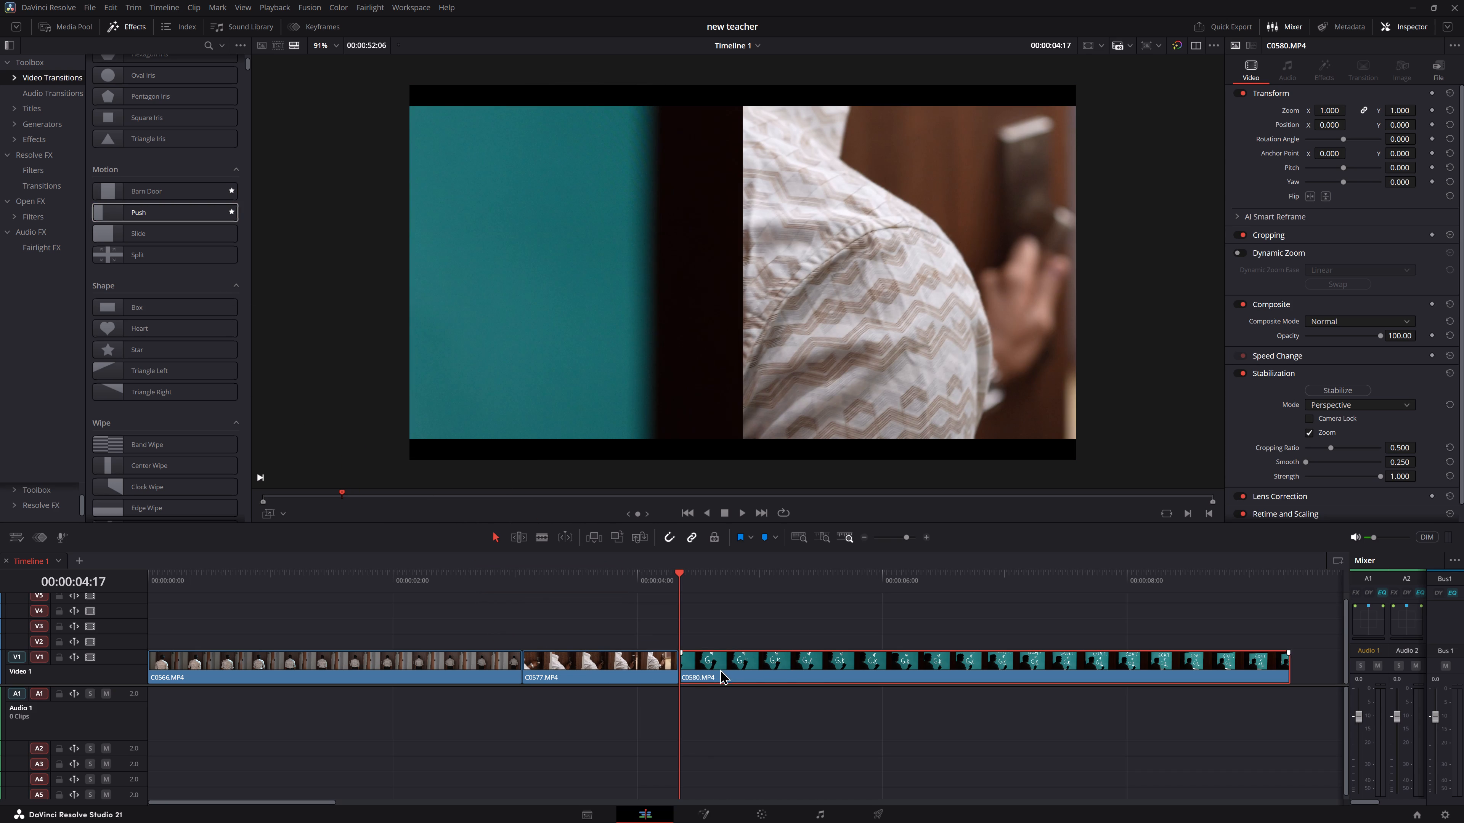
pyautogui.moveTo(134, 203); pyautogui.dragTo(695, 646)
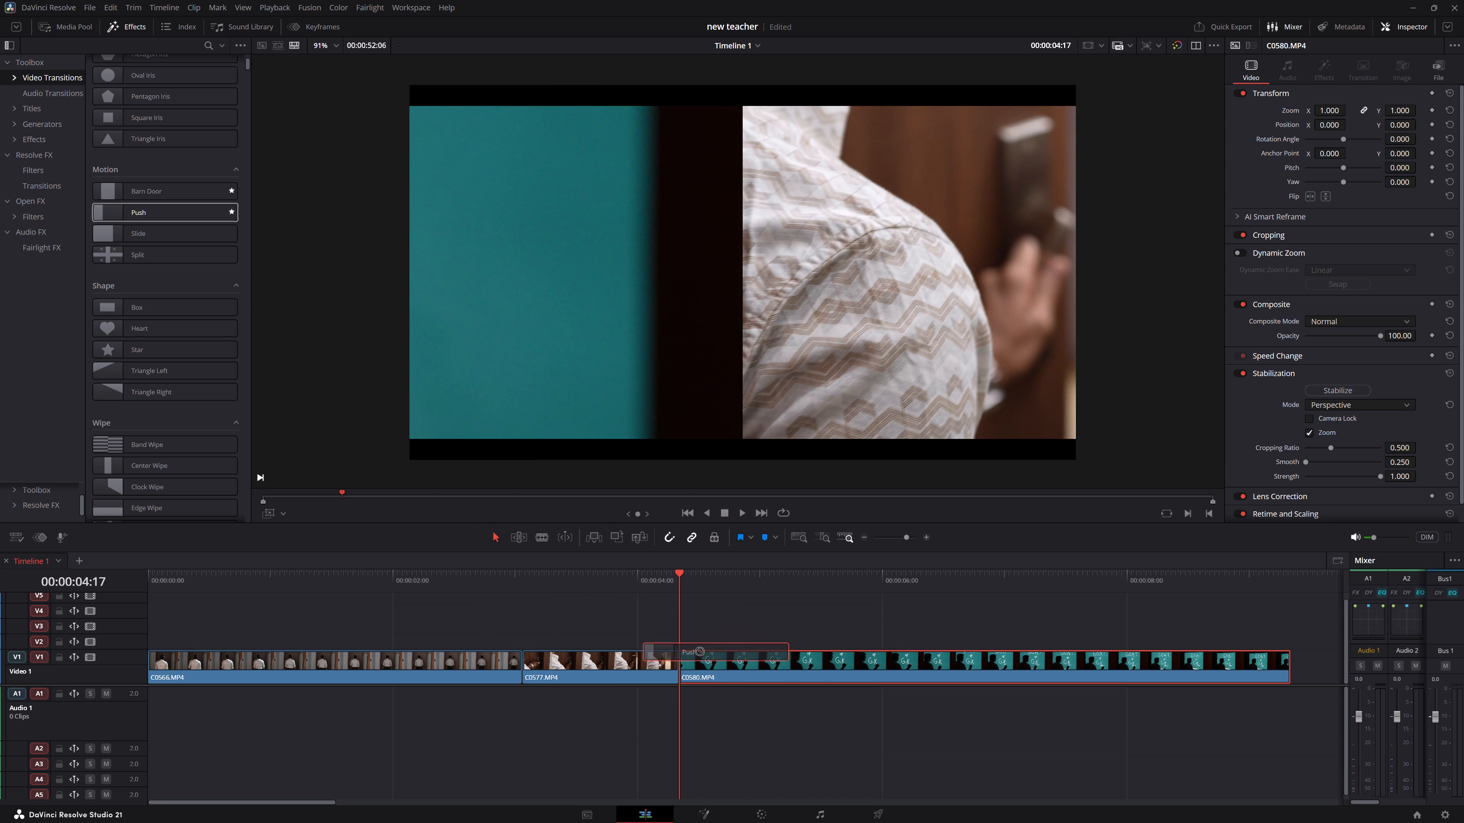
pyautogui.moveTo(695, 646); pyautogui.dragTo(696, 663)
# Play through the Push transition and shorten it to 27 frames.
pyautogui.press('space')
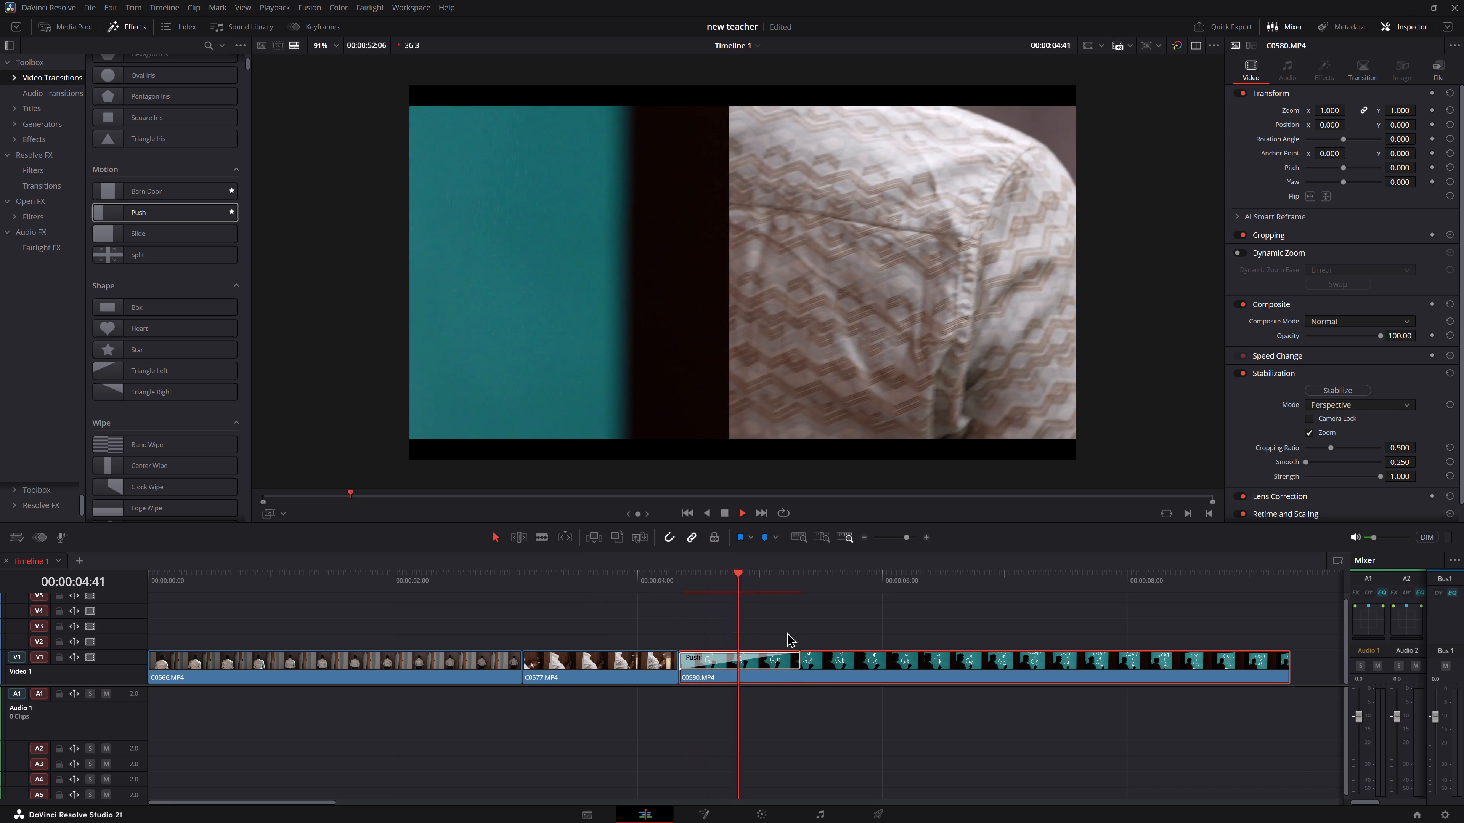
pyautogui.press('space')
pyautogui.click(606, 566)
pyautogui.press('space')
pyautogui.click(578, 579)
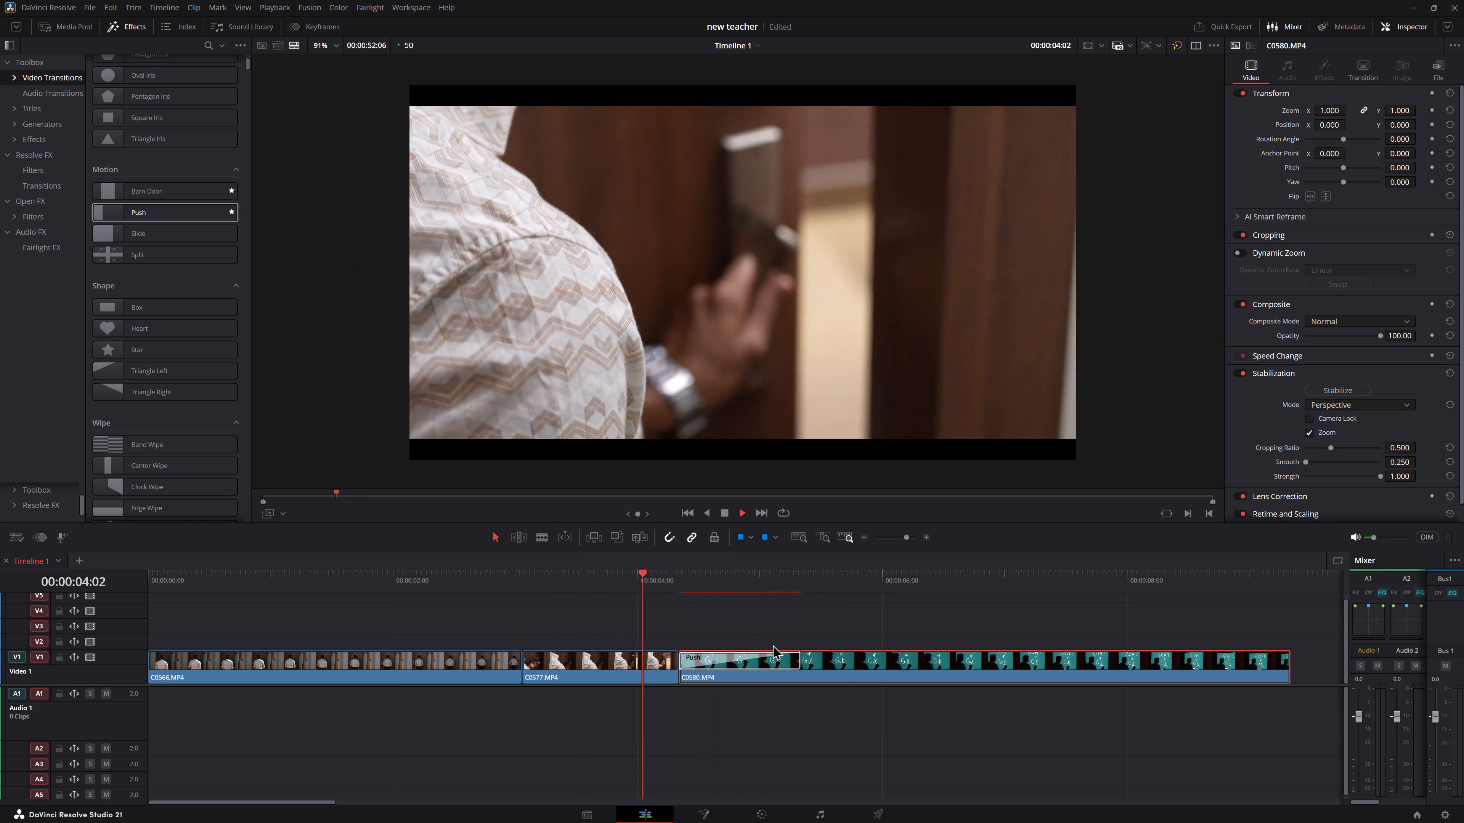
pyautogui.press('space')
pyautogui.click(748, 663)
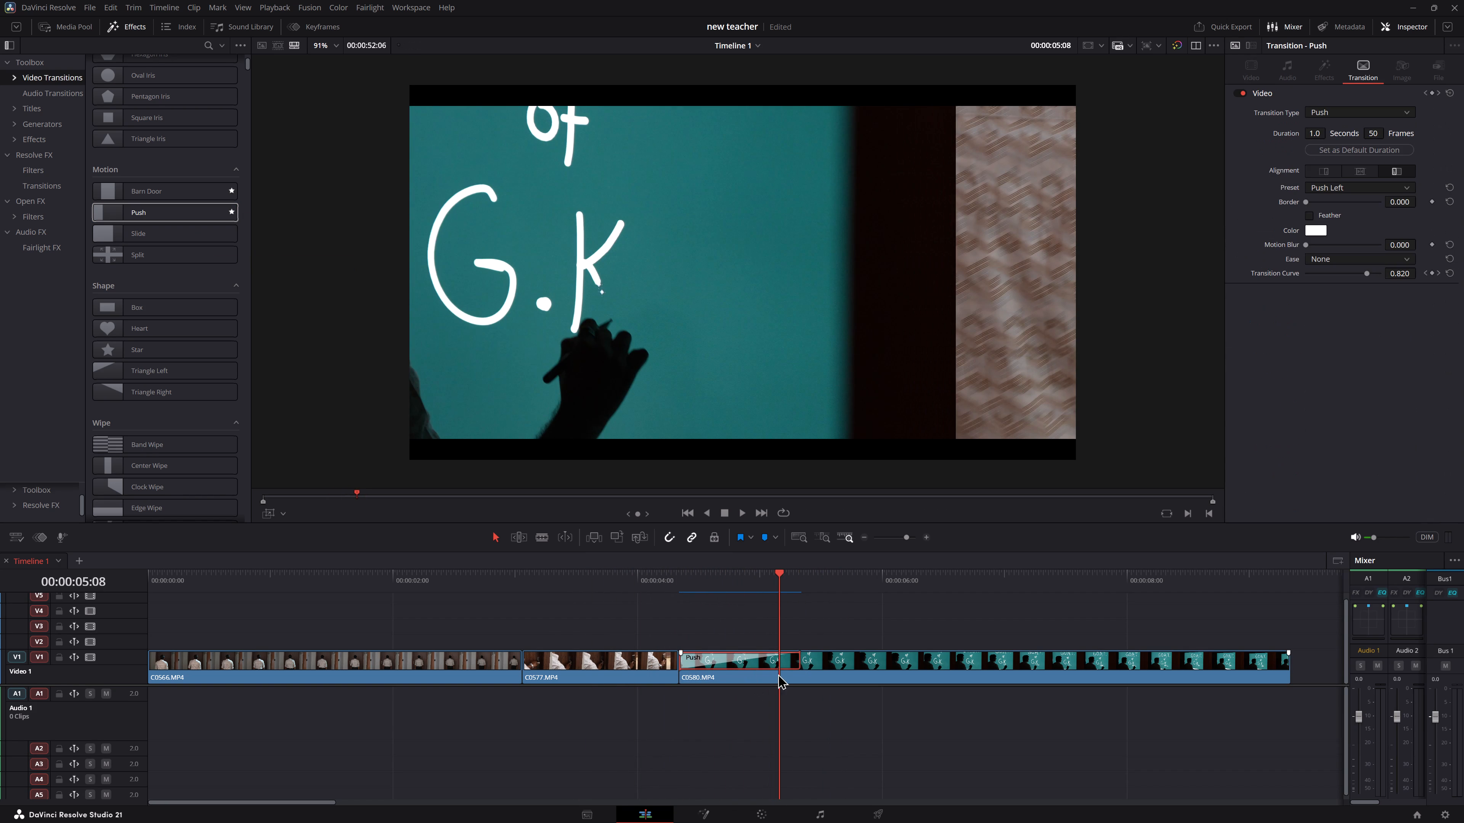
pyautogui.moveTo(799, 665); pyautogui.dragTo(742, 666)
# Set the Push transition's preset to Push Right.
pyautogui.moveTo(682, 586); pyautogui.dragTo(681, 586)
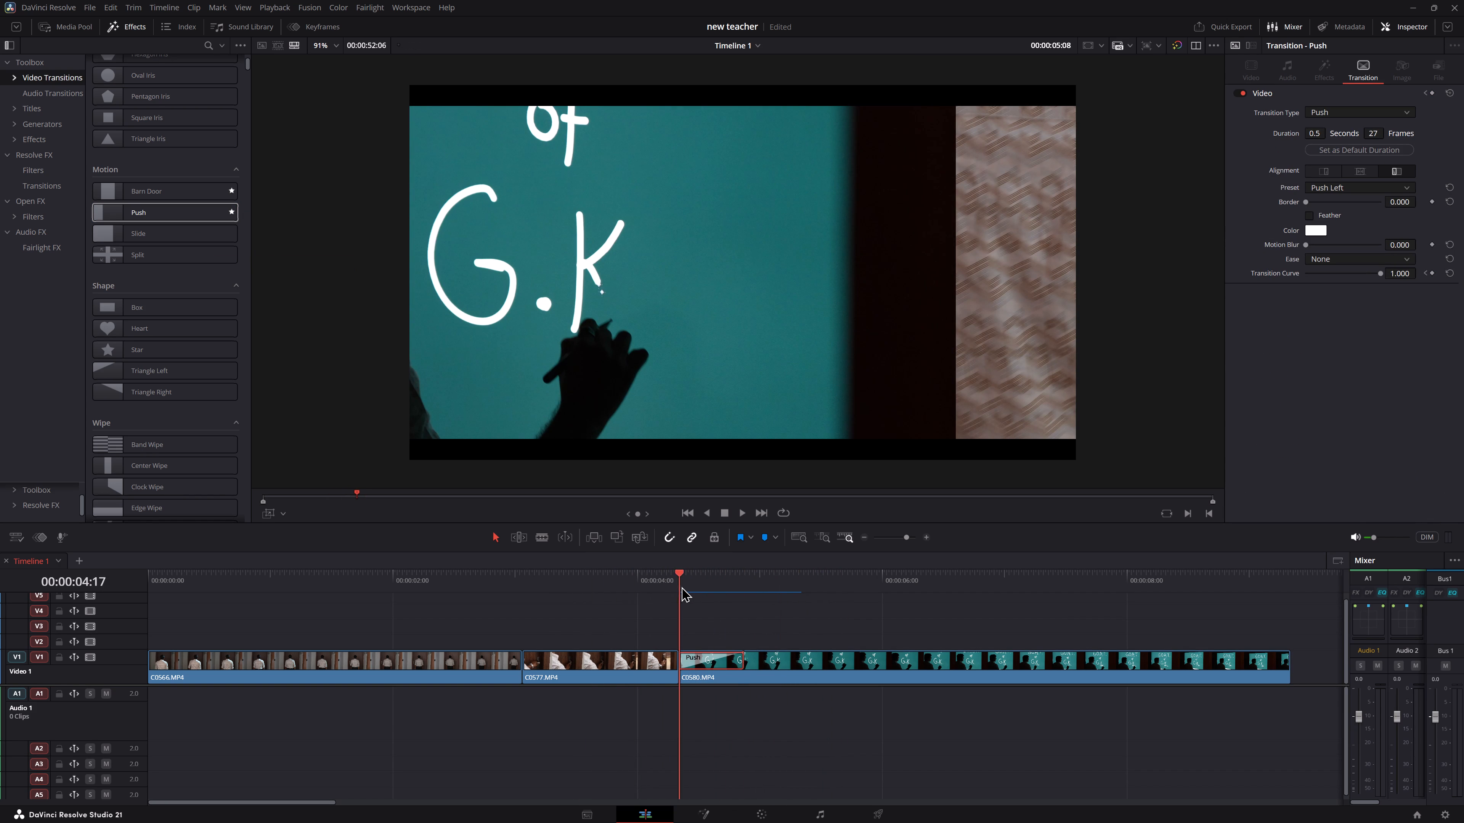
pyautogui.moveTo(681, 586); pyautogui.dragTo(679, 589)
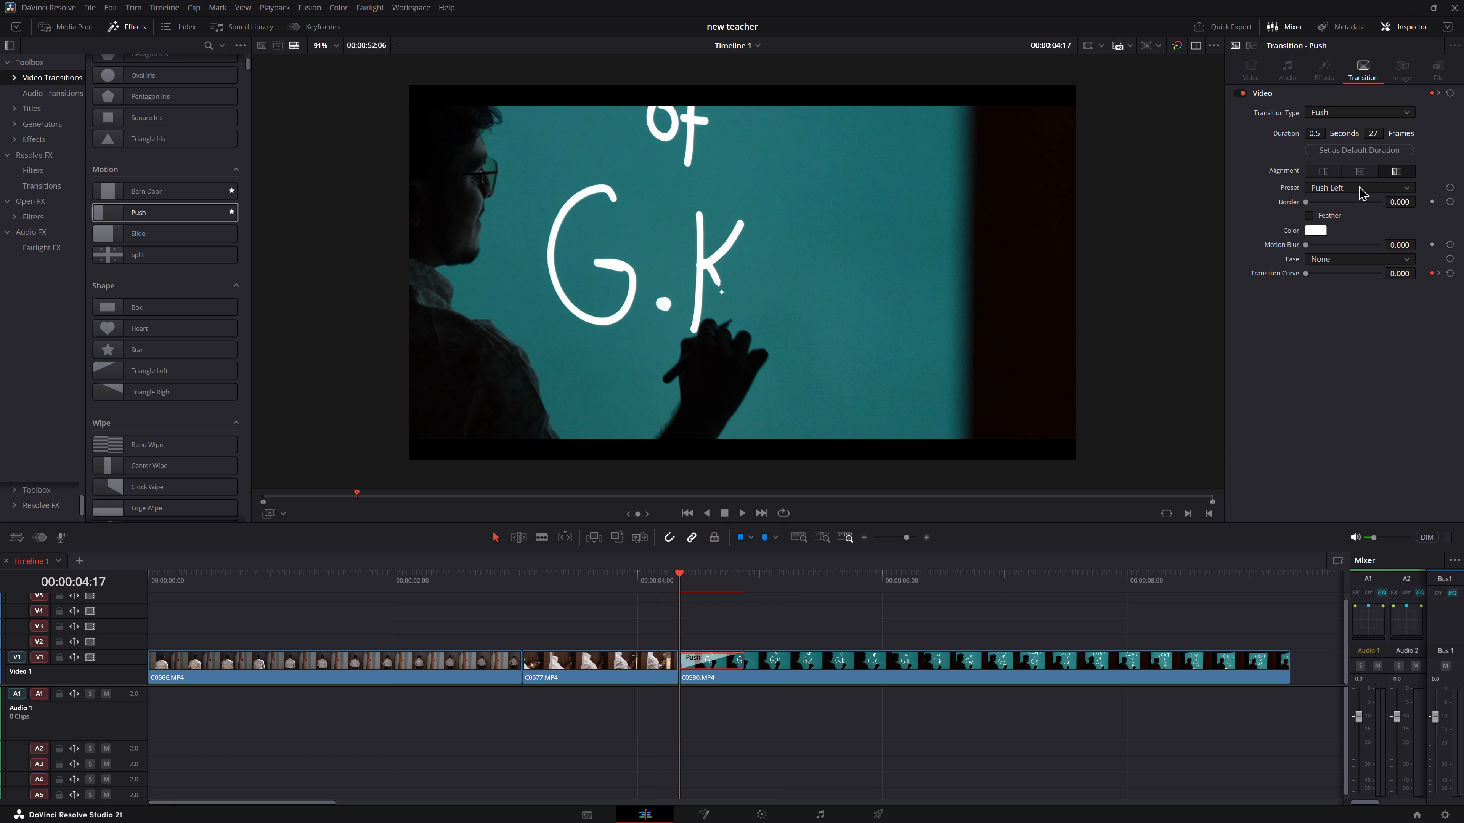
pyautogui.click(1358, 185)
pyautogui.click(1356, 216)
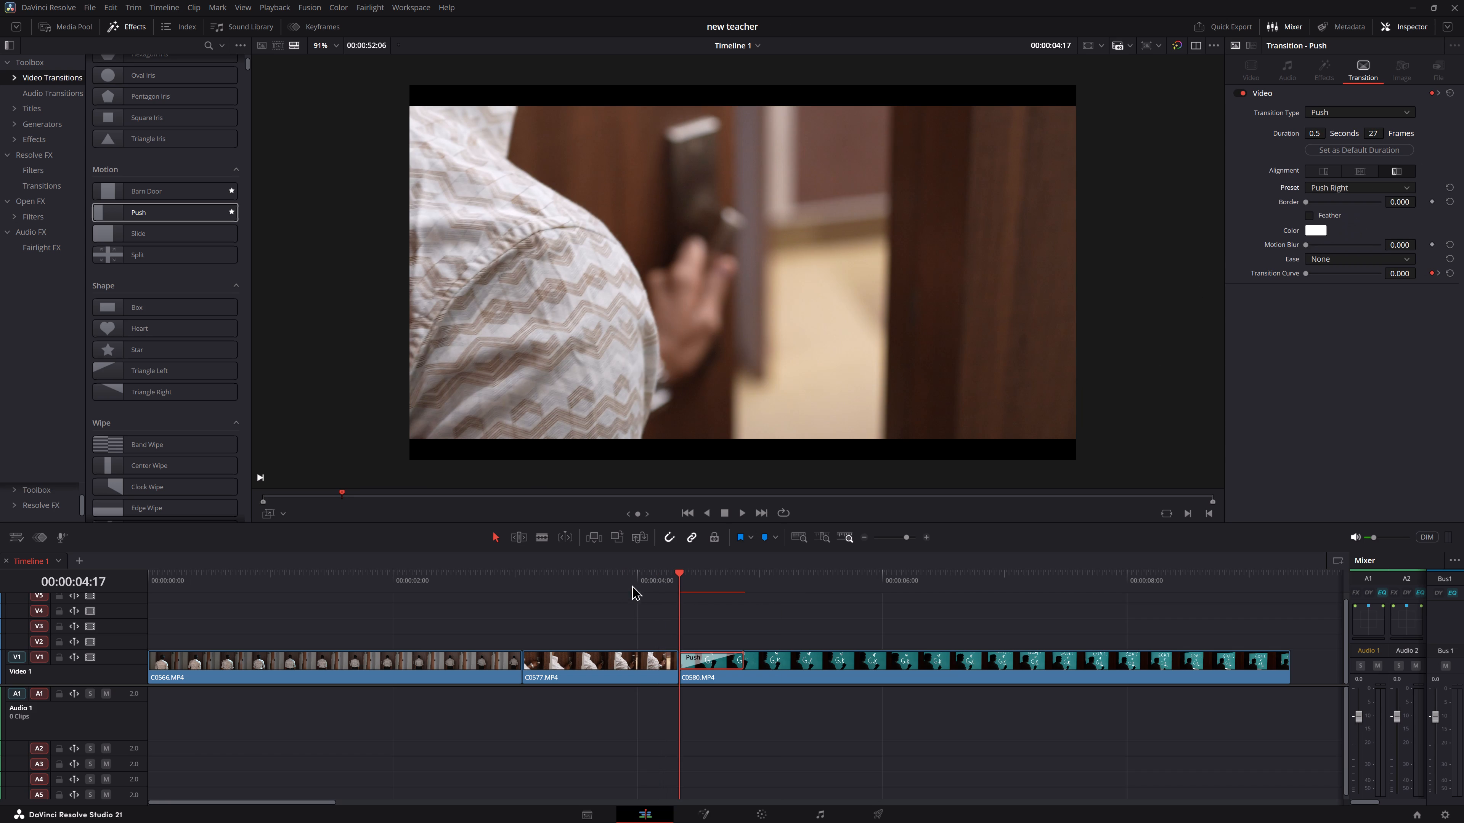
# Replay the Push Right transition several times to examine its direction and pace.
pyautogui.click(632, 585)
pyautogui.press('space')
pyautogui.press('space')
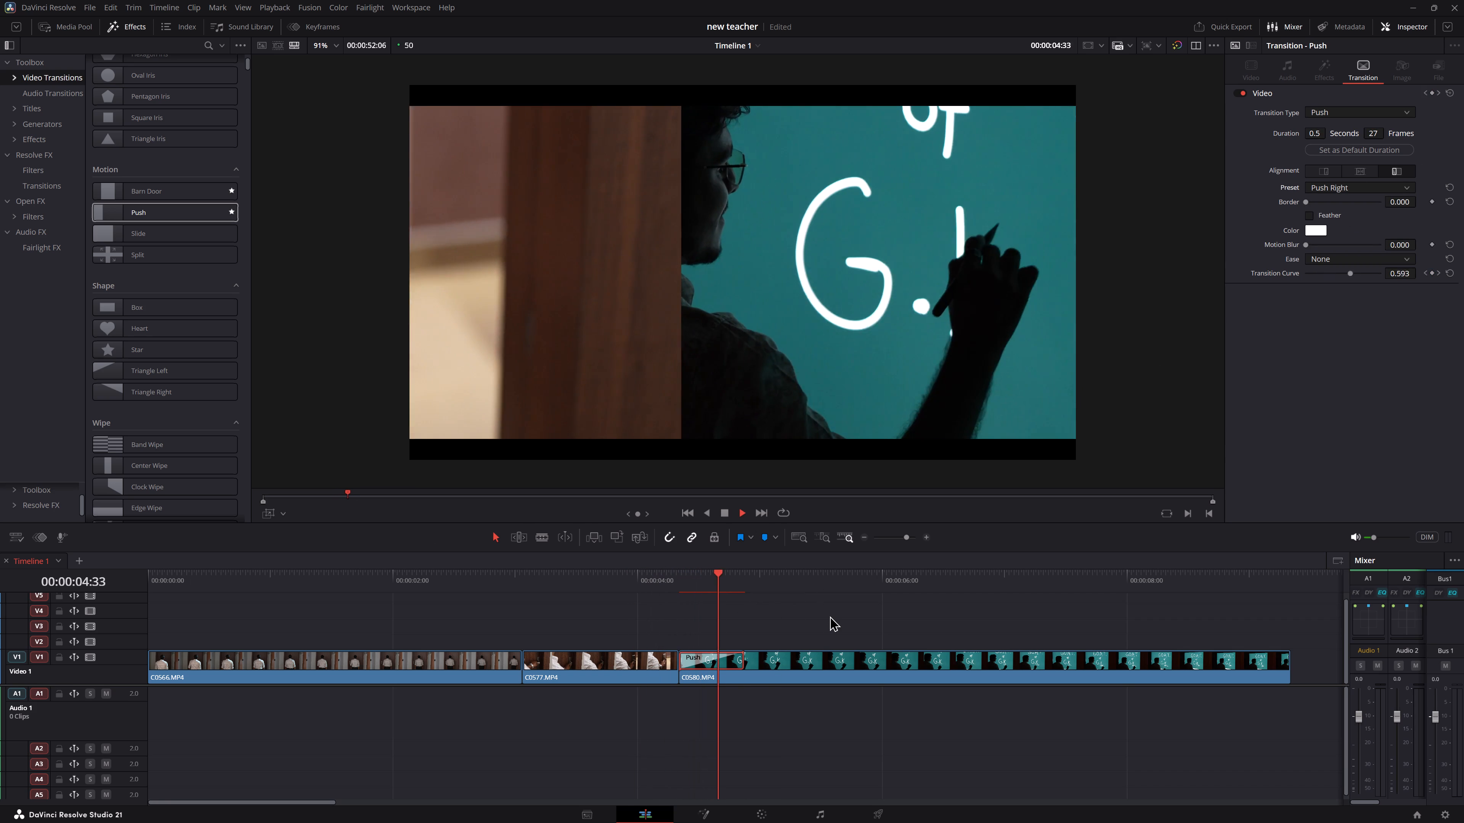
pyautogui.press('space')
pyautogui.click(654, 567)
pyautogui.click(653, 580)
pyautogui.press('space')
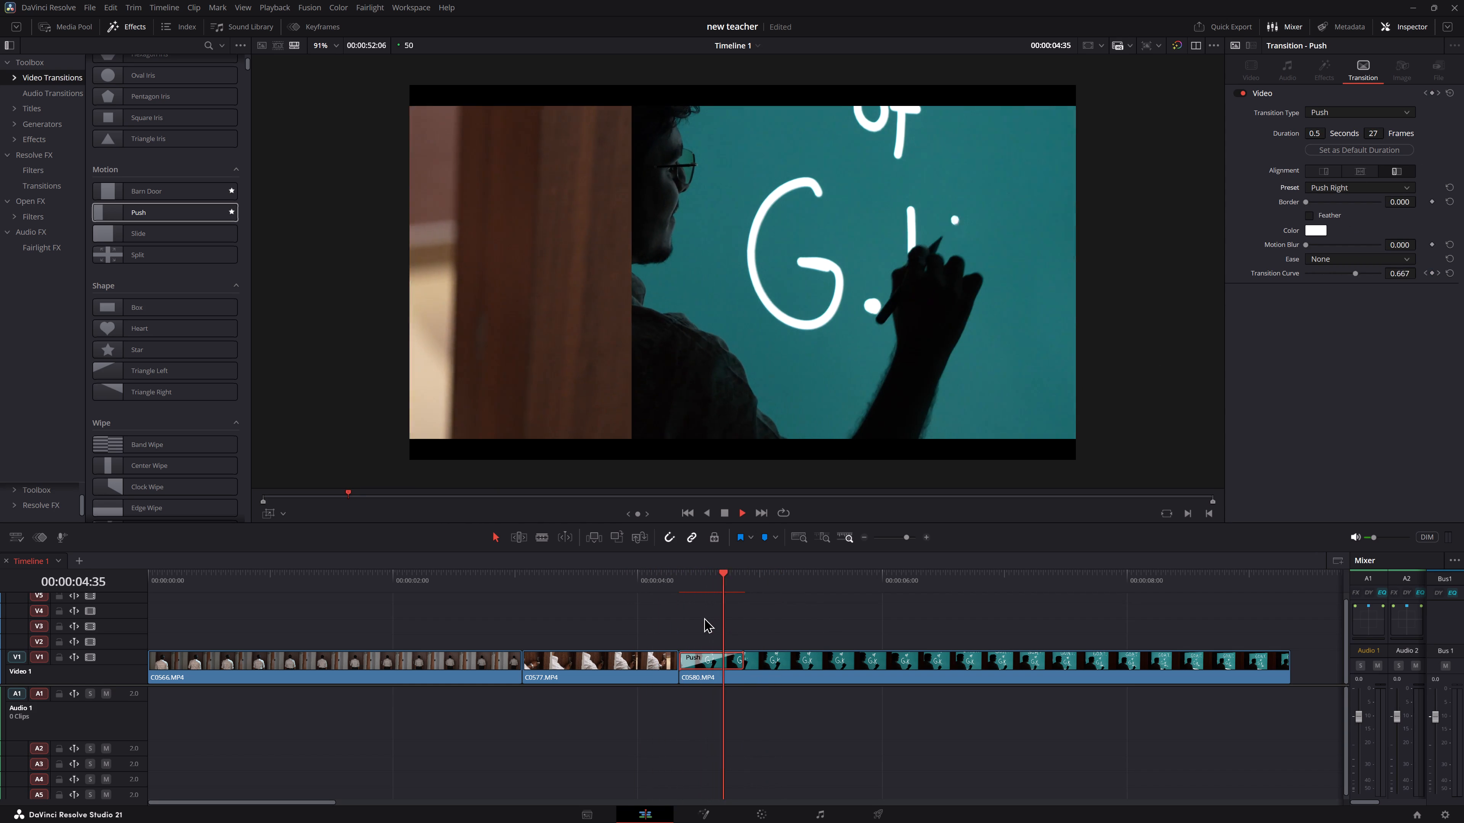
pyautogui.press('space')
pyautogui.press('space')
pyautogui.press('space')
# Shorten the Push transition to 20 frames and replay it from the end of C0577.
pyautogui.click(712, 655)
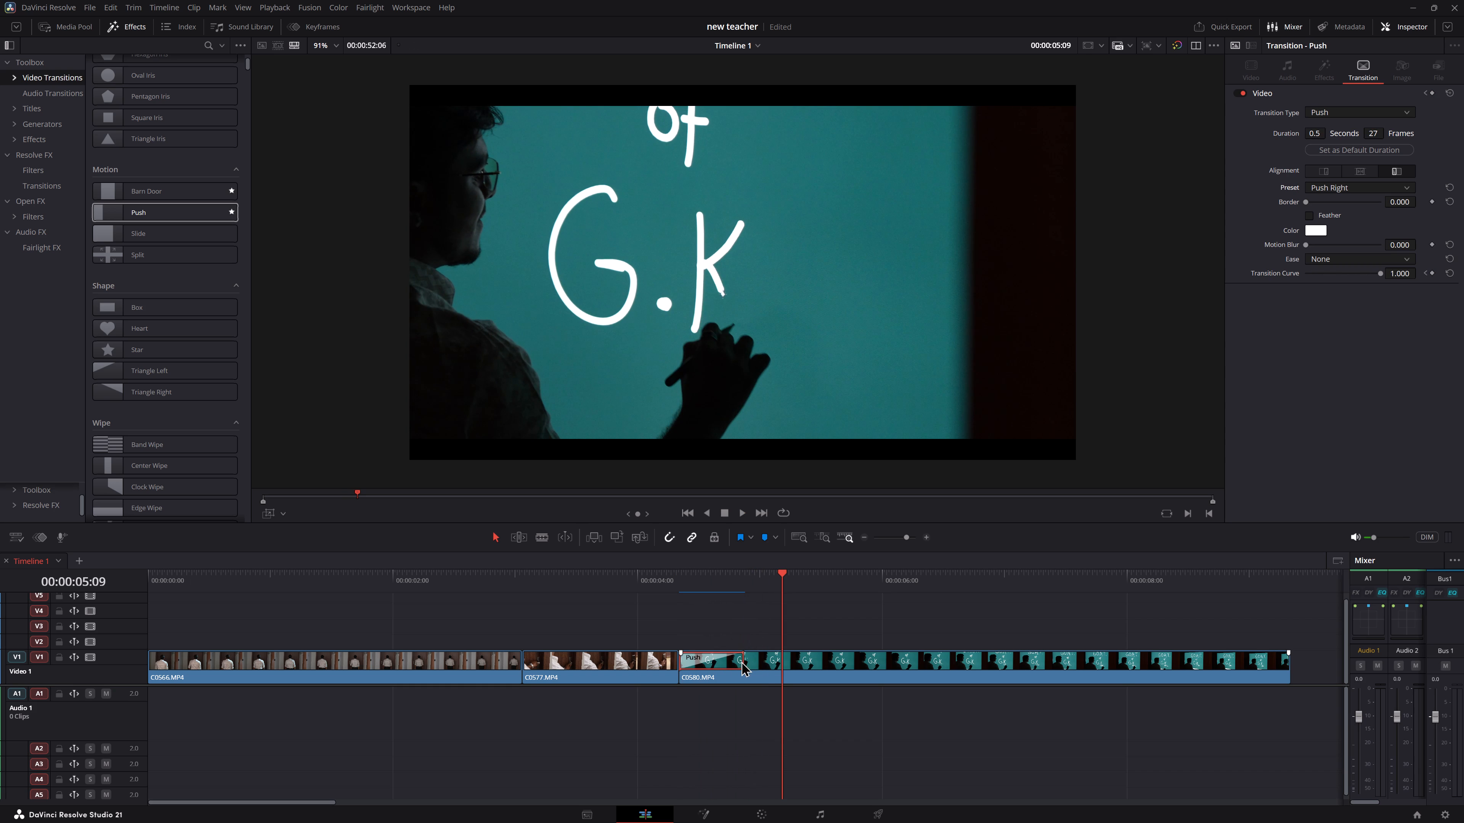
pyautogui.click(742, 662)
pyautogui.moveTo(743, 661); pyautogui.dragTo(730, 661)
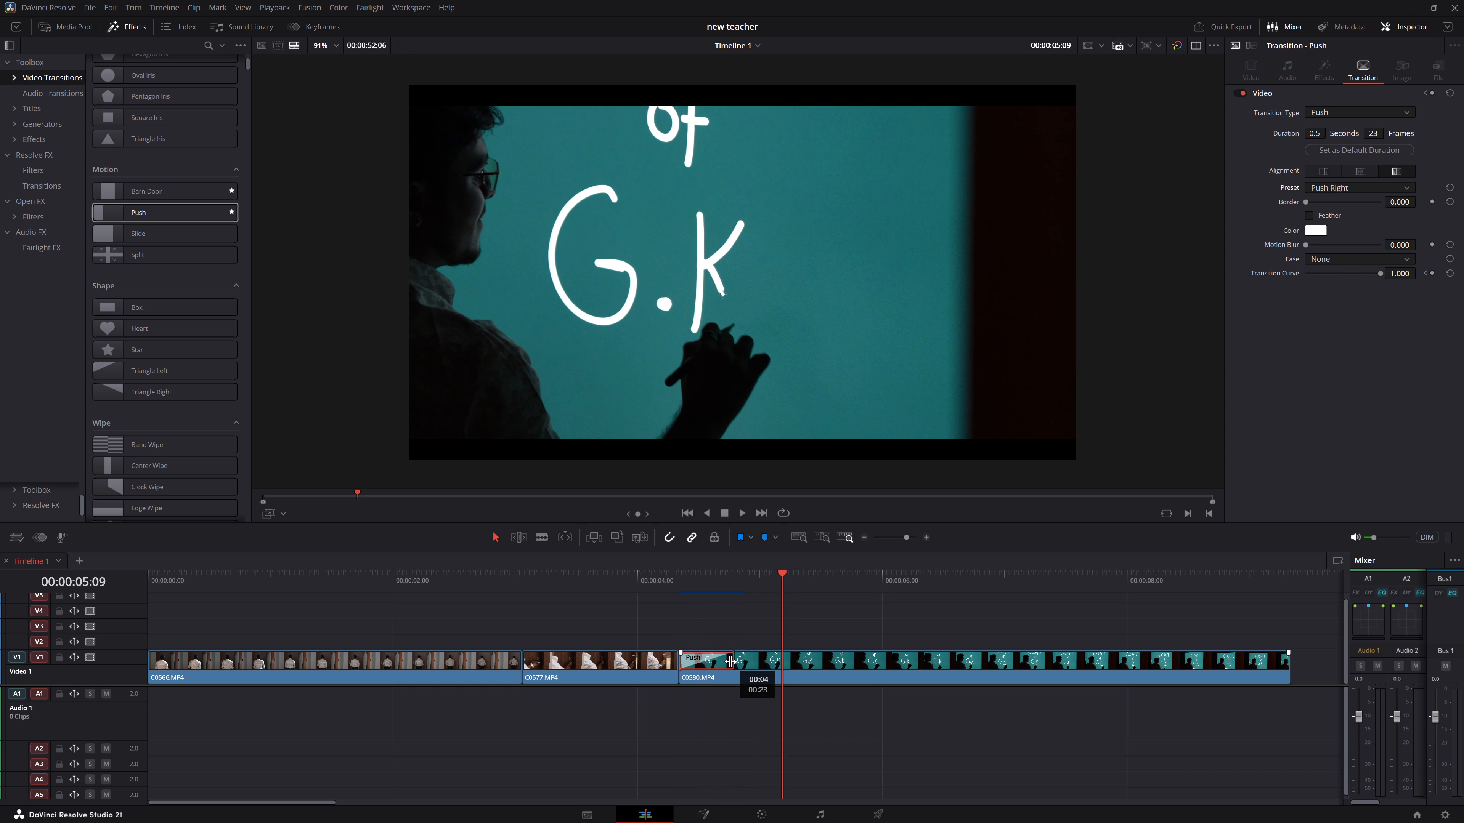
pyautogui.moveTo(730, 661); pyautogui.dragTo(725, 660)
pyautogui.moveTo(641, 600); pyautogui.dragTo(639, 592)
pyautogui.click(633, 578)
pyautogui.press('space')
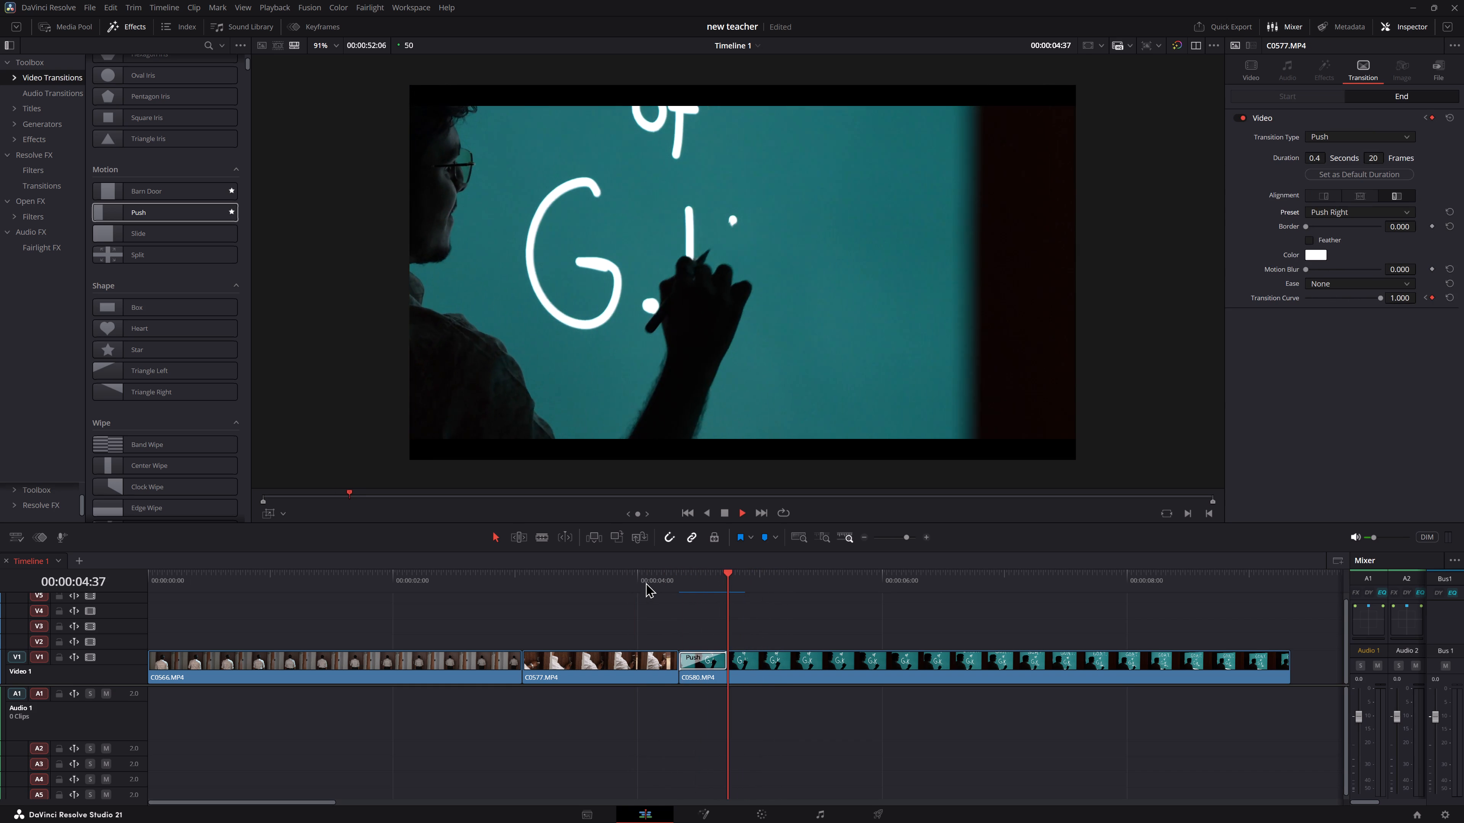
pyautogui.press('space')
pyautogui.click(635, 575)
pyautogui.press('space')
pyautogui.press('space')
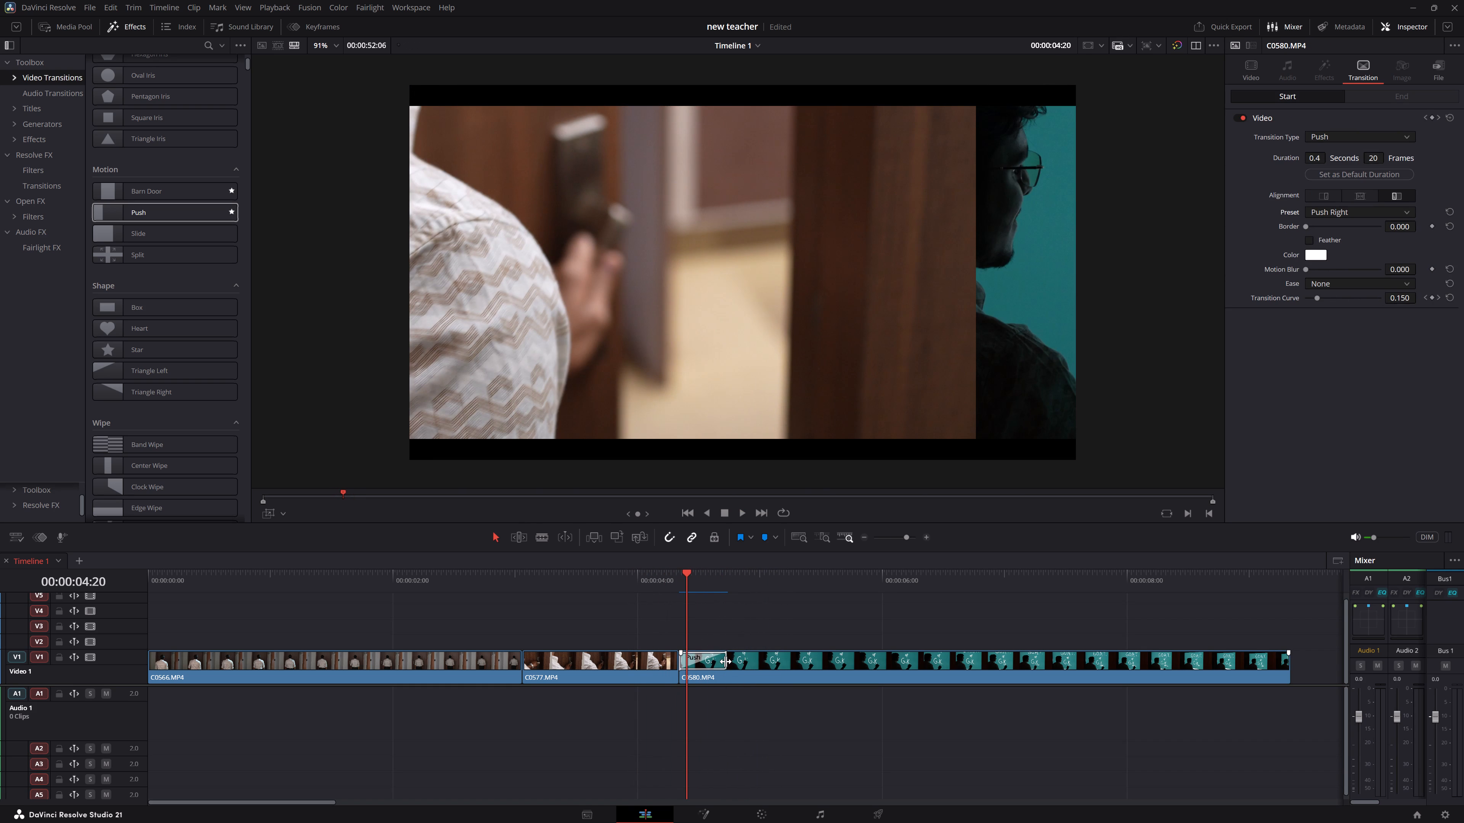
# Lengthen the Push transition to 33 frames and replay it from the door-opening shot.
pyautogui.moveTo(726, 661); pyautogui.dragTo(759, 664)
pyautogui.click(666, 588)
pyautogui.press('space')
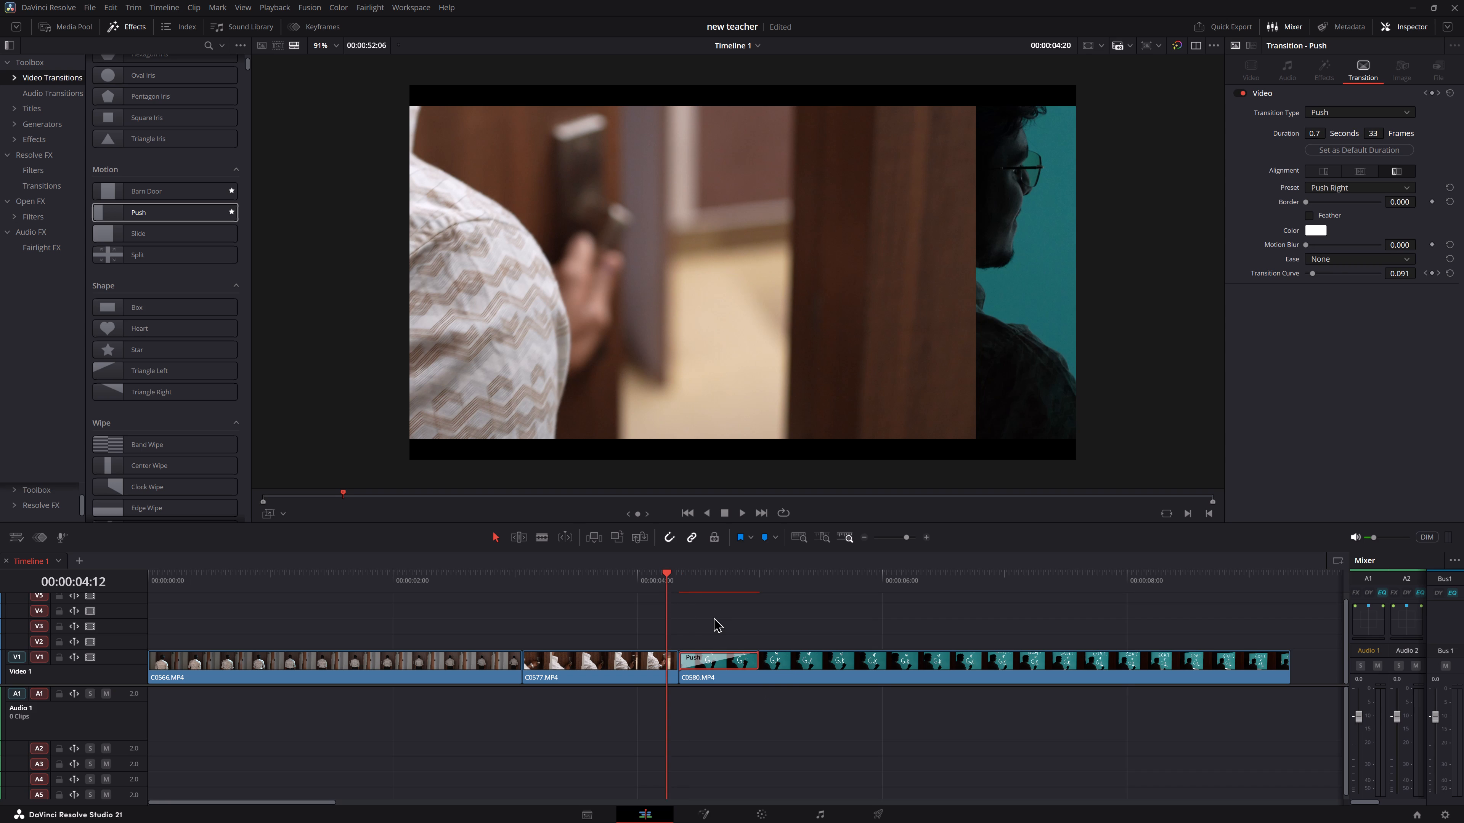
pyautogui.press('space')
pyautogui.click(592, 580)
pyautogui.press('space')
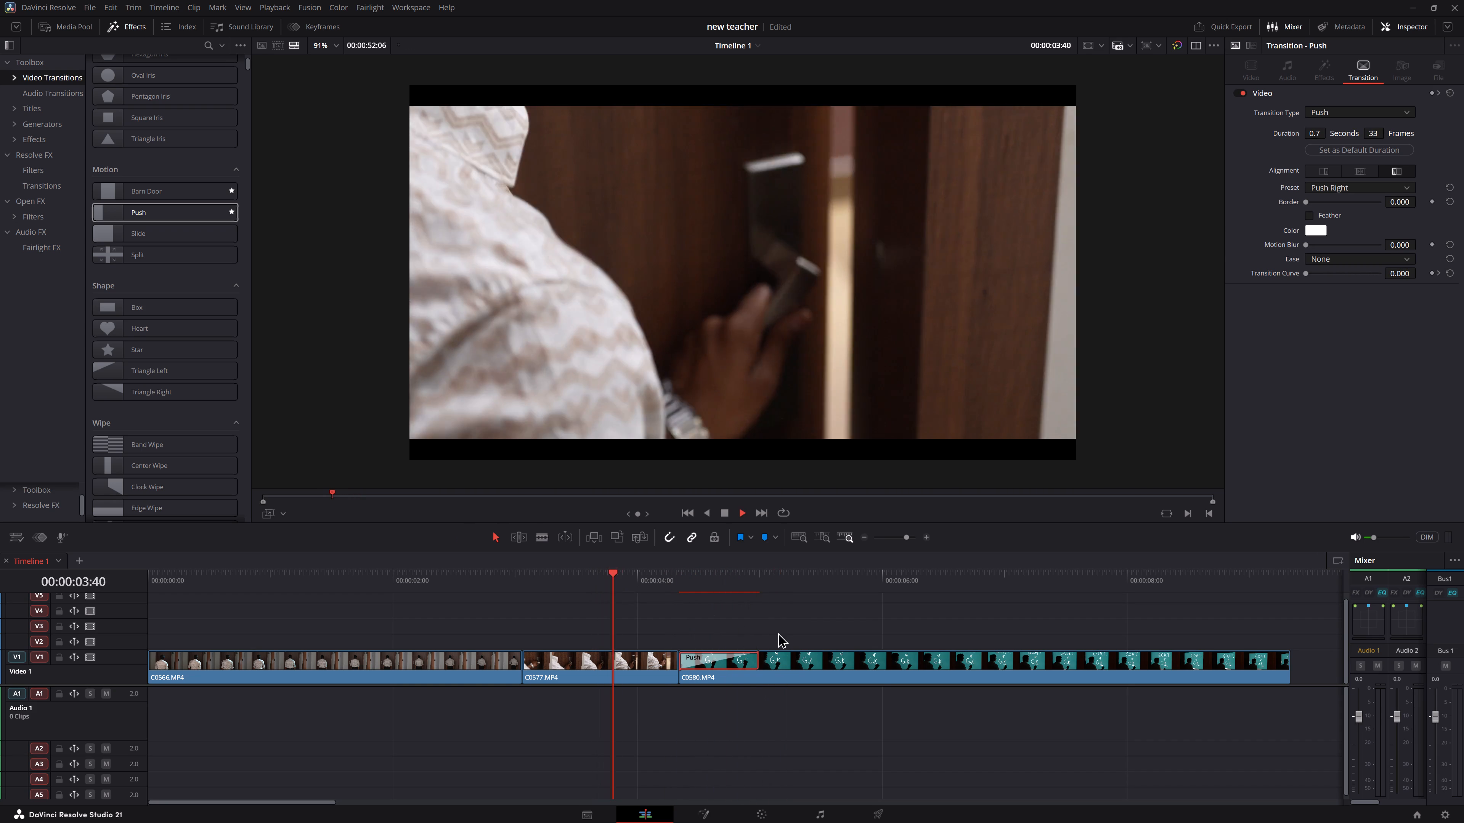
pyautogui.press('space')
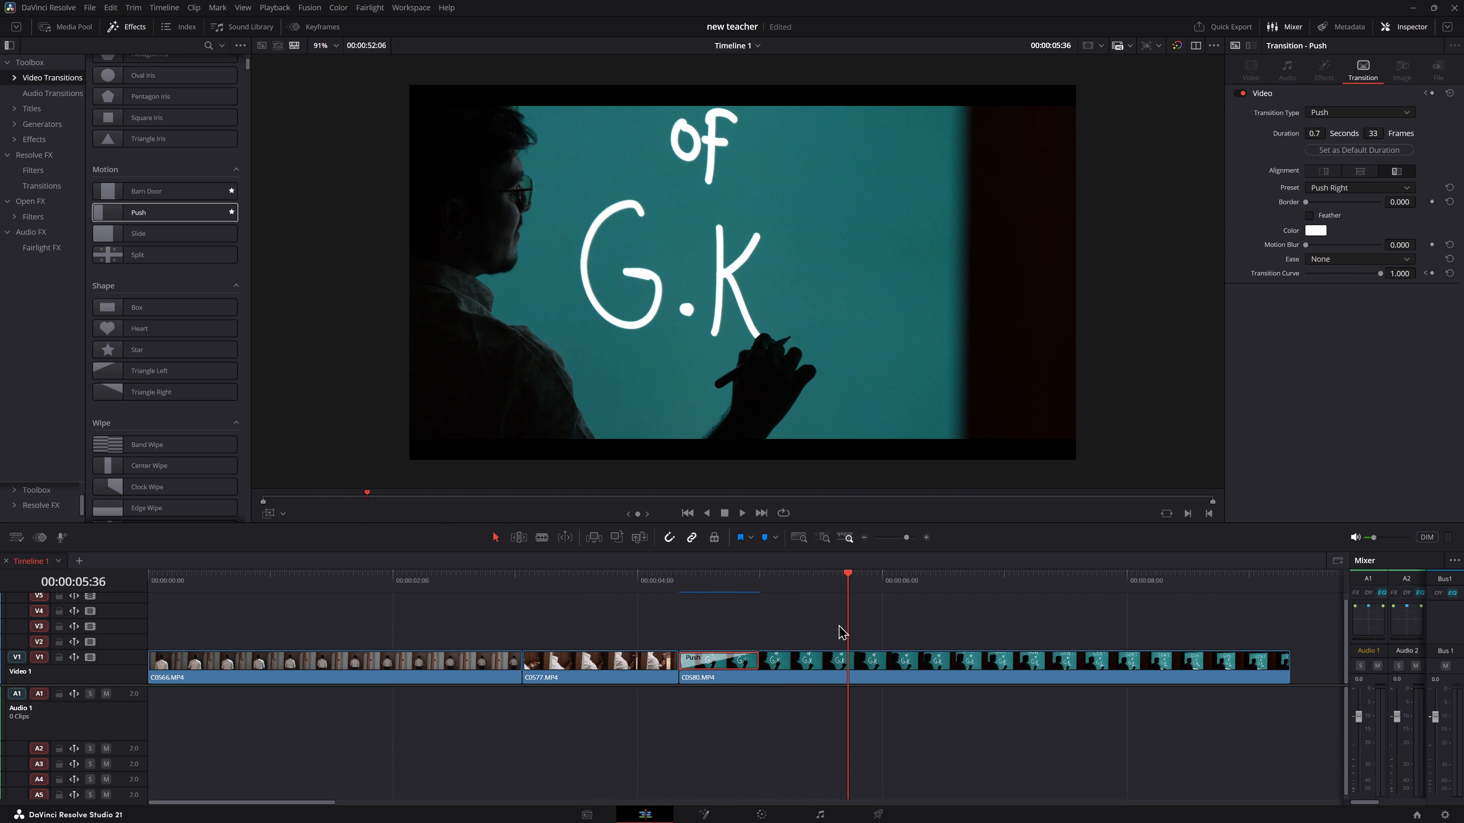
# Play on through C0580 to examine the chalkboard writing up to the underlined G.K.
pyautogui.press('space')
pyautogui.press('space')
pyautogui.moveTo(952, 631); pyautogui.dragTo(637, 626, button='middle')
pyautogui.press('space')
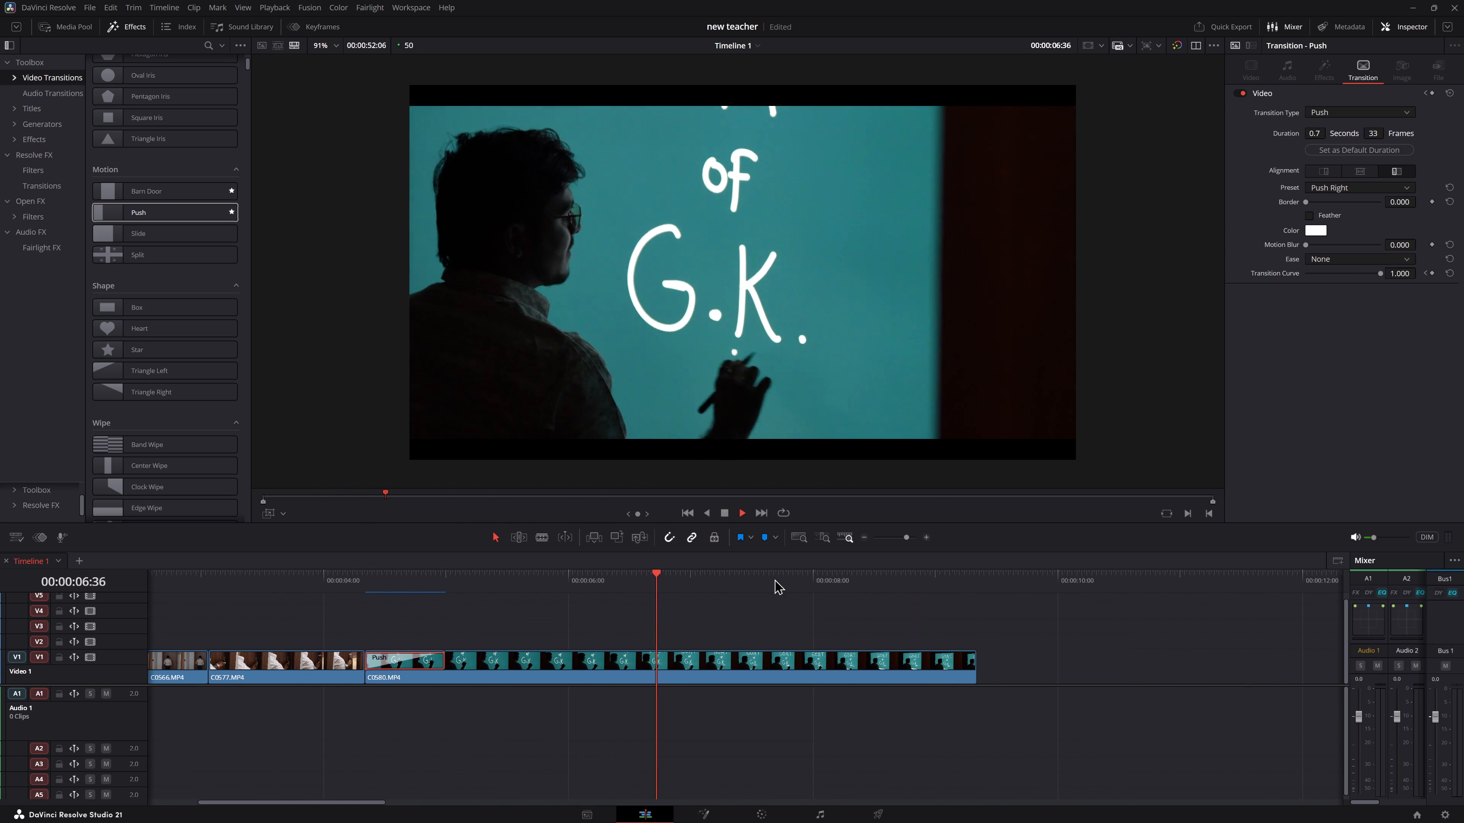
pyautogui.press('space')
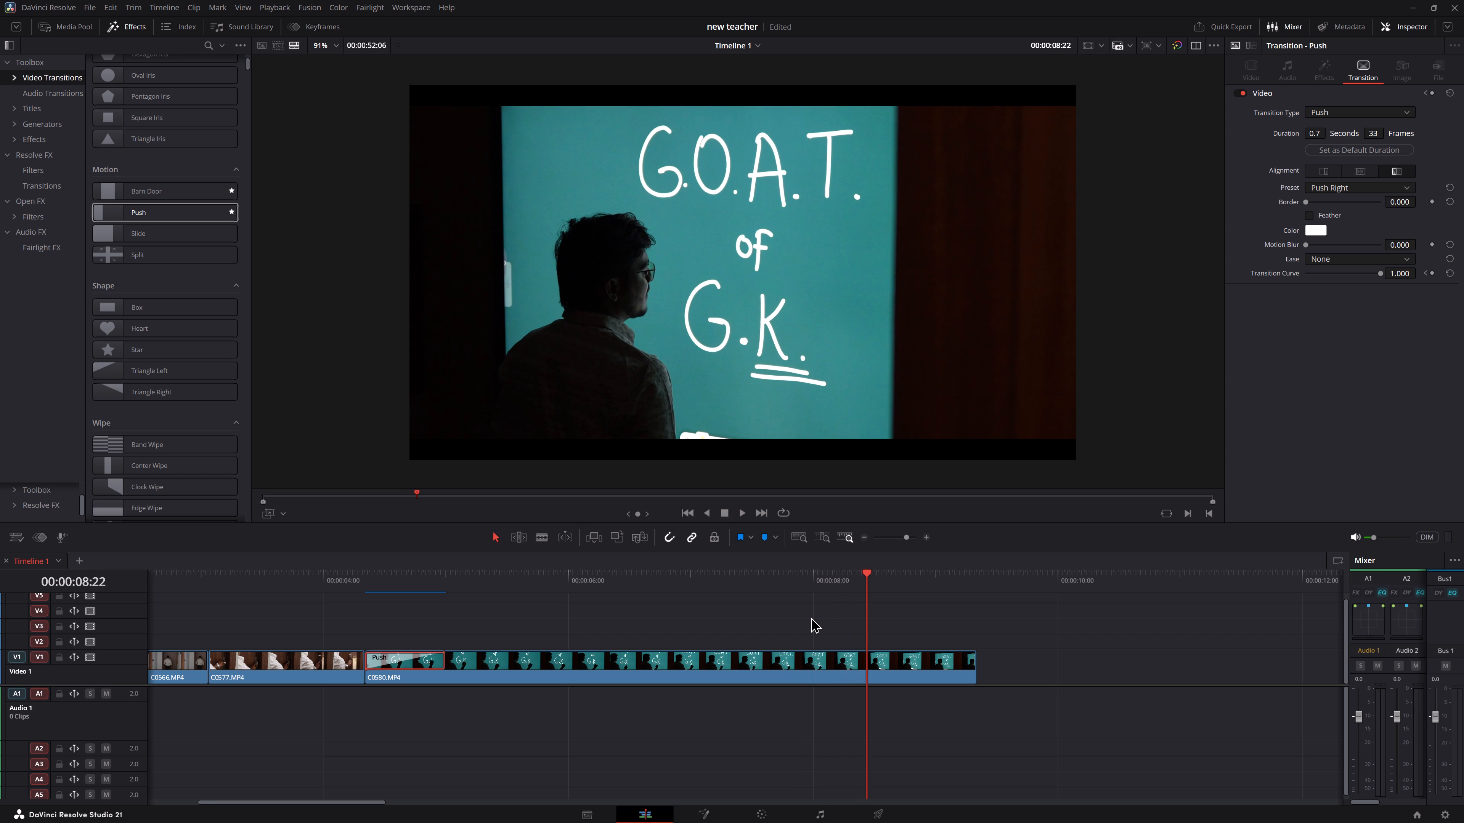
# Select the C0580 clip on video track V1.
pyautogui.click(850, 671)
pyautogui.keyDown('alt'); pyautogui.scroll(-3, 415, 631); pyautogui.keyUp('alt')
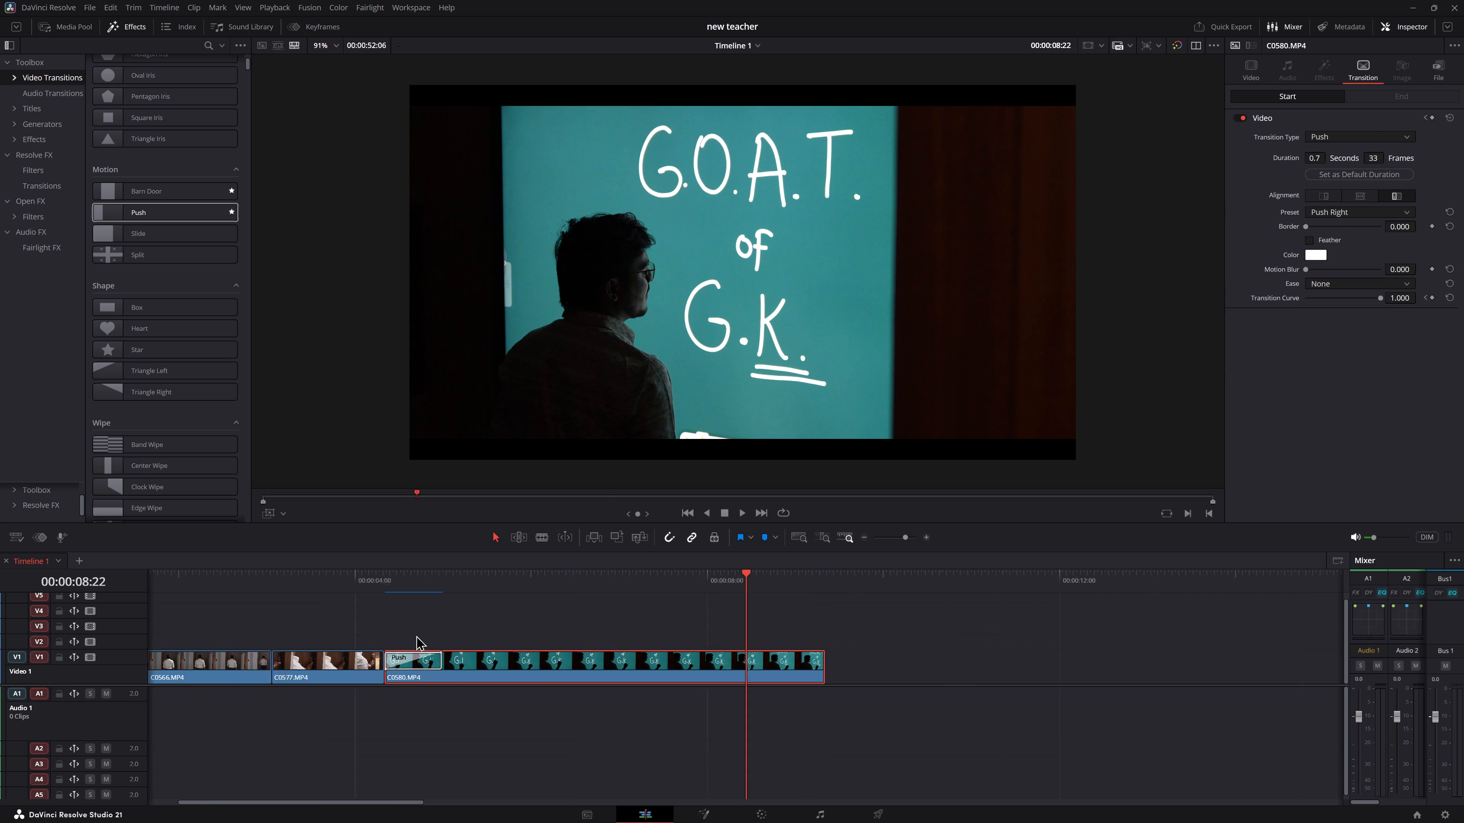
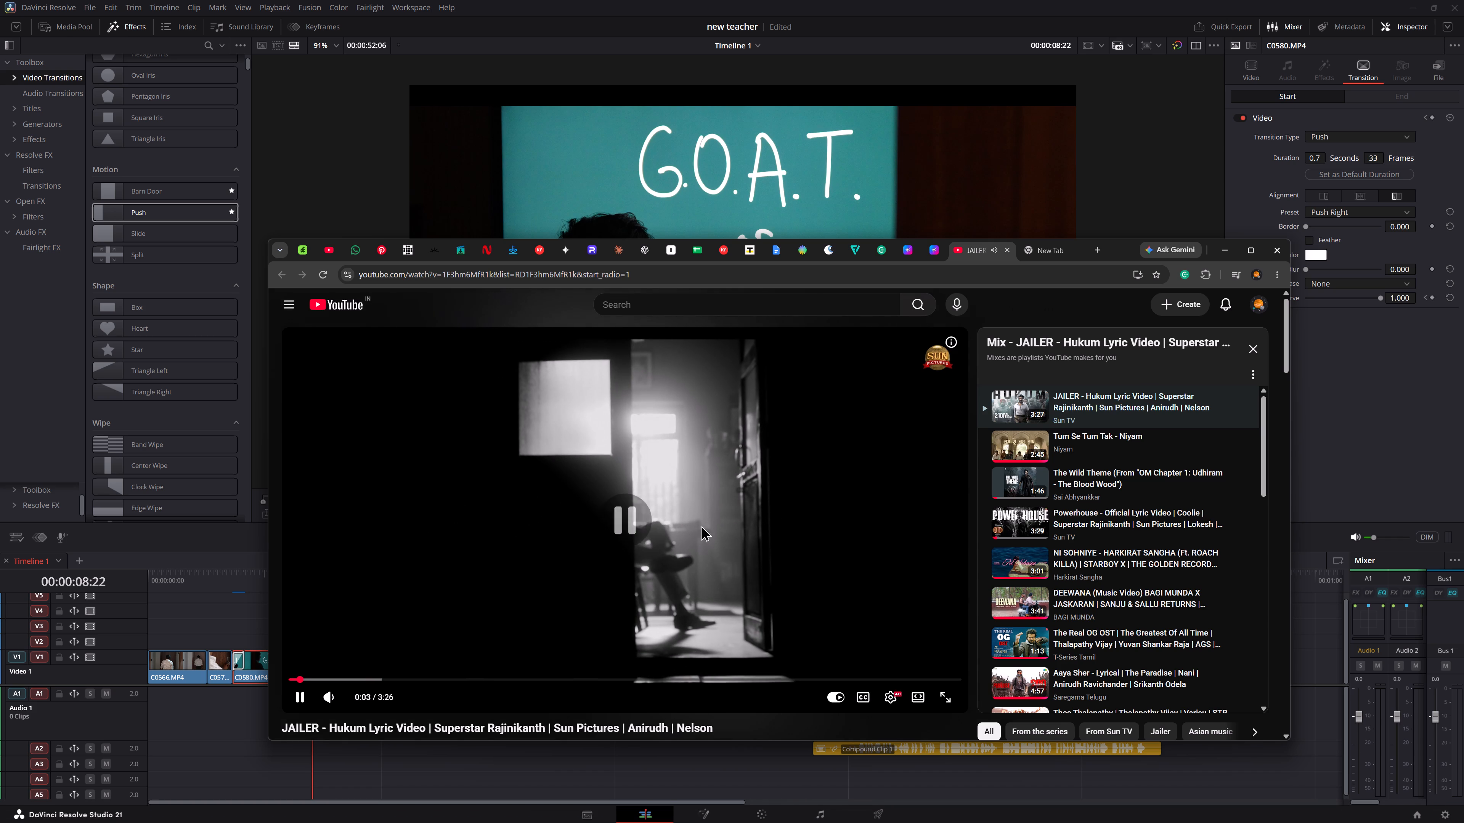
# Stop the song playing on YouTube and close the browser window.
pyautogui.press('i')
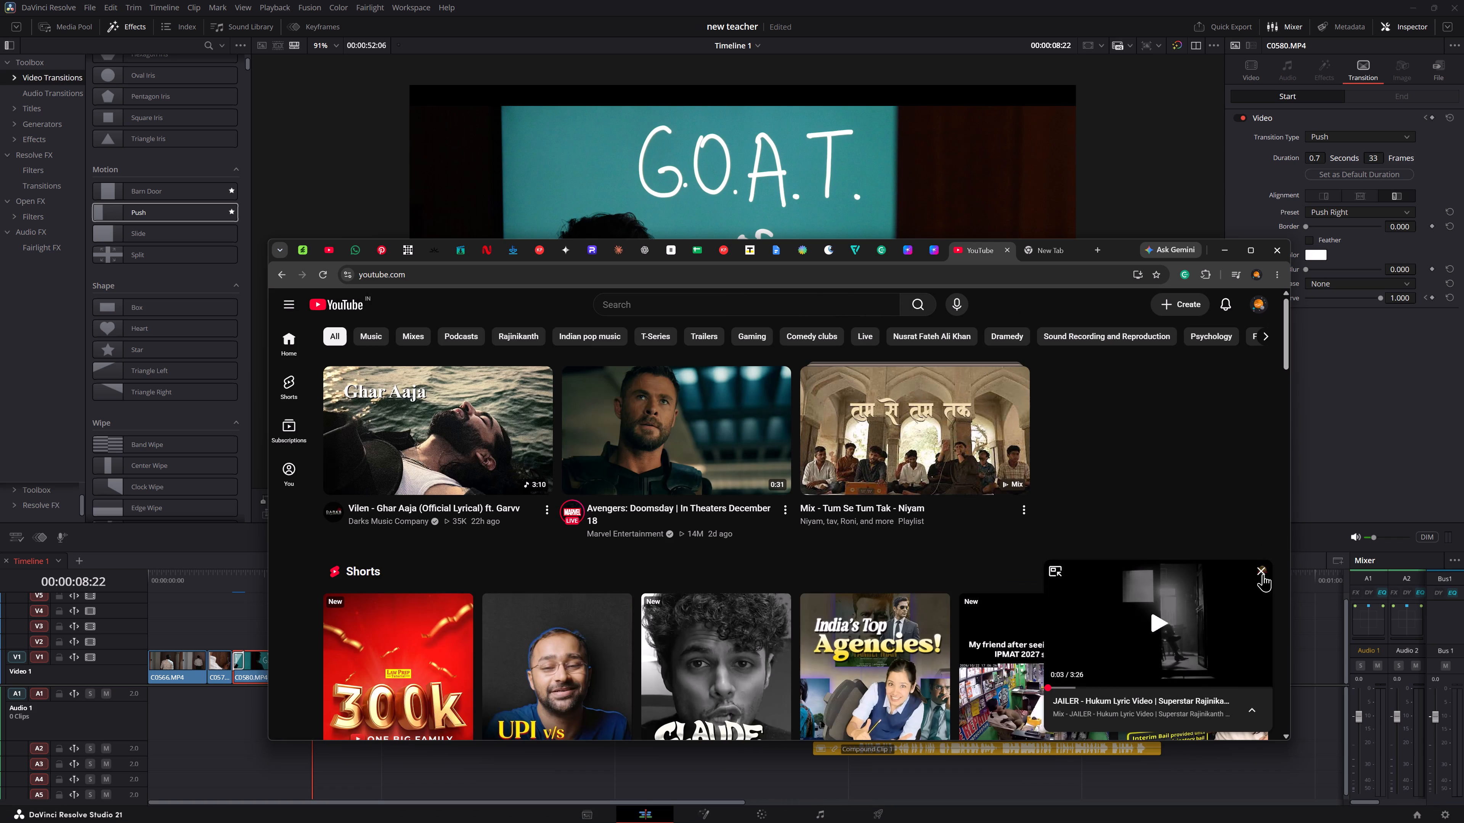
pyautogui.click(1263, 574)
pyautogui.scroll(-1, 1187, 664)
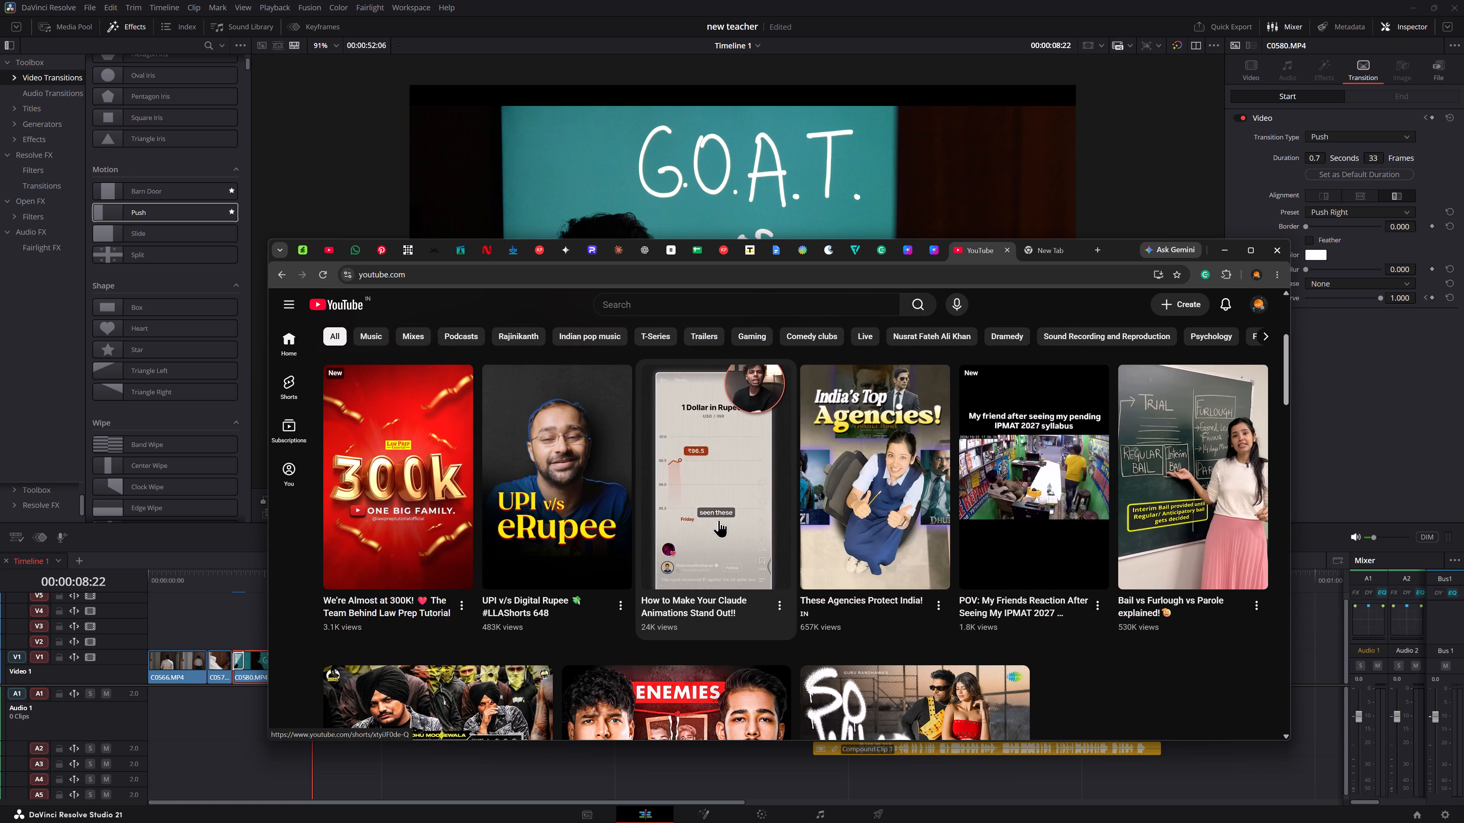
pyautogui.scroll(-1, 1041, 547)
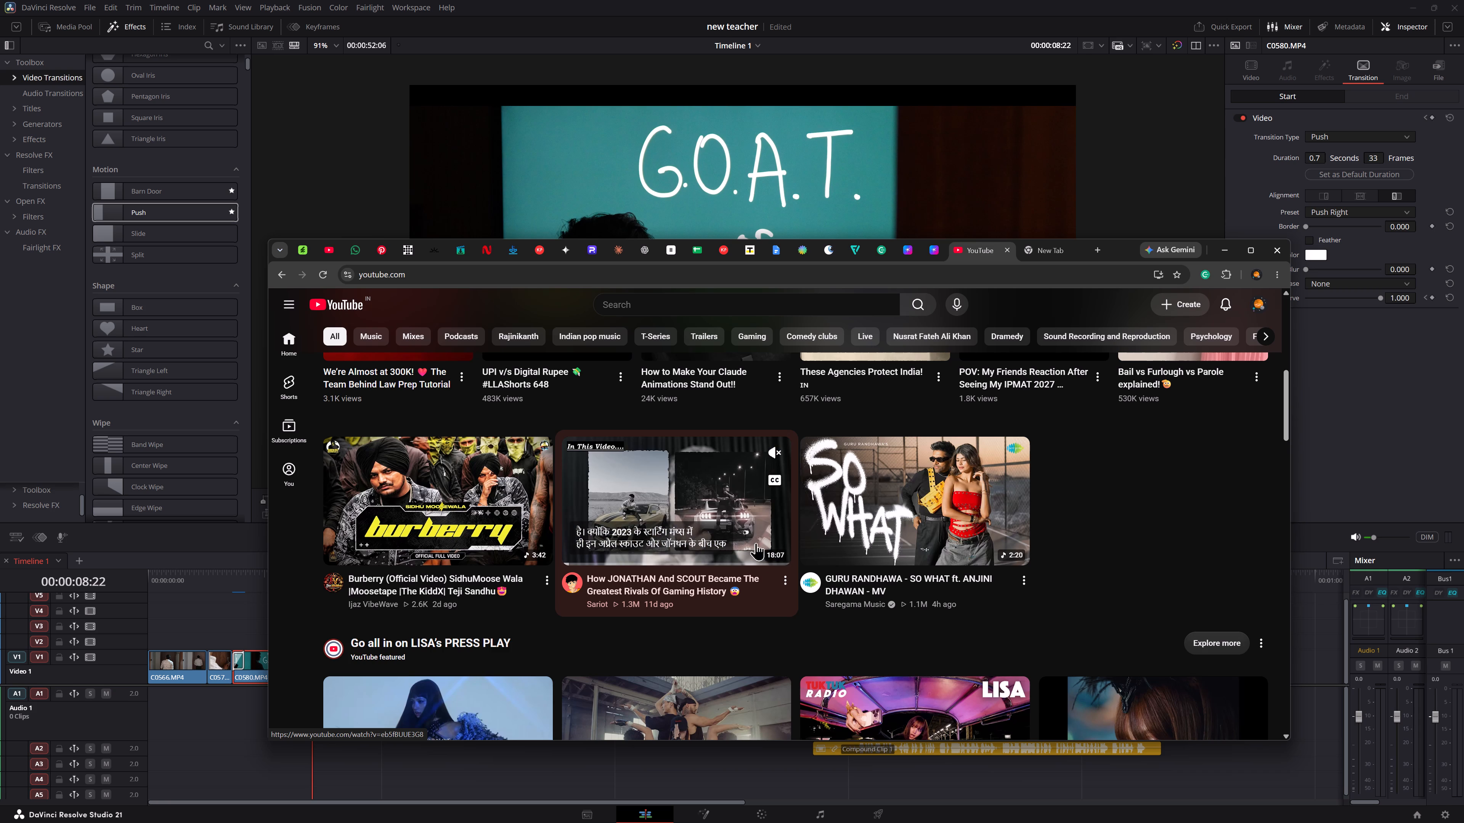
pyautogui.click(1276, 255)
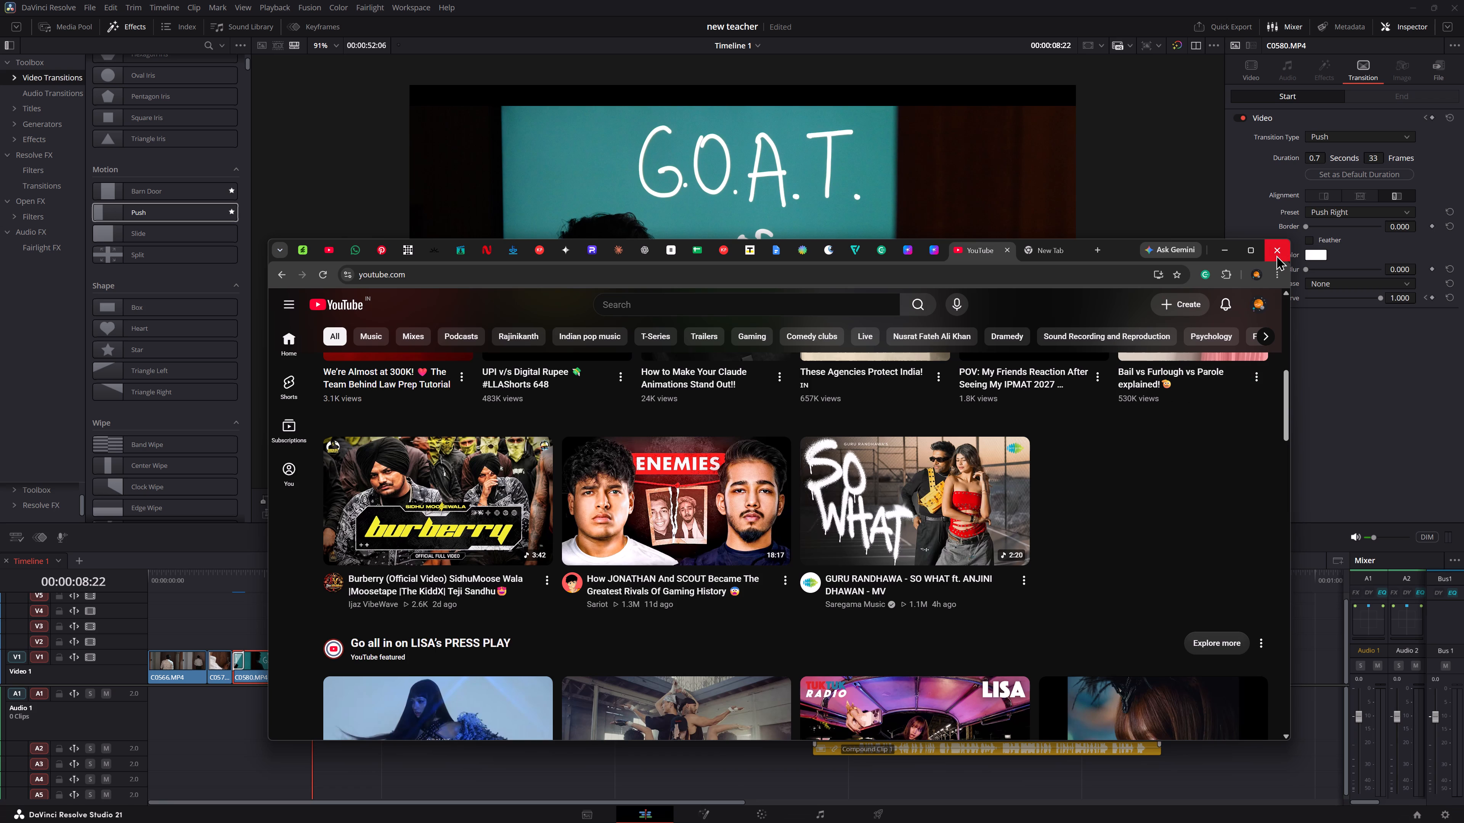
# Save the "new teacher" project in DaVinci Resolve.
pyautogui.hotkey('ctrl', 's')
pyautogui.hotkey('ctrl', 's')
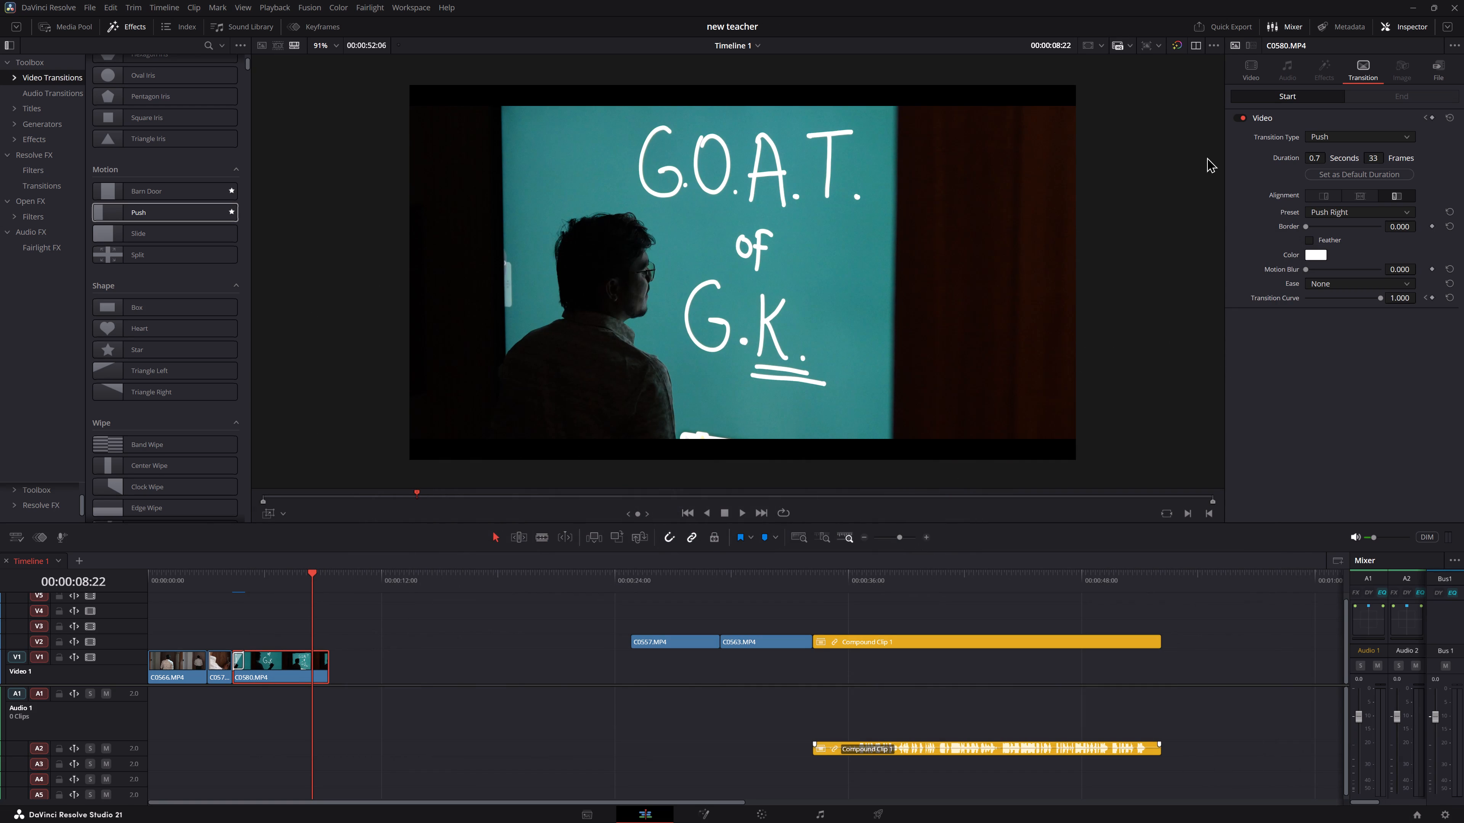
# Replay the edit from the timeline start through the door-opening shots into C0580 to judge the Push transition.
pyautogui.moveTo(235, 588); pyautogui.dragTo(140, 592)
pyautogui.press('space')
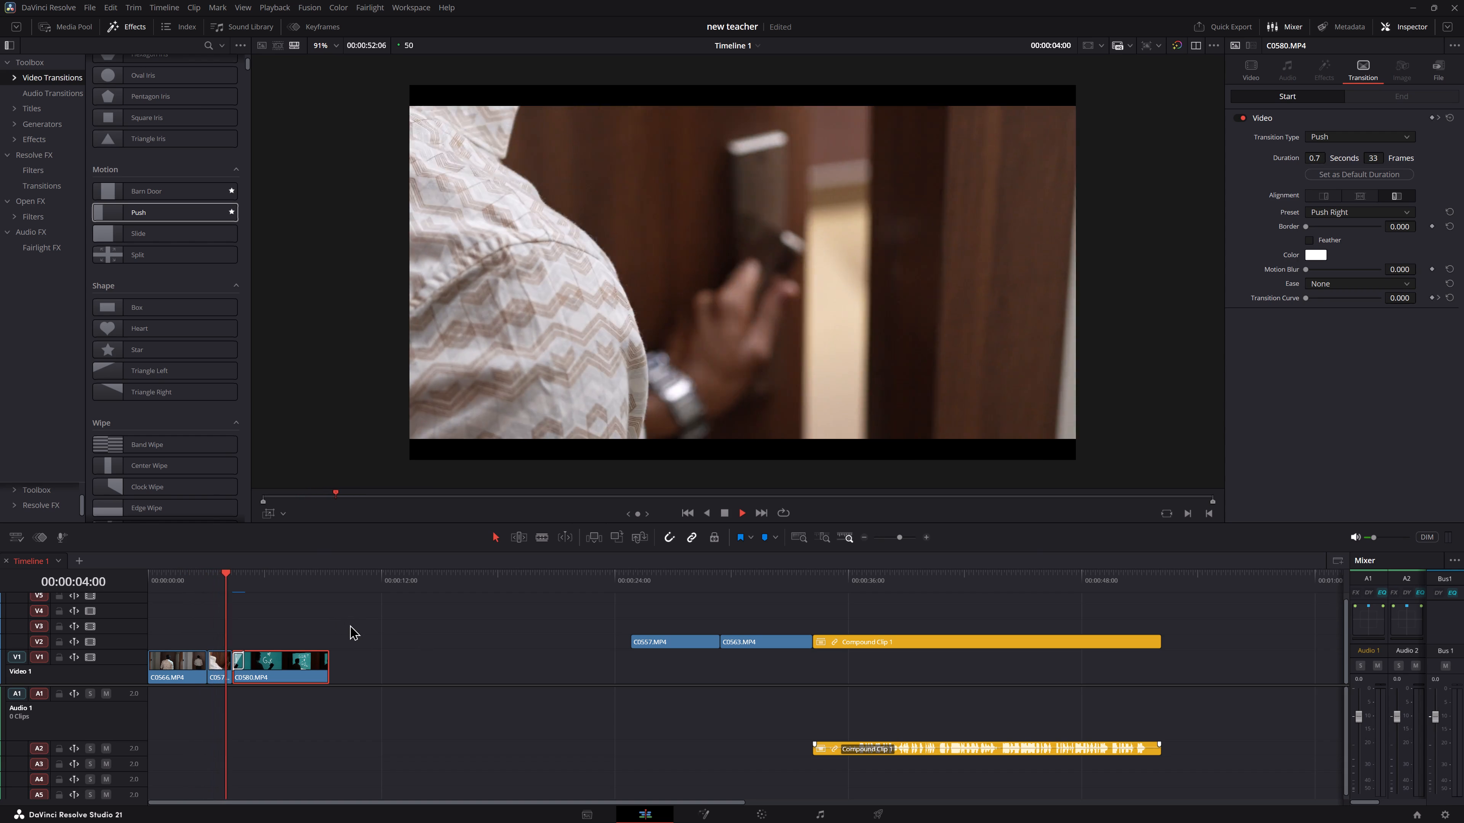
pyautogui.press('space')
pyautogui.moveTo(213, 576); pyautogui.dragTo(148, 583)
pyautogui.press('space')
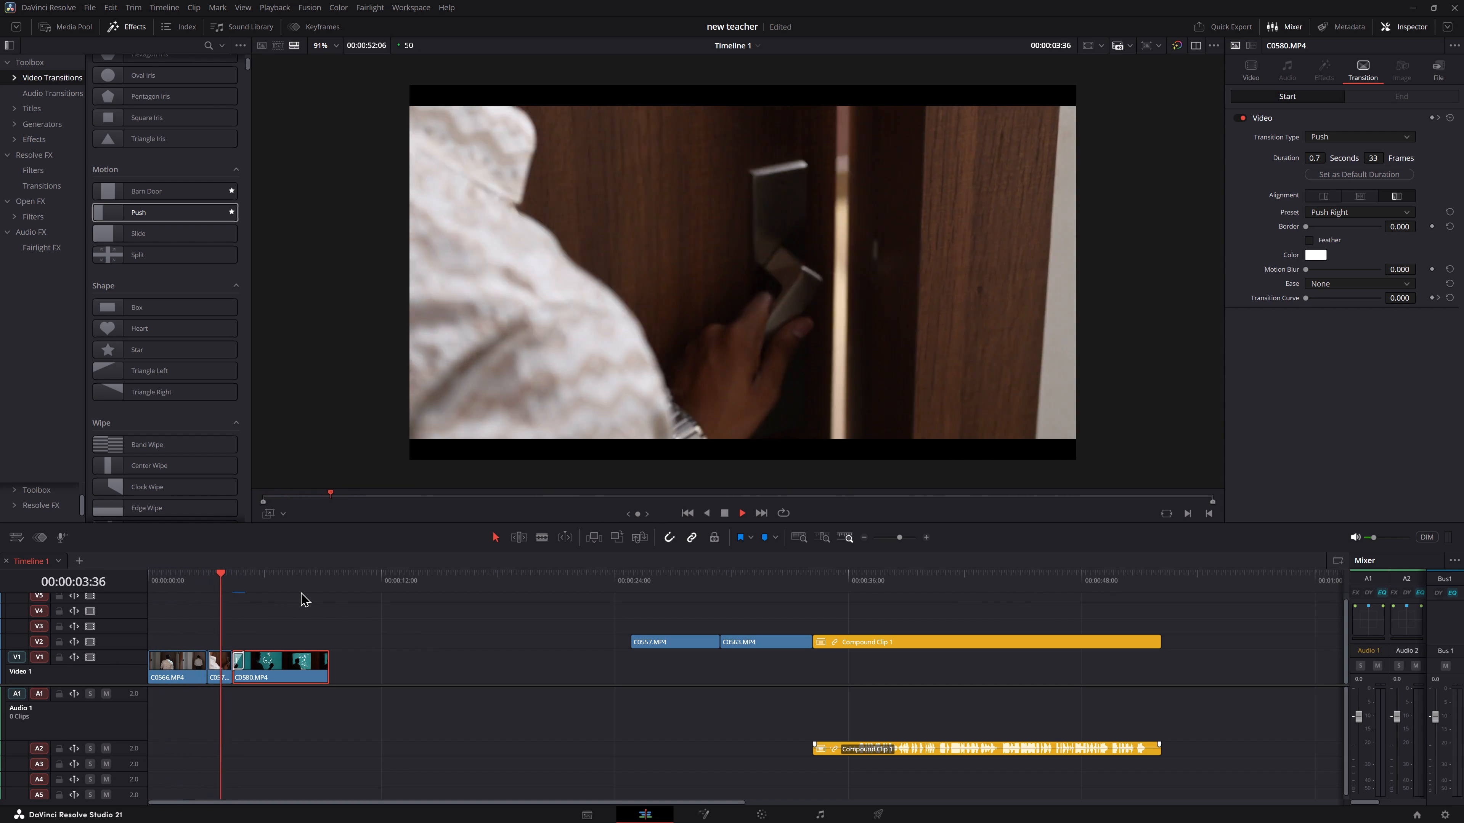
pyautogui.click(199, 578)
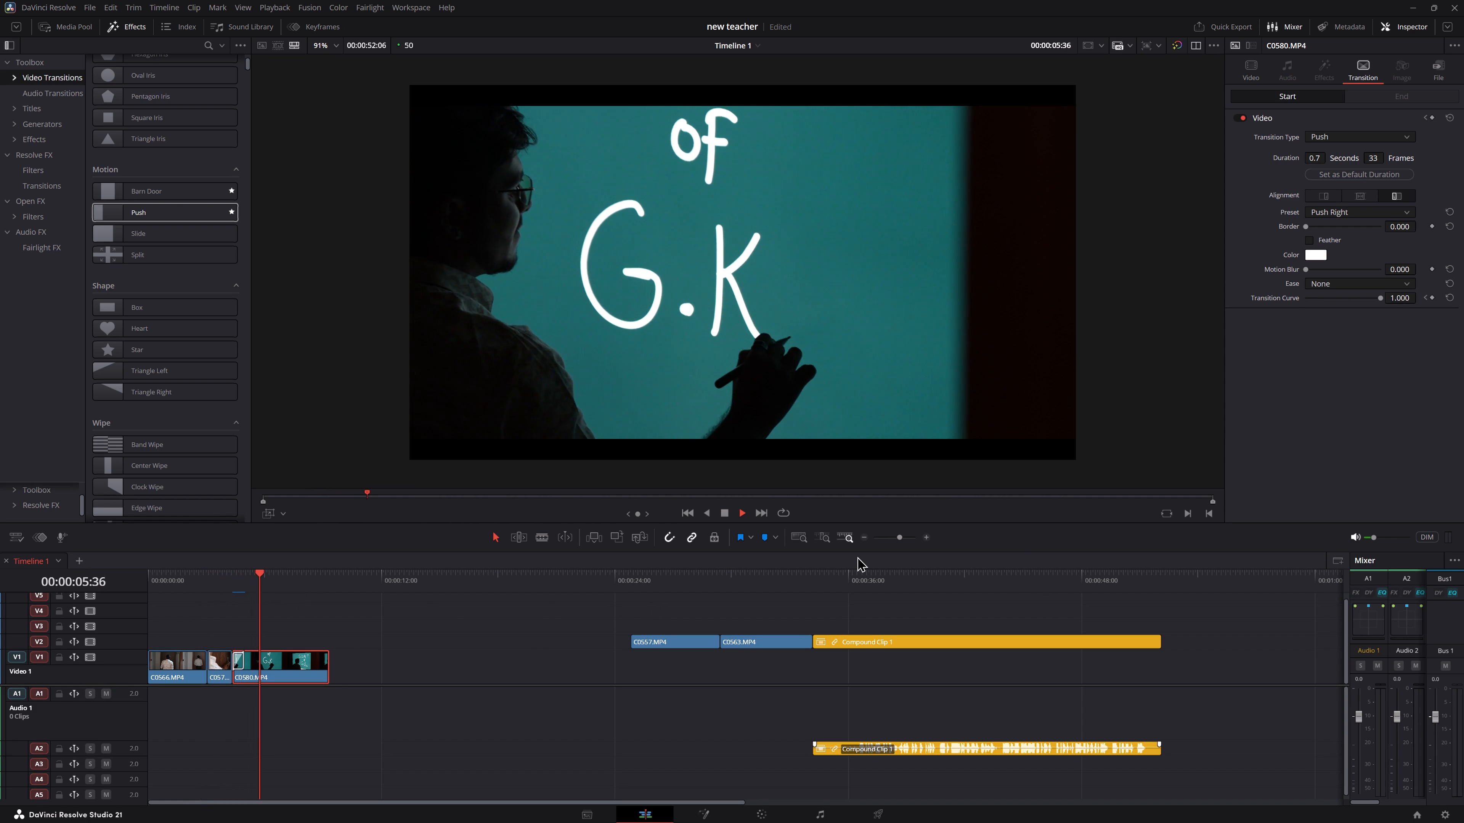
pyautogui.press('space')
pyautogui.click(243, 585)
pyautogui.press('space')
pyautogui.press('space')
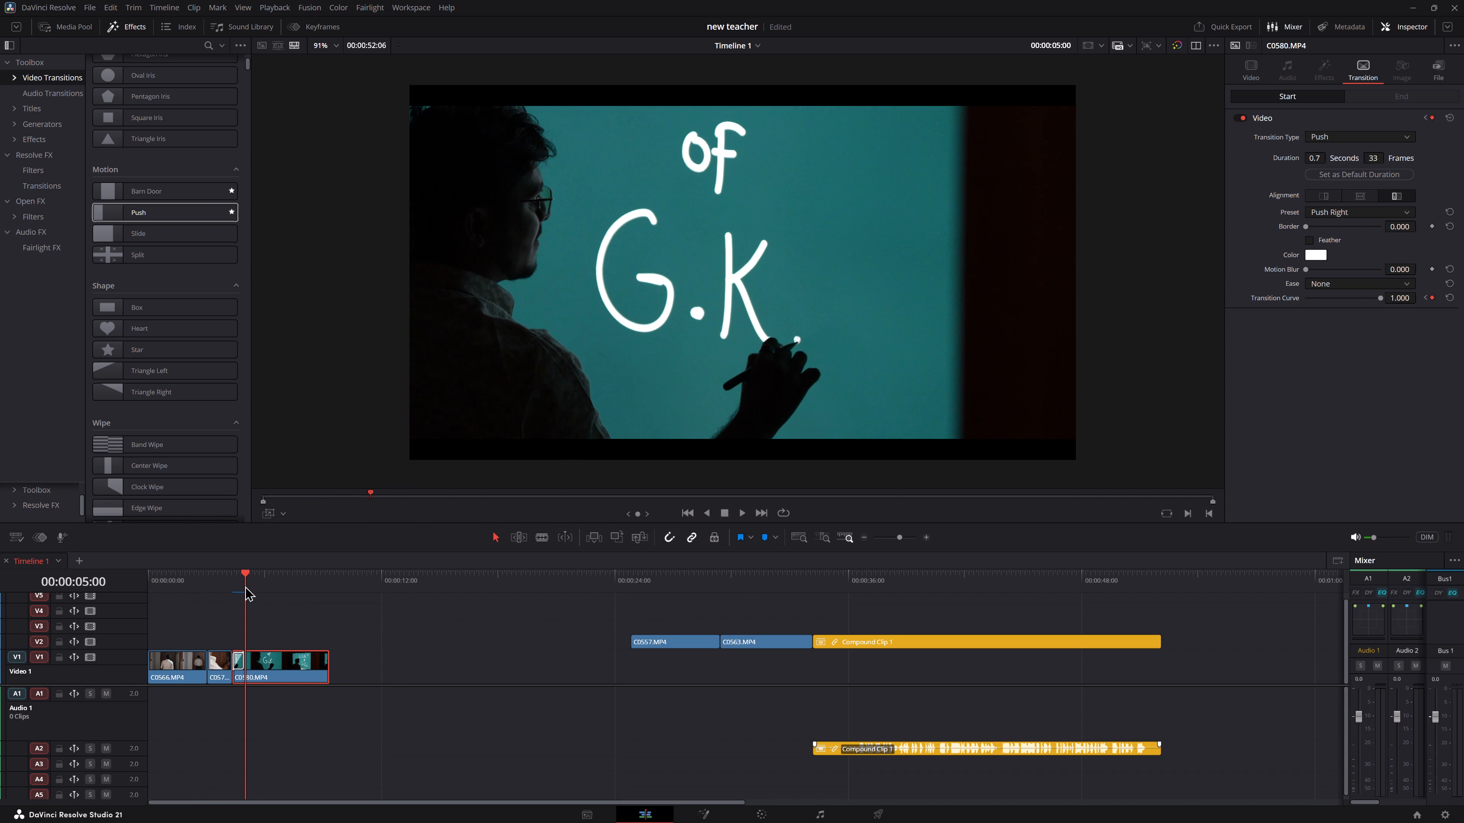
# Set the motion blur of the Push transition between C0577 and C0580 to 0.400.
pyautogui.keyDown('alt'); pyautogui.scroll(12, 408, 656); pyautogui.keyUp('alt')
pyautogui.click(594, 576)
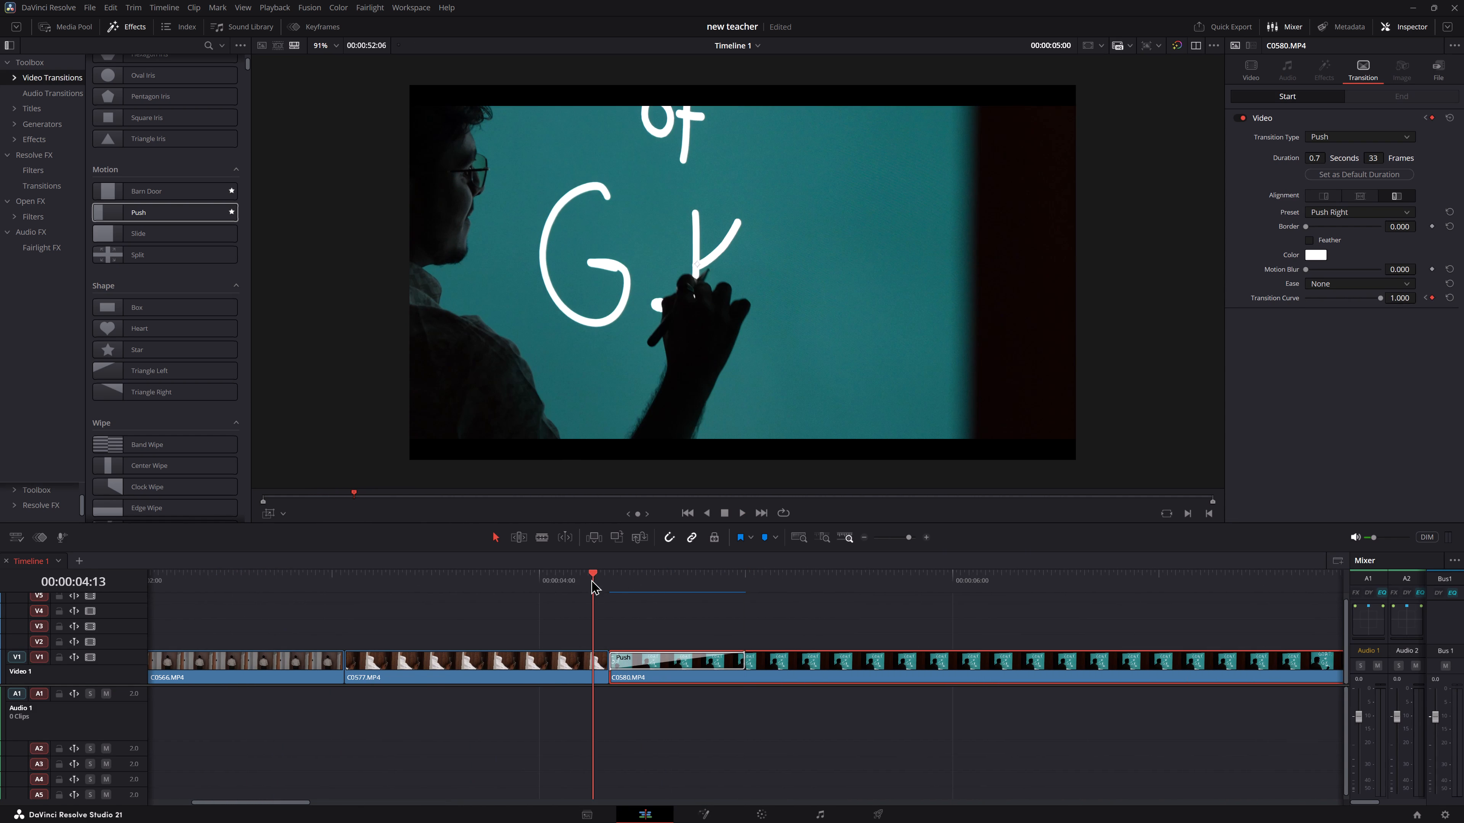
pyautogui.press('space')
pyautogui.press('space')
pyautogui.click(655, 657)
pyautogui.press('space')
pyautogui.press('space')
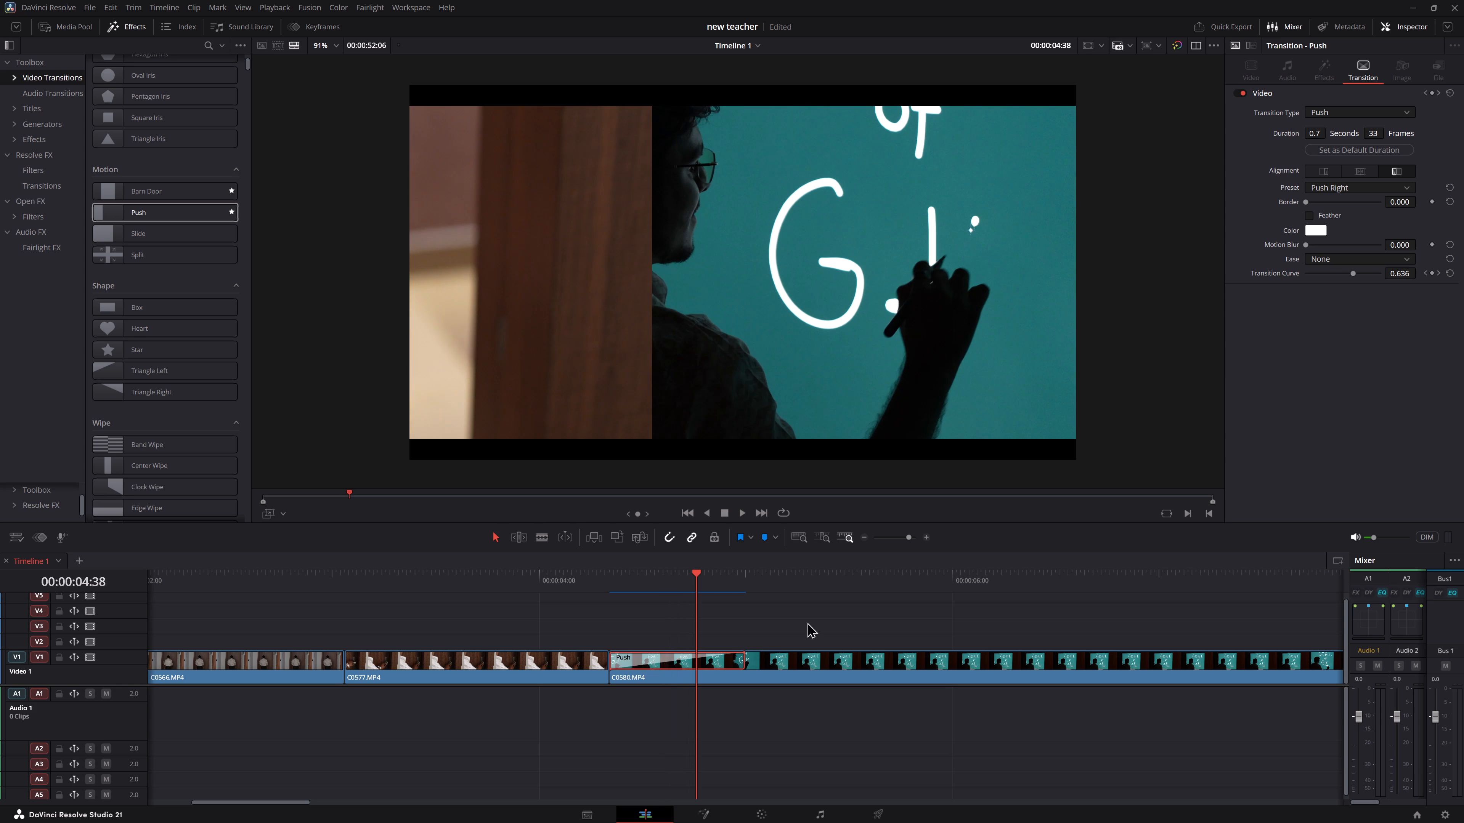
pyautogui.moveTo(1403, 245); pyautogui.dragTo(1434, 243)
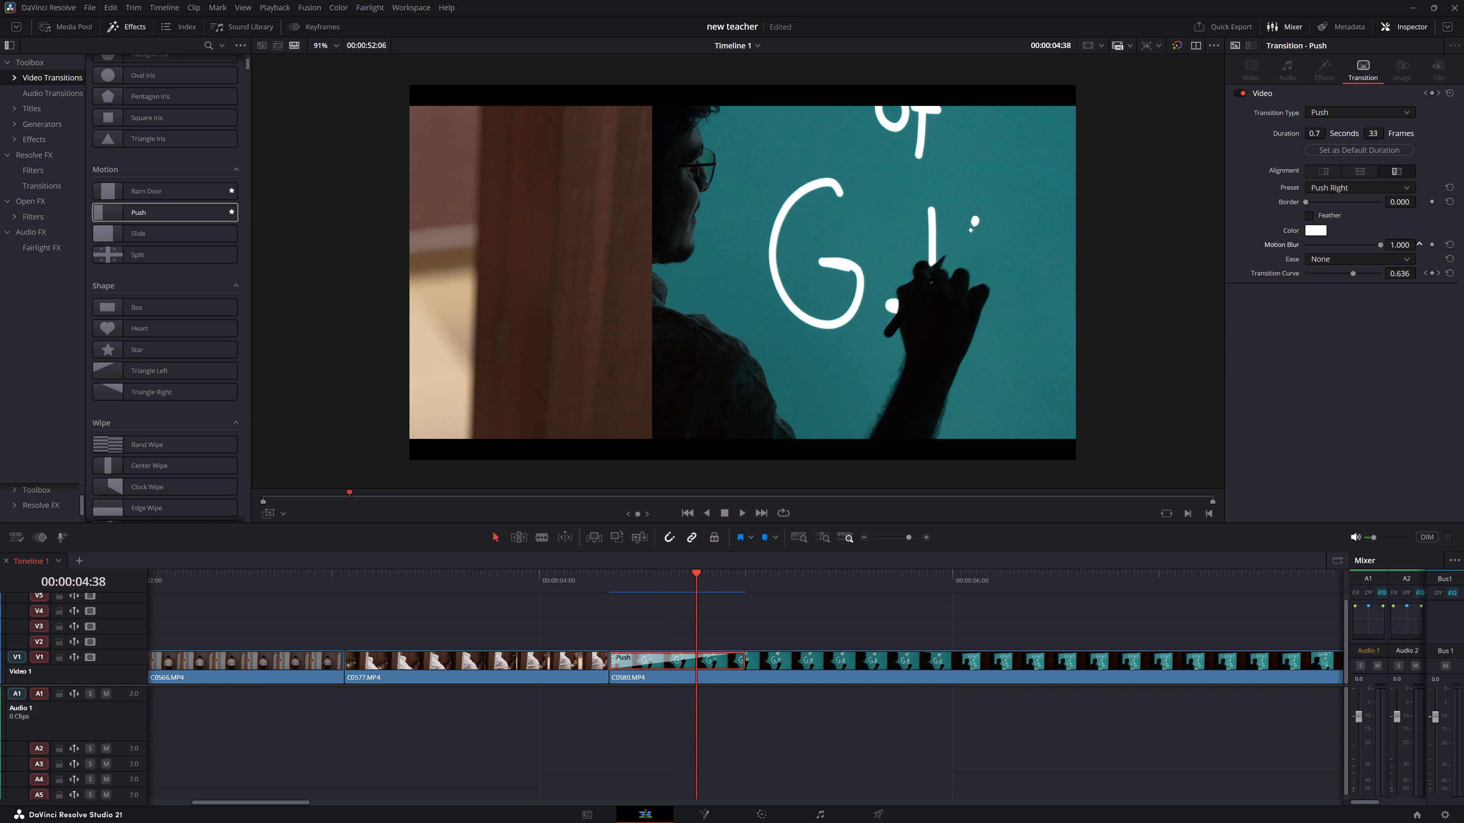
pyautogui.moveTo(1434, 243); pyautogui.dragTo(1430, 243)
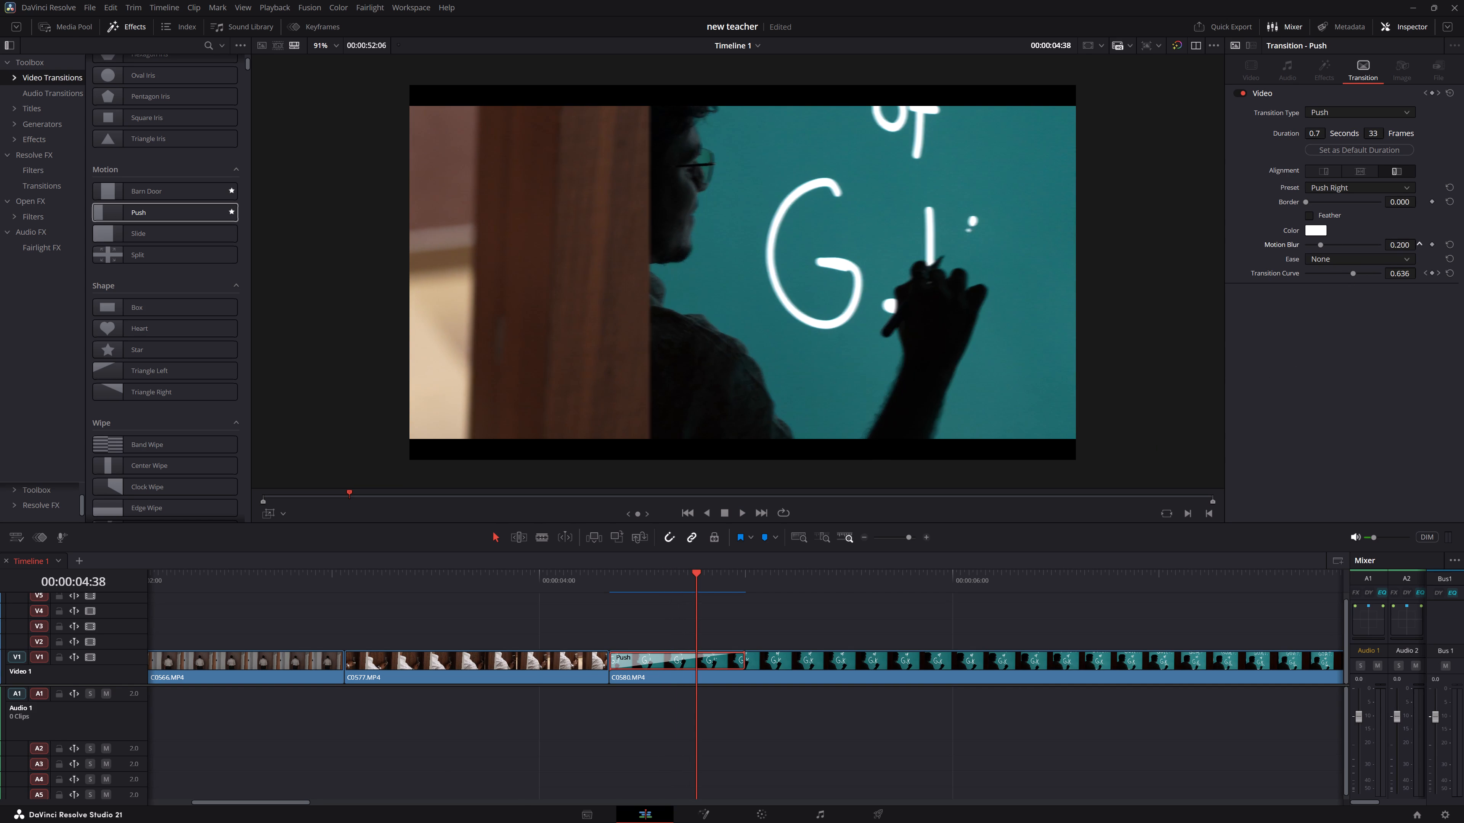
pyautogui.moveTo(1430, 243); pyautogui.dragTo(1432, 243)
# Replay the Push transition and advance through its second half frame by frame to examine the motion blur.
pyautogui.press('space')
pyautogui.press('space')
pyautogui.press('space')
pyautogui.press('space')
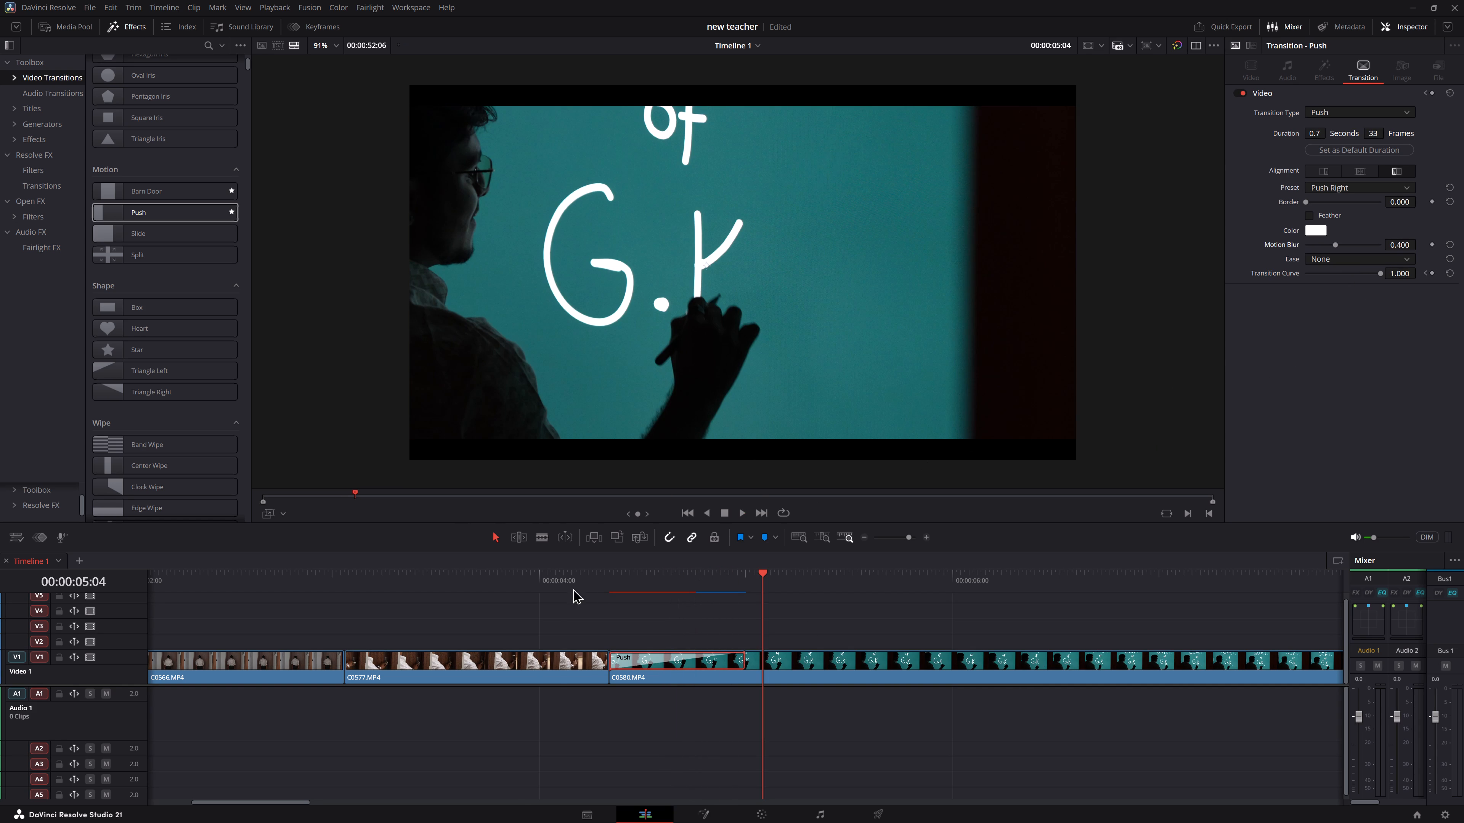
pyautogui.click(560, 589)
pyautogui.press('space')
pyautogui.press('space')
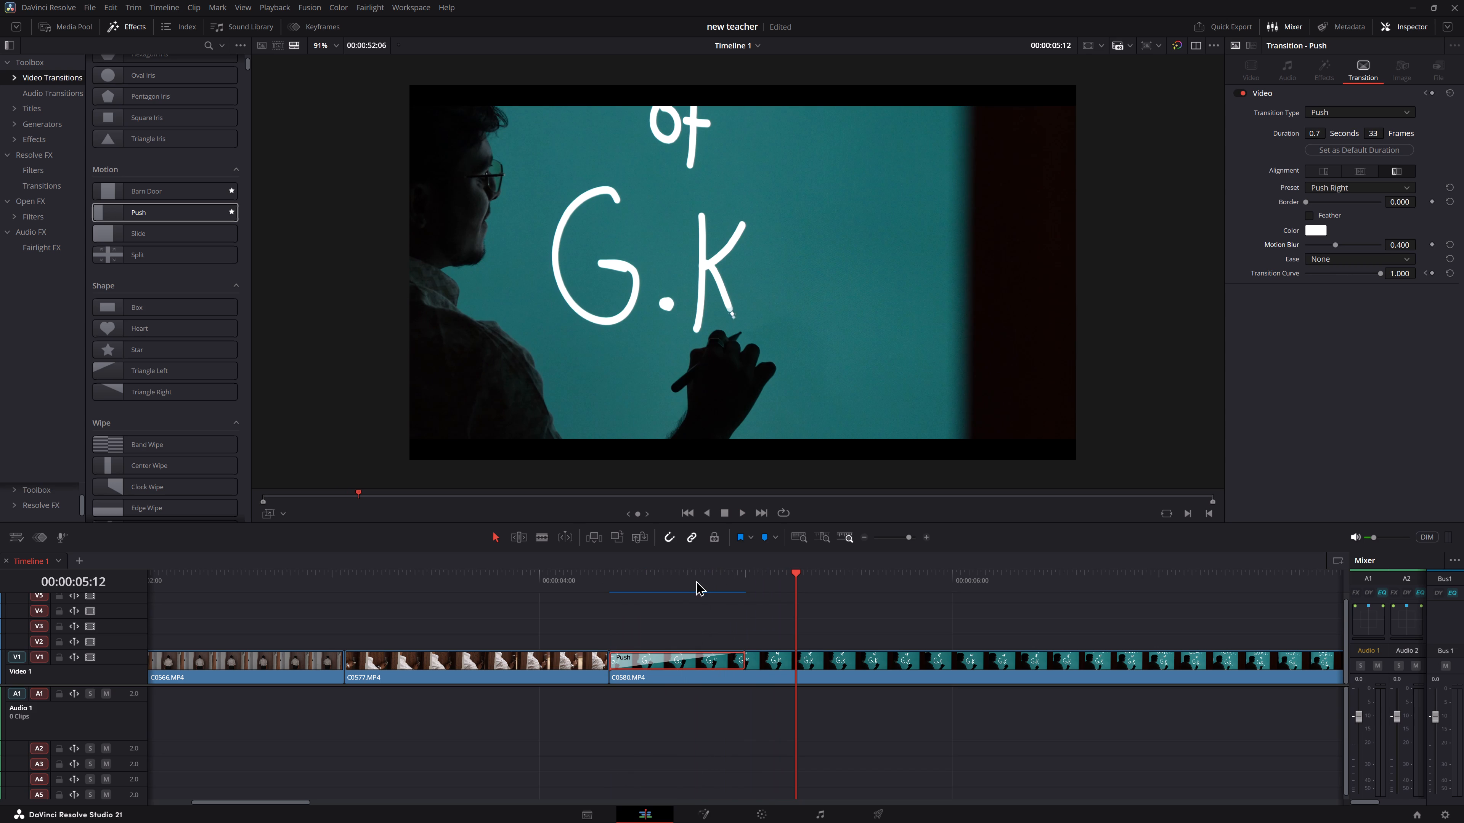
pyautogui.click(687, 580)
pyautogui.press('Right')
pyautogui.press('Right')
pyautogui.press('Right')
pyautogui.press('Right')
pyautogui.press('Right')
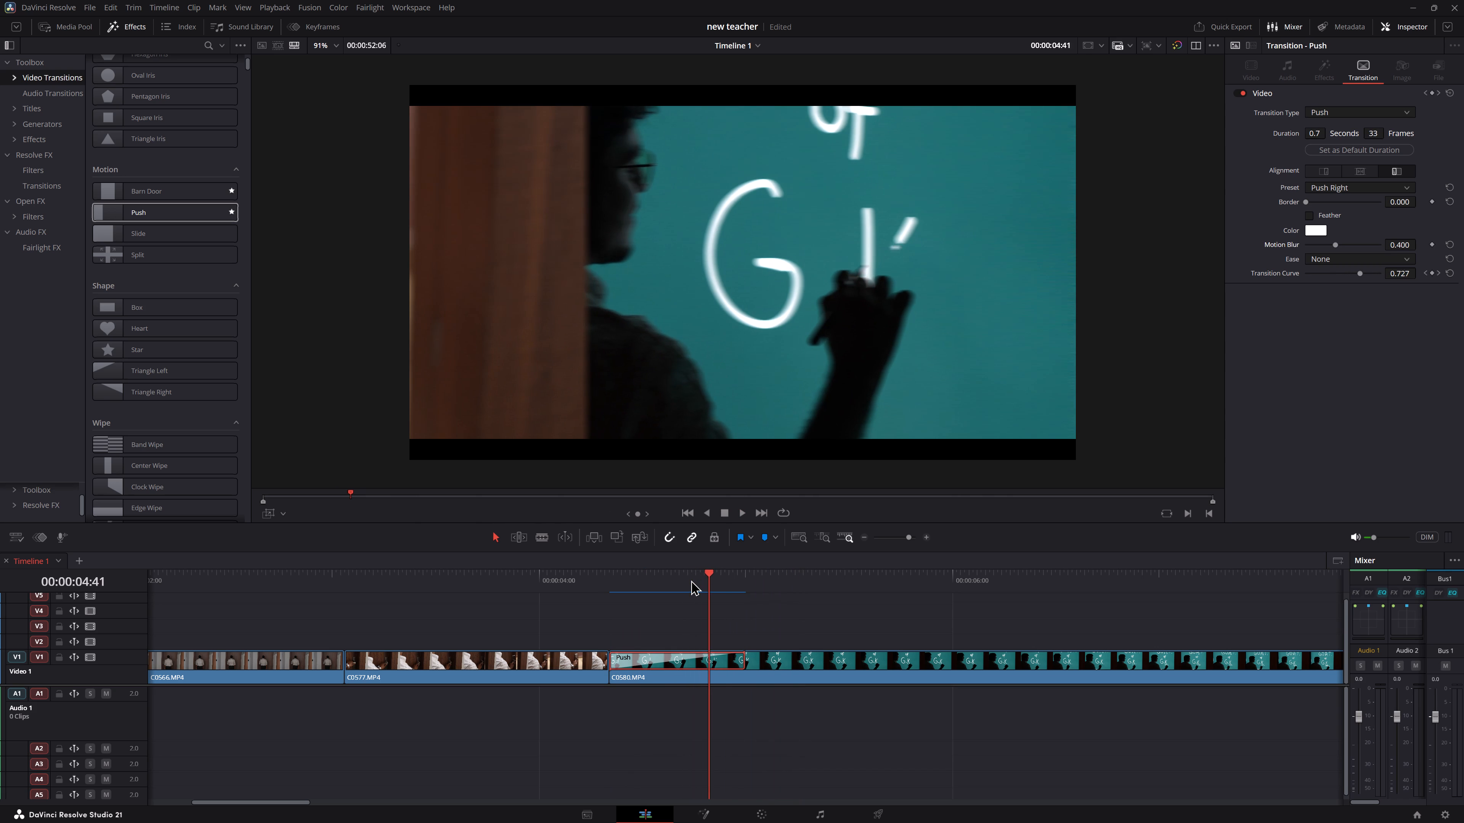
pyautogui.press('Right')
pyautogui.press('Right')
pyautogui.press('Right')
pyautogui.press('Right')
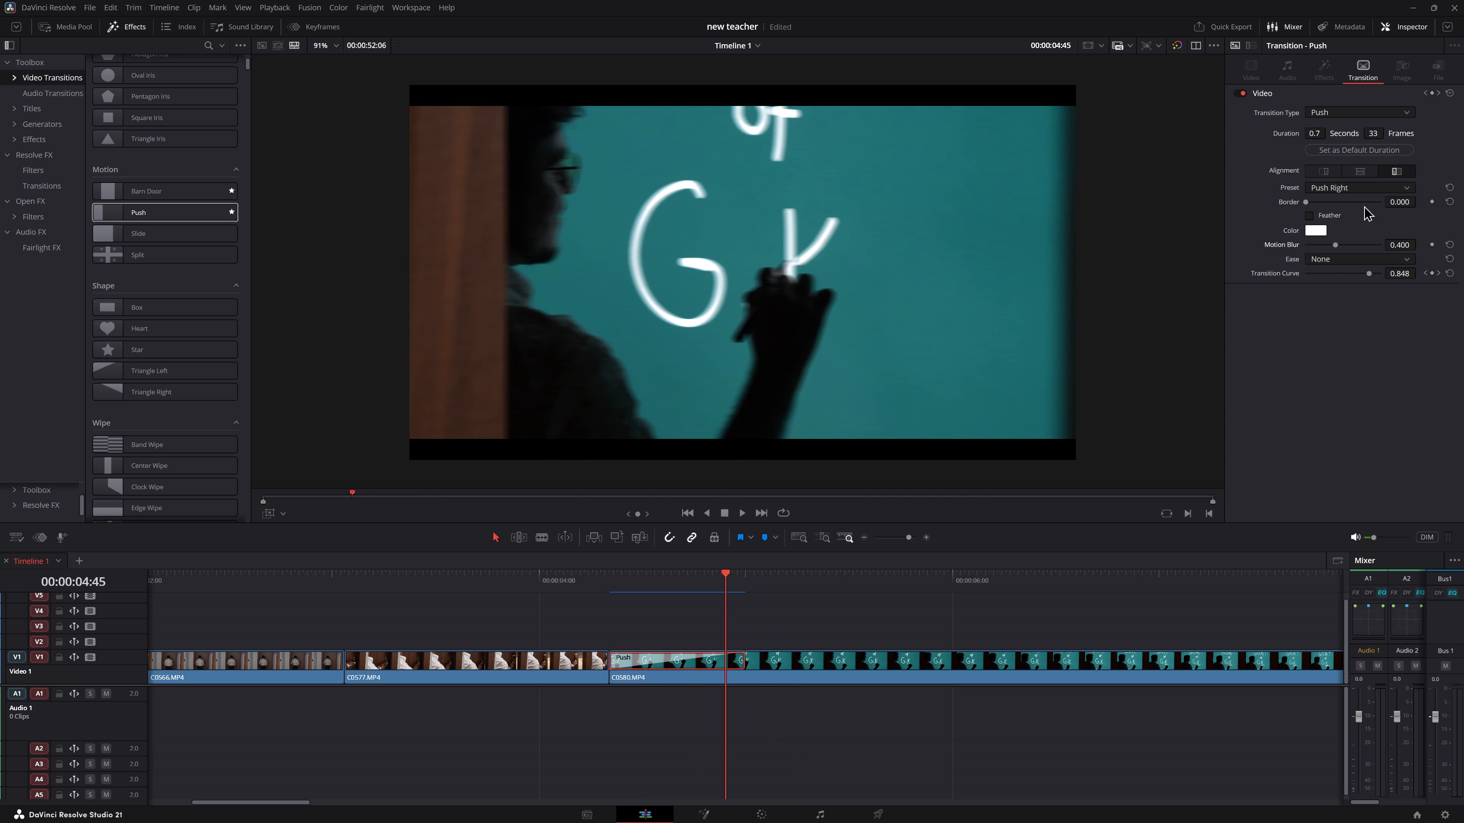
# Enable feathering on the Push transition and set its border to 32.980.
pyautogui.moveTo(1344, 200); pyautogui.dragTo(1142, 205)
pyautogui.click(1310, 215)
pyautogui.moveTo(1318, 204); pyautogui.dragTo(1311, 207)
# Replay the Push transition several times from the end of C0577 to judge the feathered border.
pyautogui.press('space')
pyautogui.press('space')
pyautogui.click(619, 584)
pyautogui.press('space')
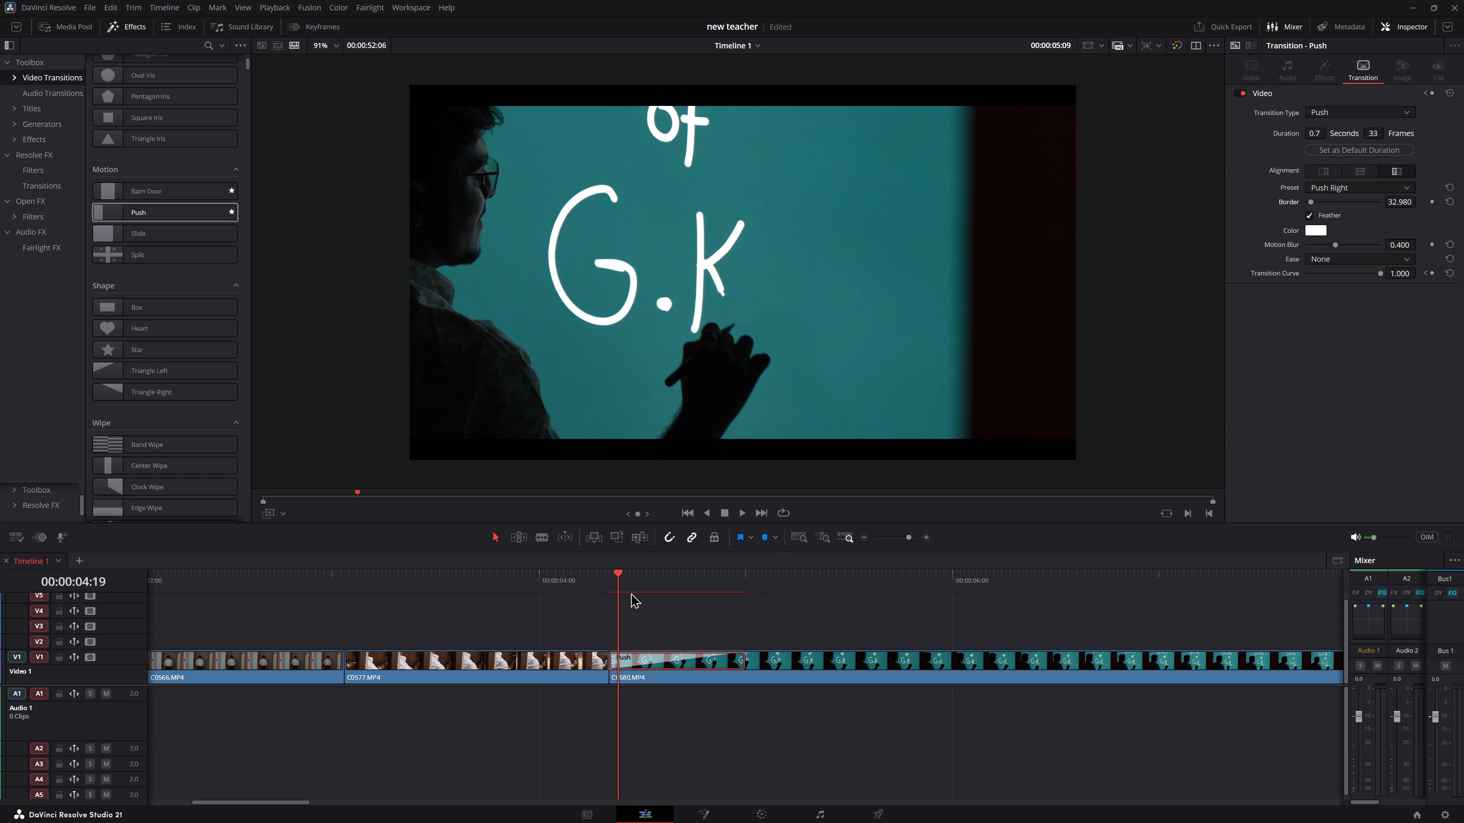
pyautogui.press('space')
pyautogui.press('space')
pyautogui.press('space')
pyautogui.press('space')
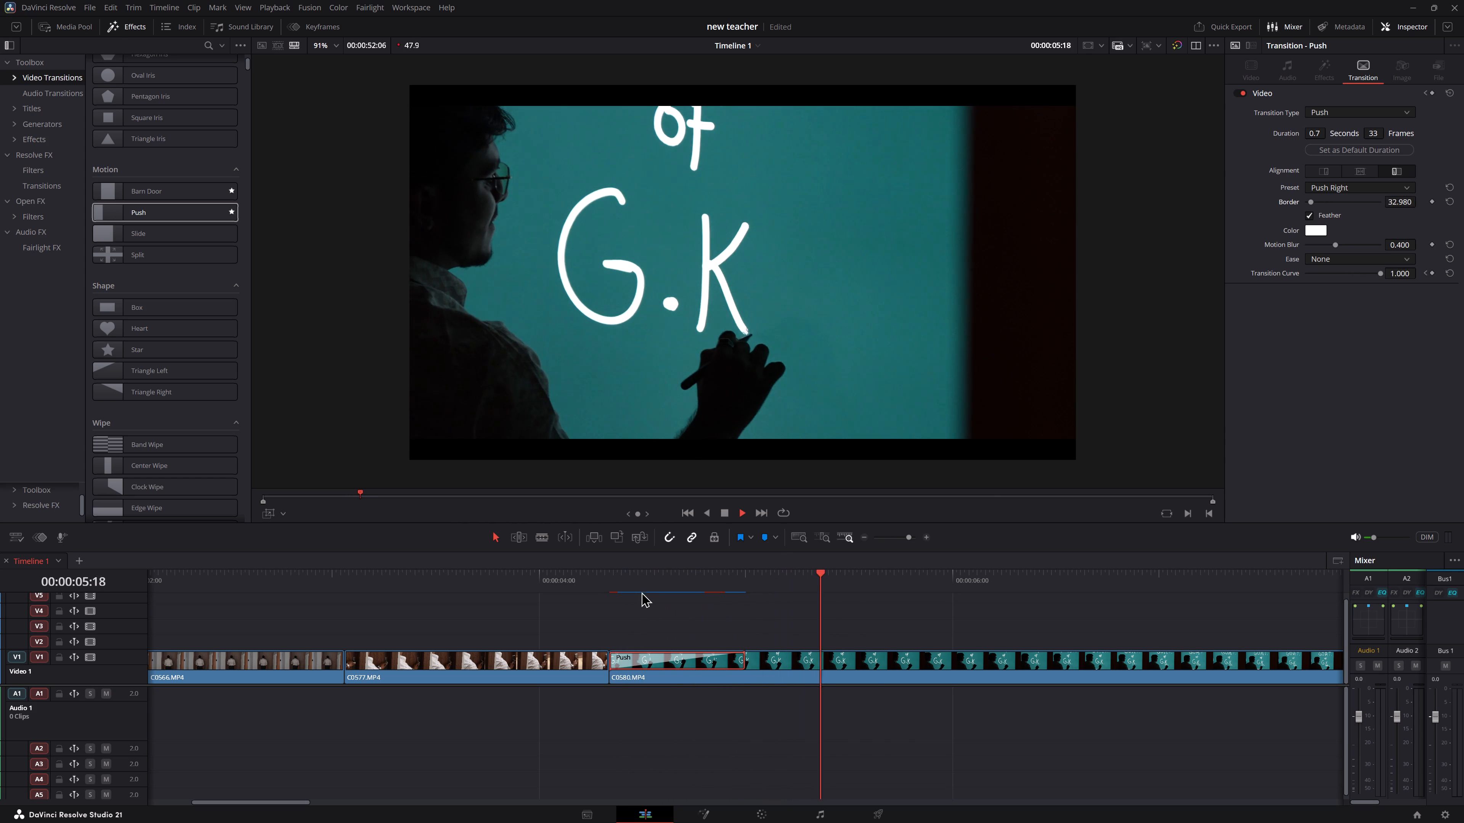
pyautogui.press('space')
pyautogui.click(583, 585)
pyautogui.press('space')
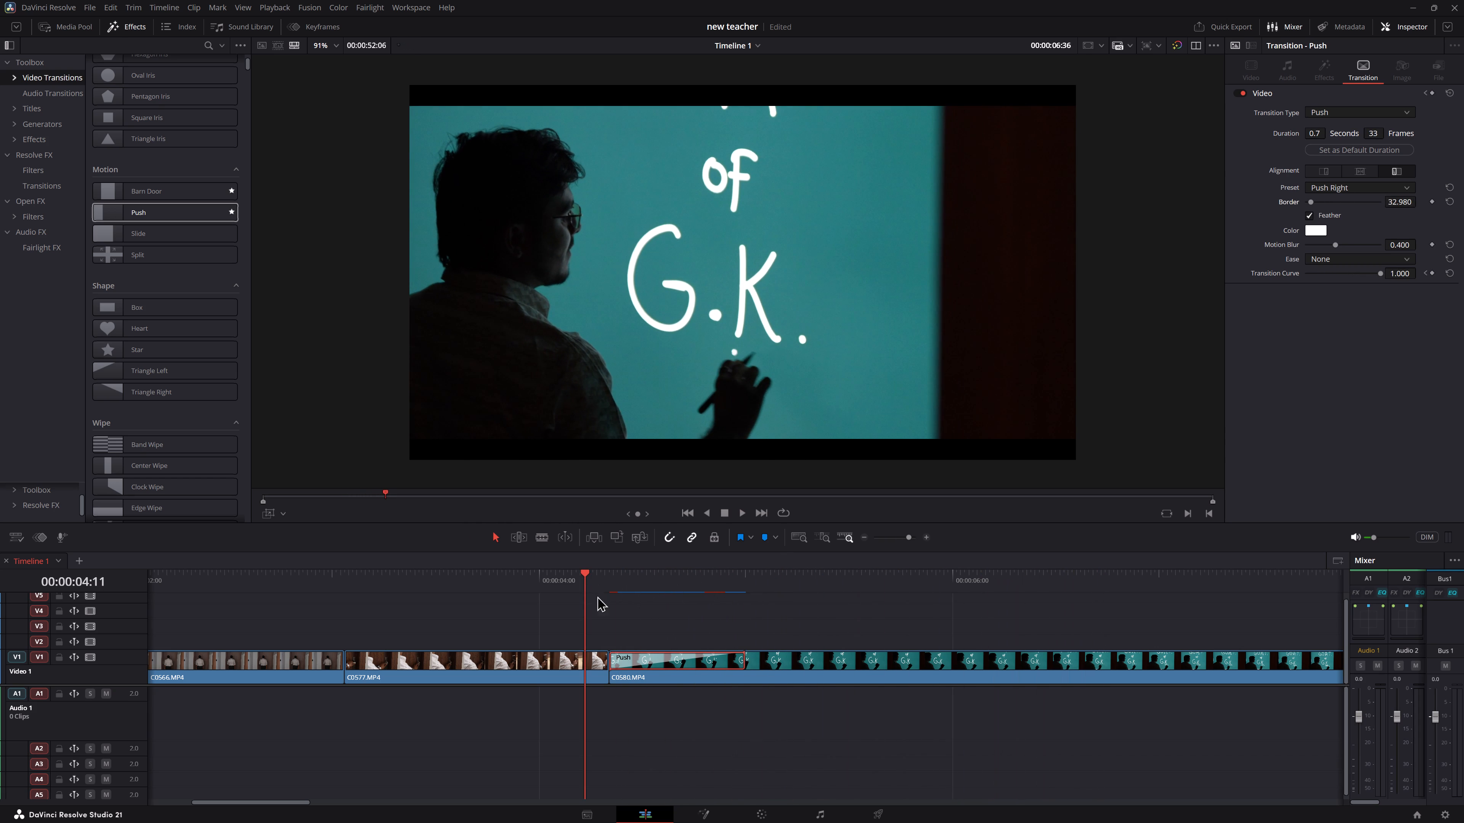
pyautogui.press('space')
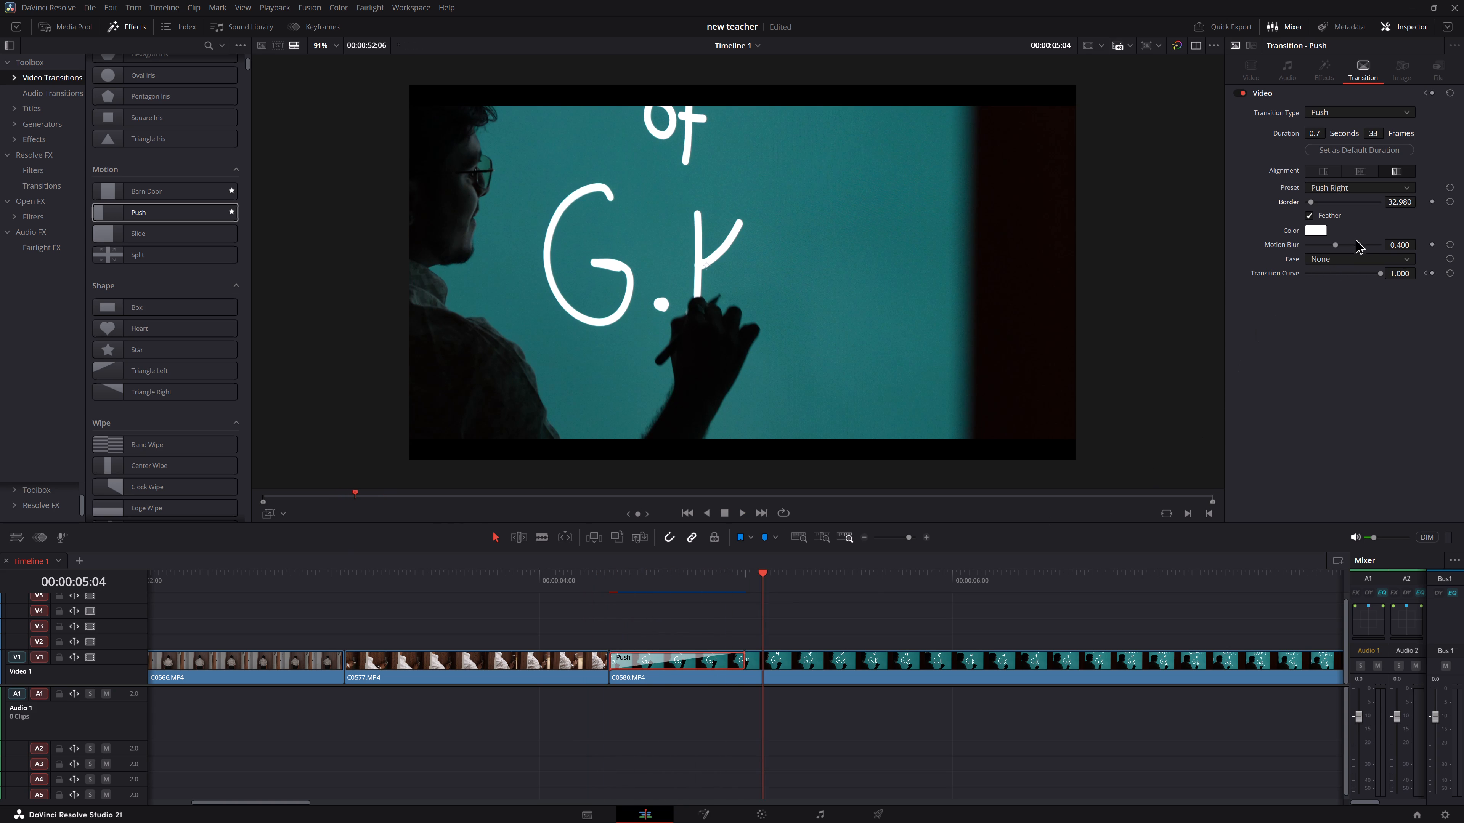
# Set the Push transition's motion blur to 0.489.
pyautogui.moveTo(1352, 243); pyautogui.dragTo(1310, 253)
pyautogui.moveTo(1310, 253); pyautogui.dragTo(1342, 253)
# Advance frame by frame from the start of the Push transition to examine its motion blur and feathered edge.
pyautogui.click(618, 579)
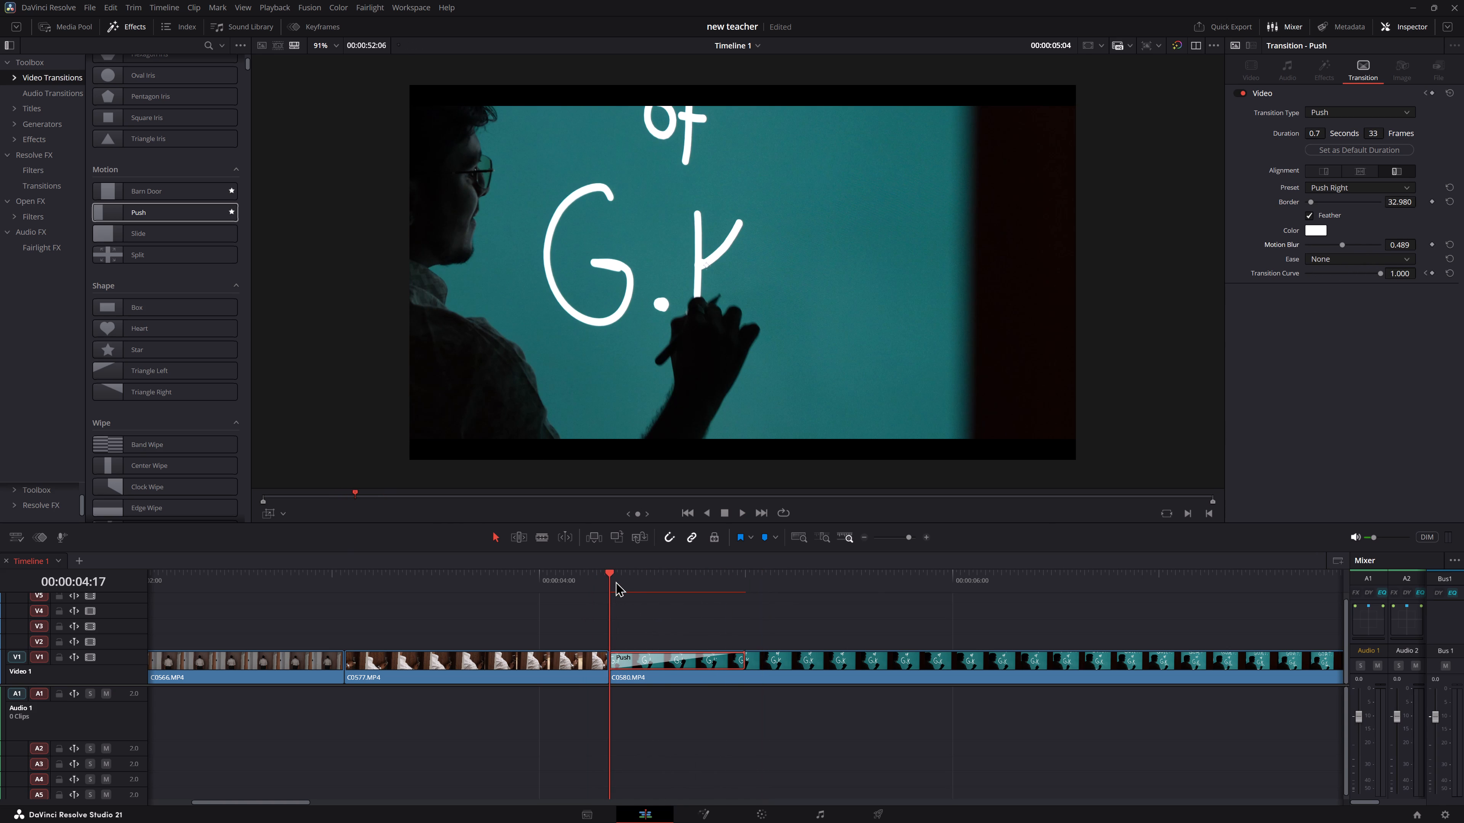
pyautogui.press('Right')
pyautogui.press('Right')
pyautogui.press('Right')
pyautogui.press('Right')
pyautogui.press('Right')
pyautogui.press('Right')
pyautogui.press('Right')
pyautogui.press('Right')
pyautogui.press('Right')
pyautogui.press('Right')
pyautogui.press('Right')
pyautogui.press('Right')
pyautogui.press('Right')
pyautogui.press('Right')
pyautogui.press('Right')
pyautogui.press('Right')
pyautogui.press('Right')
pyautogui.press('Right')
pyautogui.press('Right')
pyautogui.press('Right')
pyautogui.press('Right')
pyautogui.press('Right')
pyautogui.press('Right')
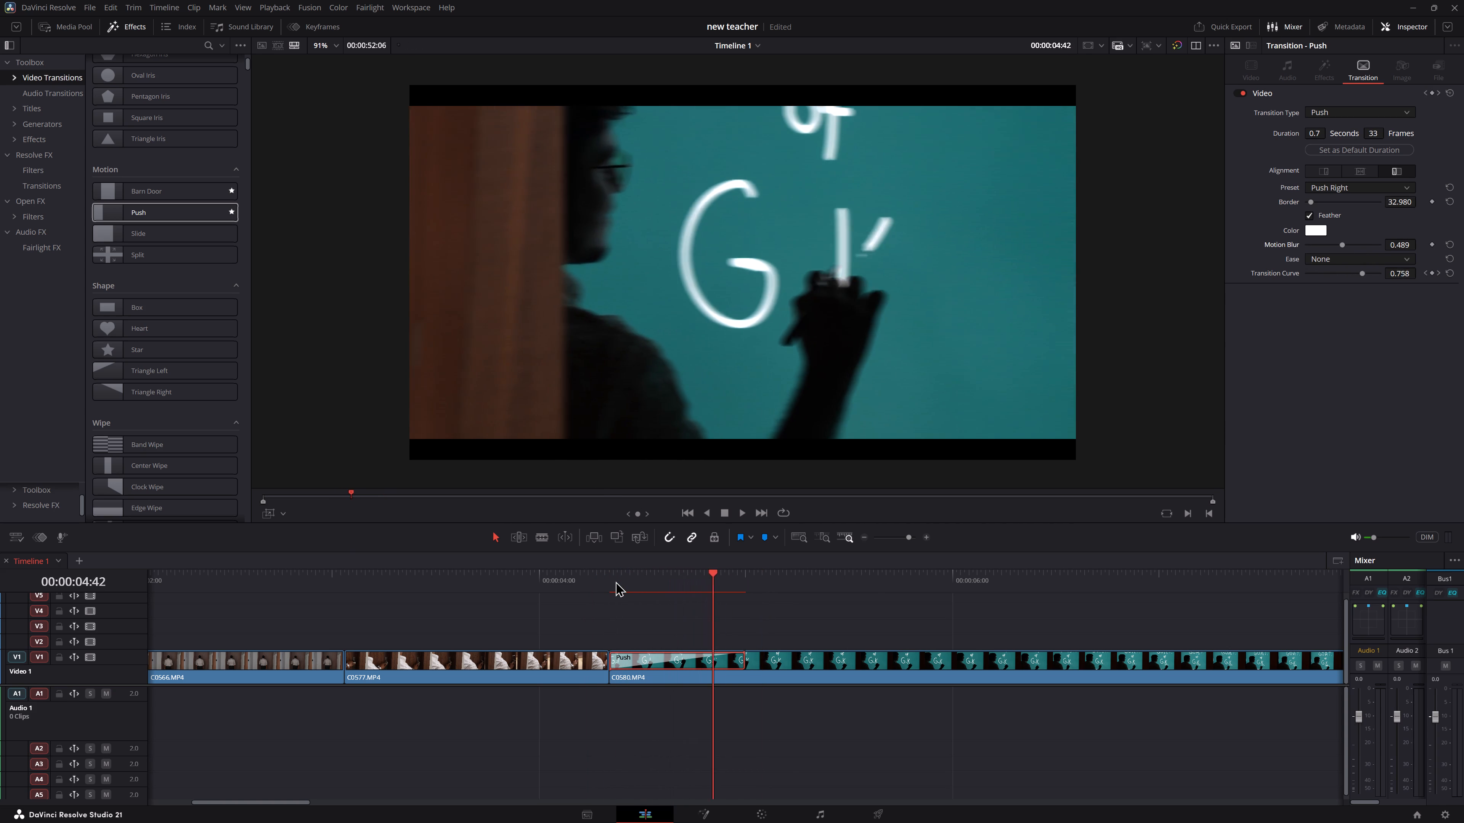
# Play on through C0580 and replay its later part to examine the chalkboard shot.
pyautogui.press('space')
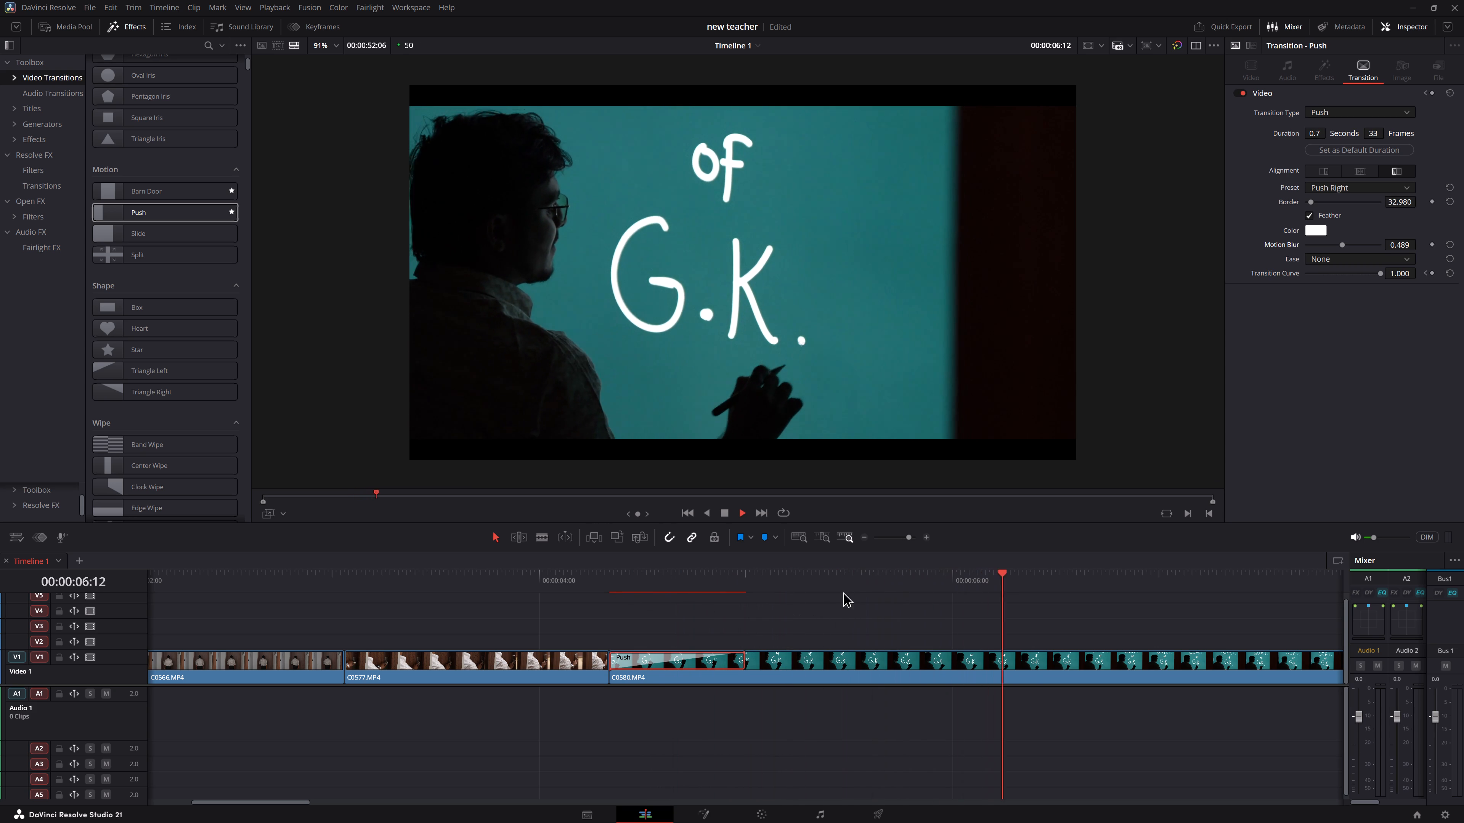
pyautogui.press('space')
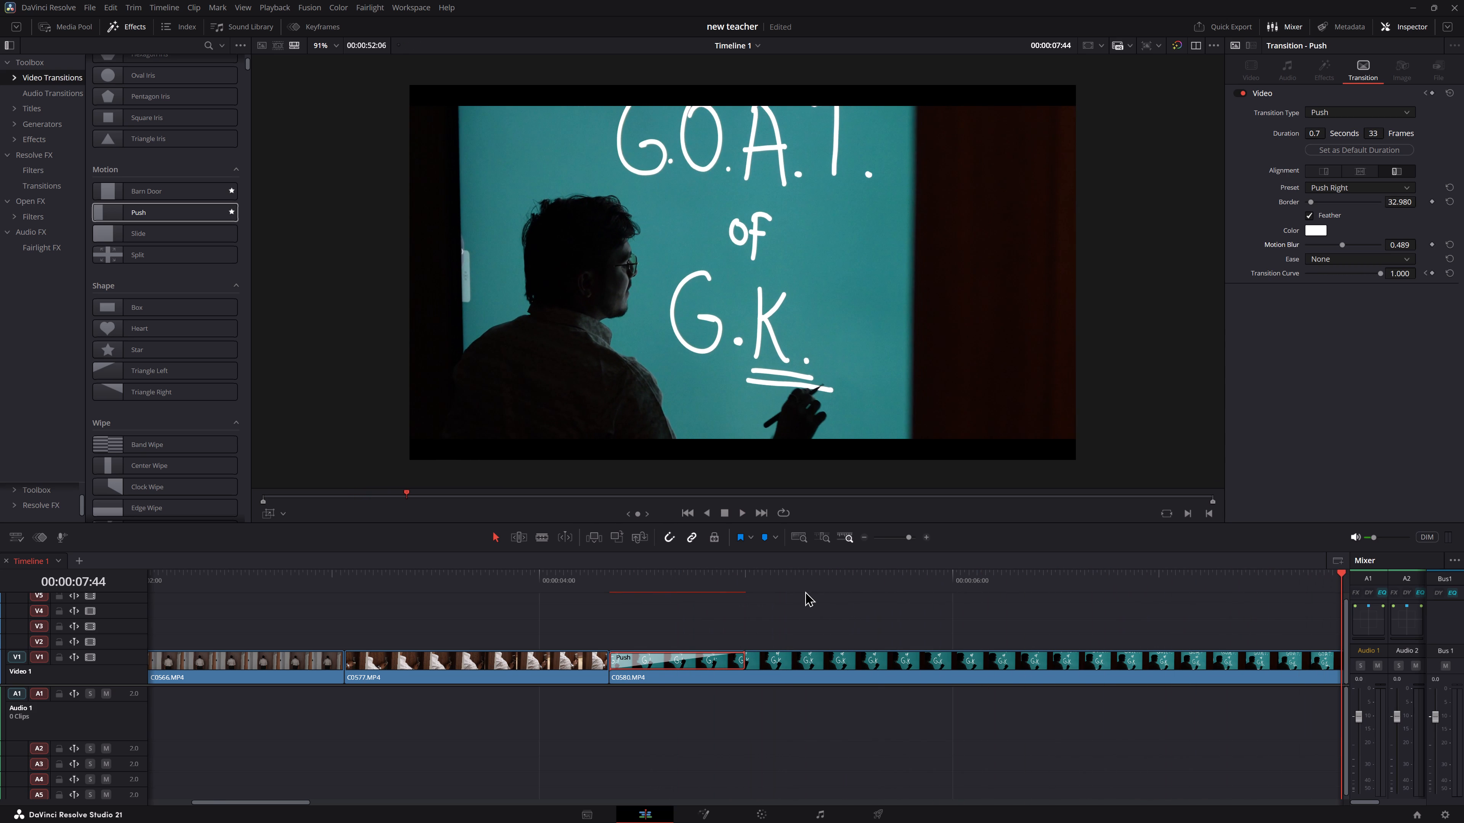
pyautogui.keyDown('alt'); pyautogui.scroll(-6, 806, 594); pyautogui.keyUp('alt')
pyautogui.press('space')
pyautogui.press('space')
pyautogui.press('space')
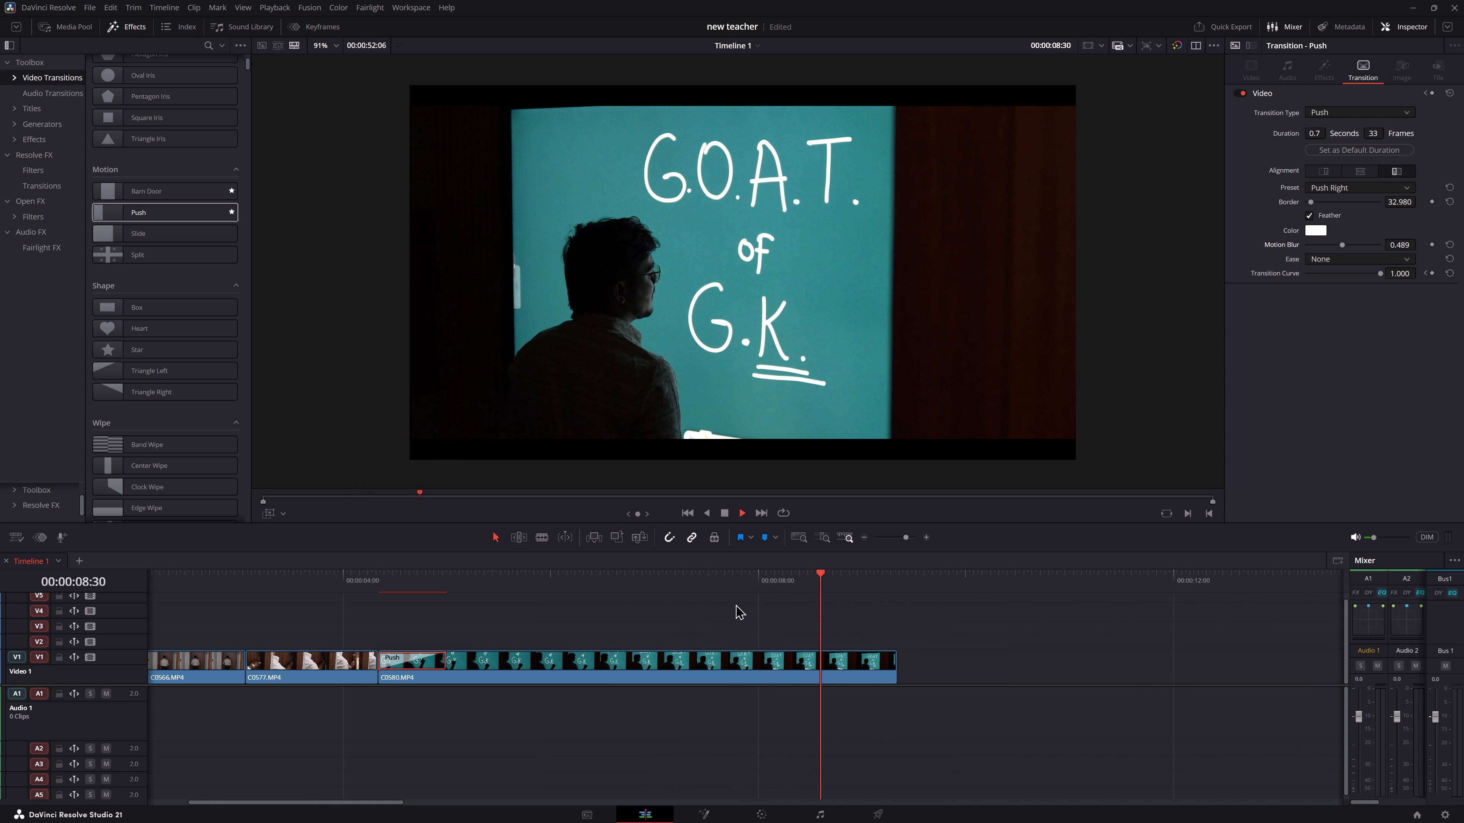
pyautogui.press('space')
pyautogui.click(627, 585)
pyautogui.press('space')
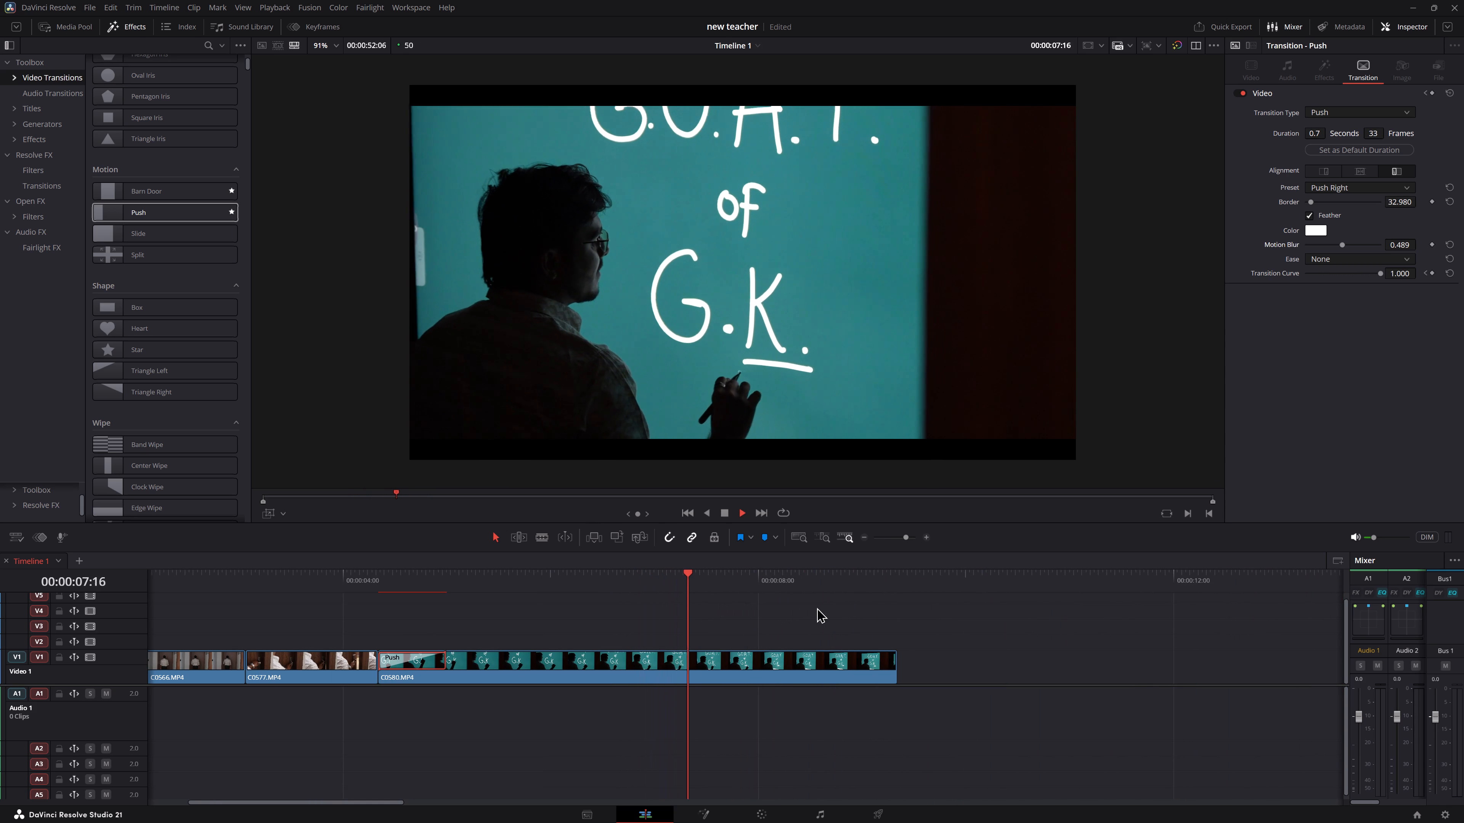
pyautogui.press('space')
# Save the project with the refined Push transition.
pyautogui.hotkey('ctrl', 's')
pyautogui.hotkey('ctrl', 's')
# Close DaVinci Resolve and the LocalSend window.
pyautogui.click(1461, 0)
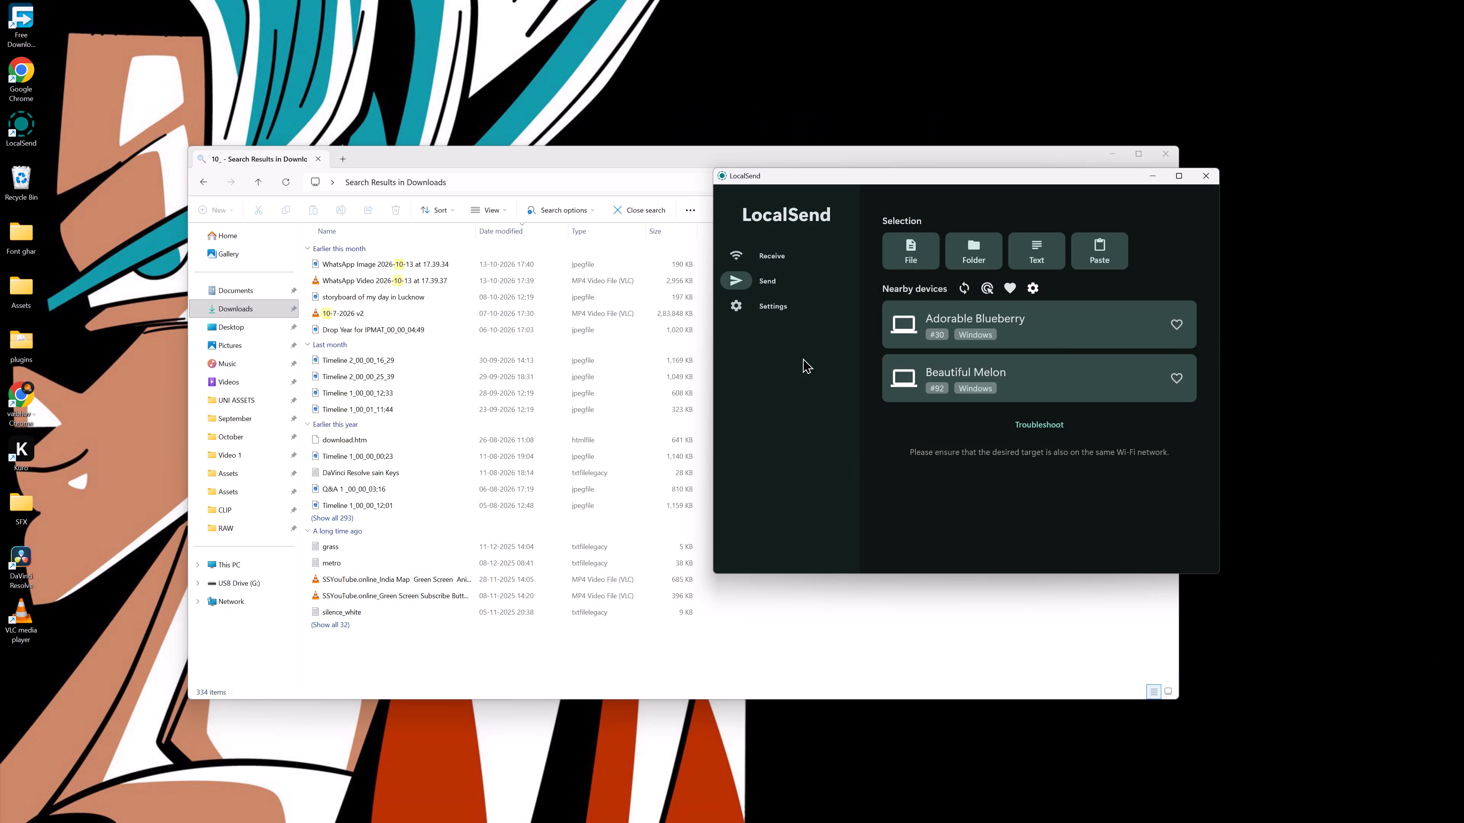
pyautogui.click(1219, 173)
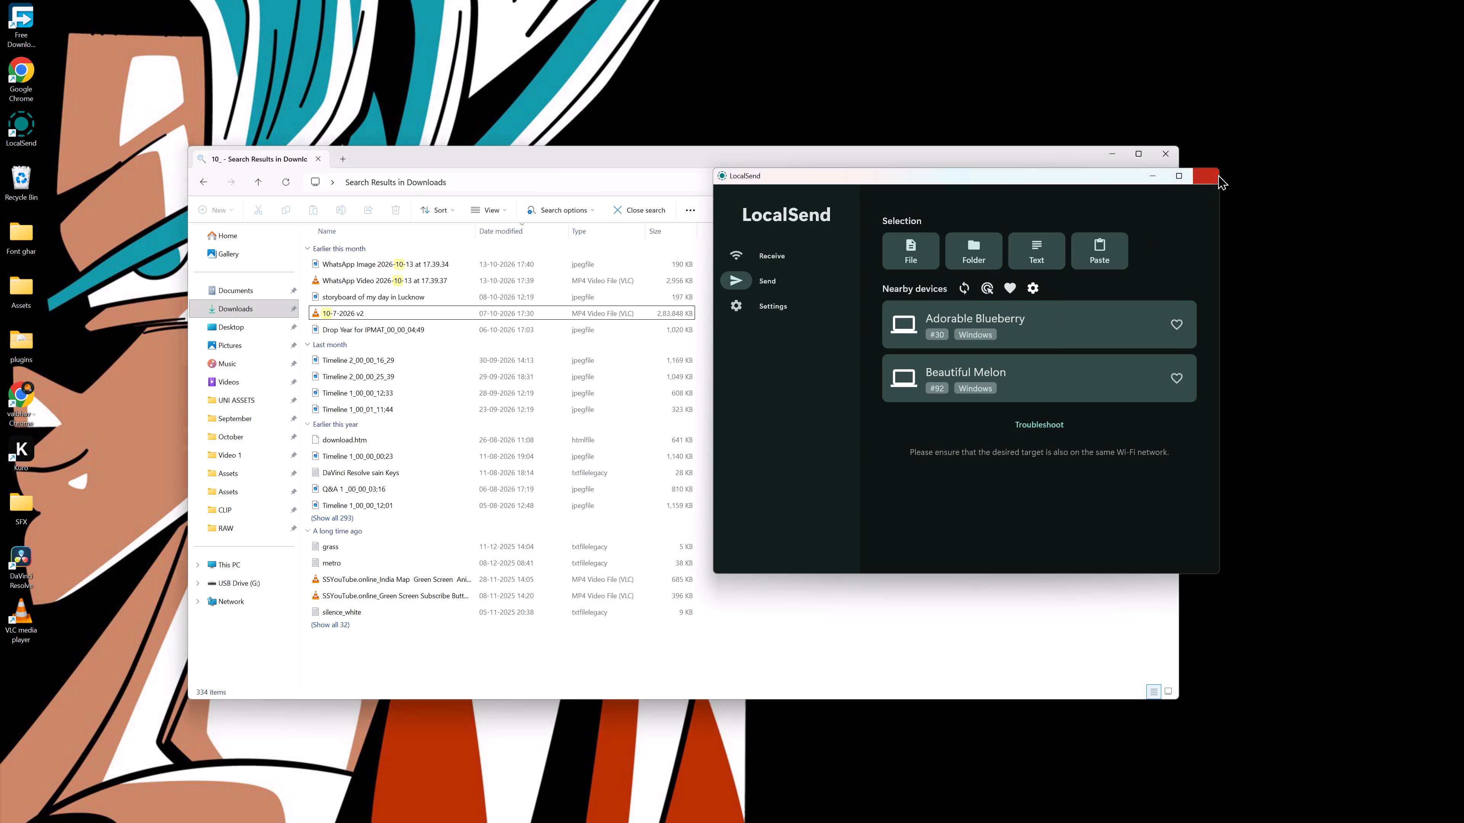